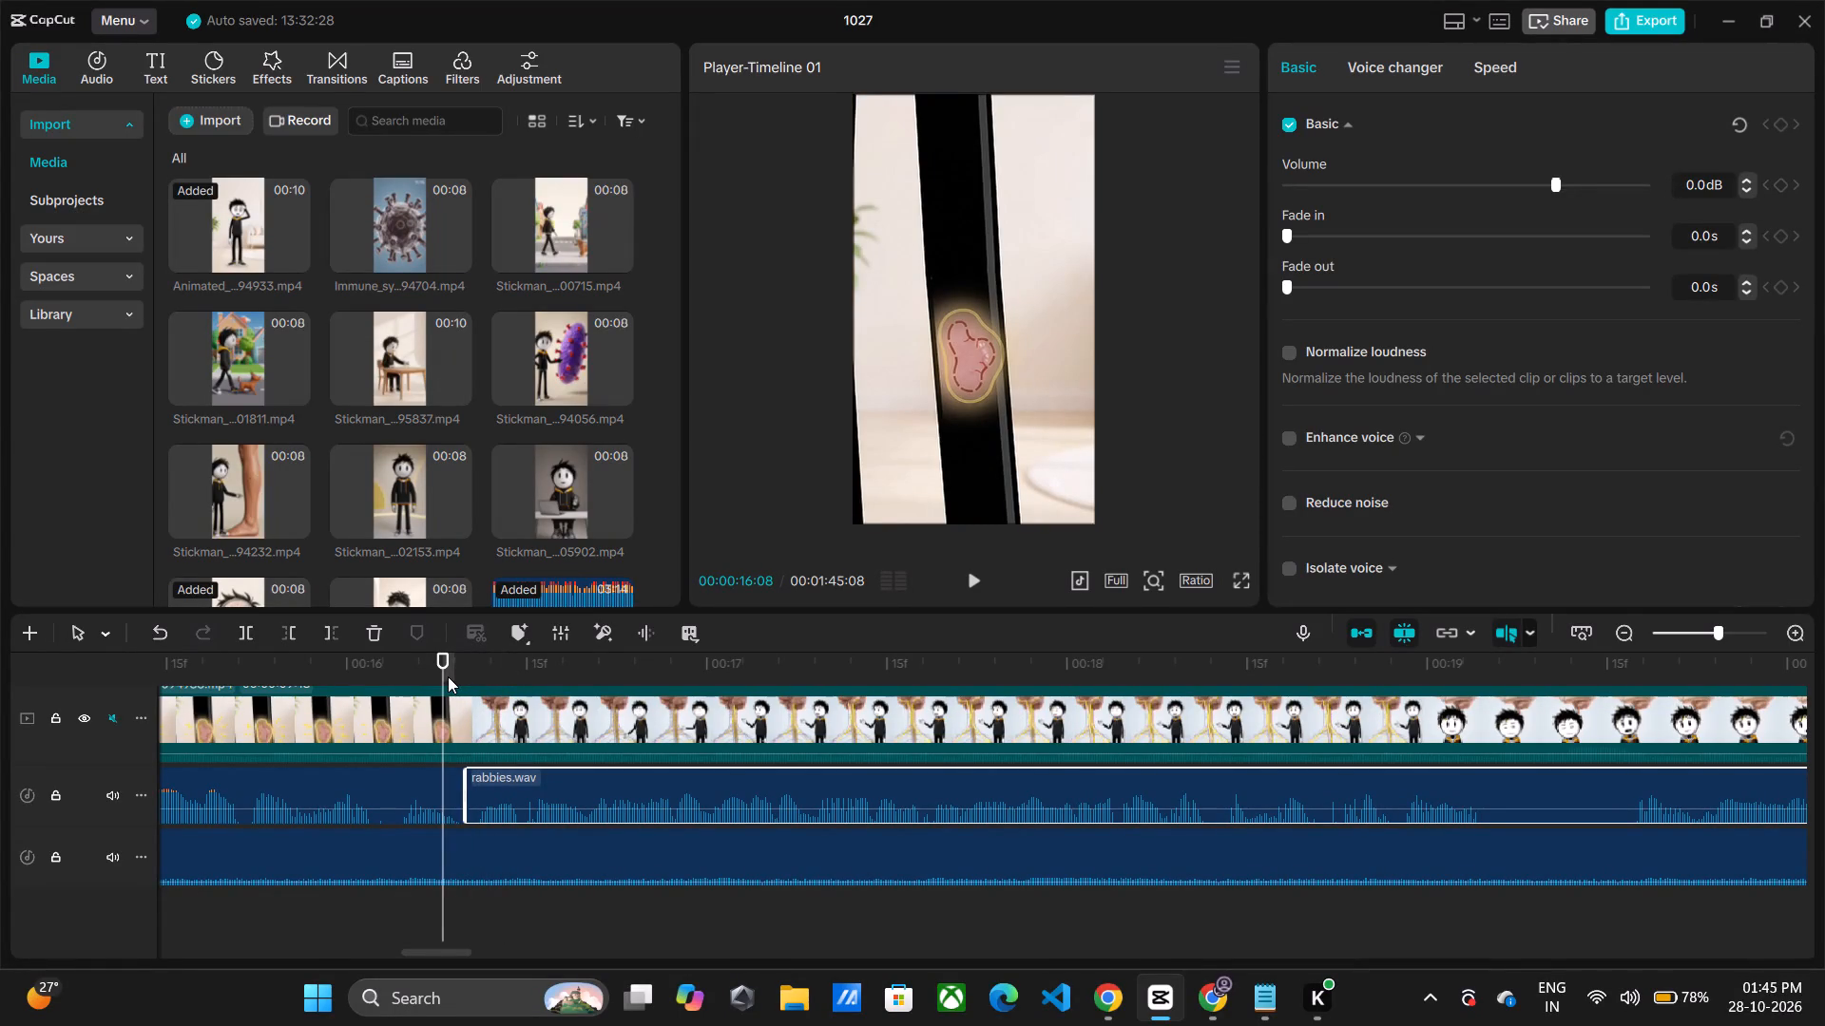
Review playback between about 12 and 19 seconds, checking the rabbies.wav narration against the symptom, wound and nervous-system clips.
key(space)
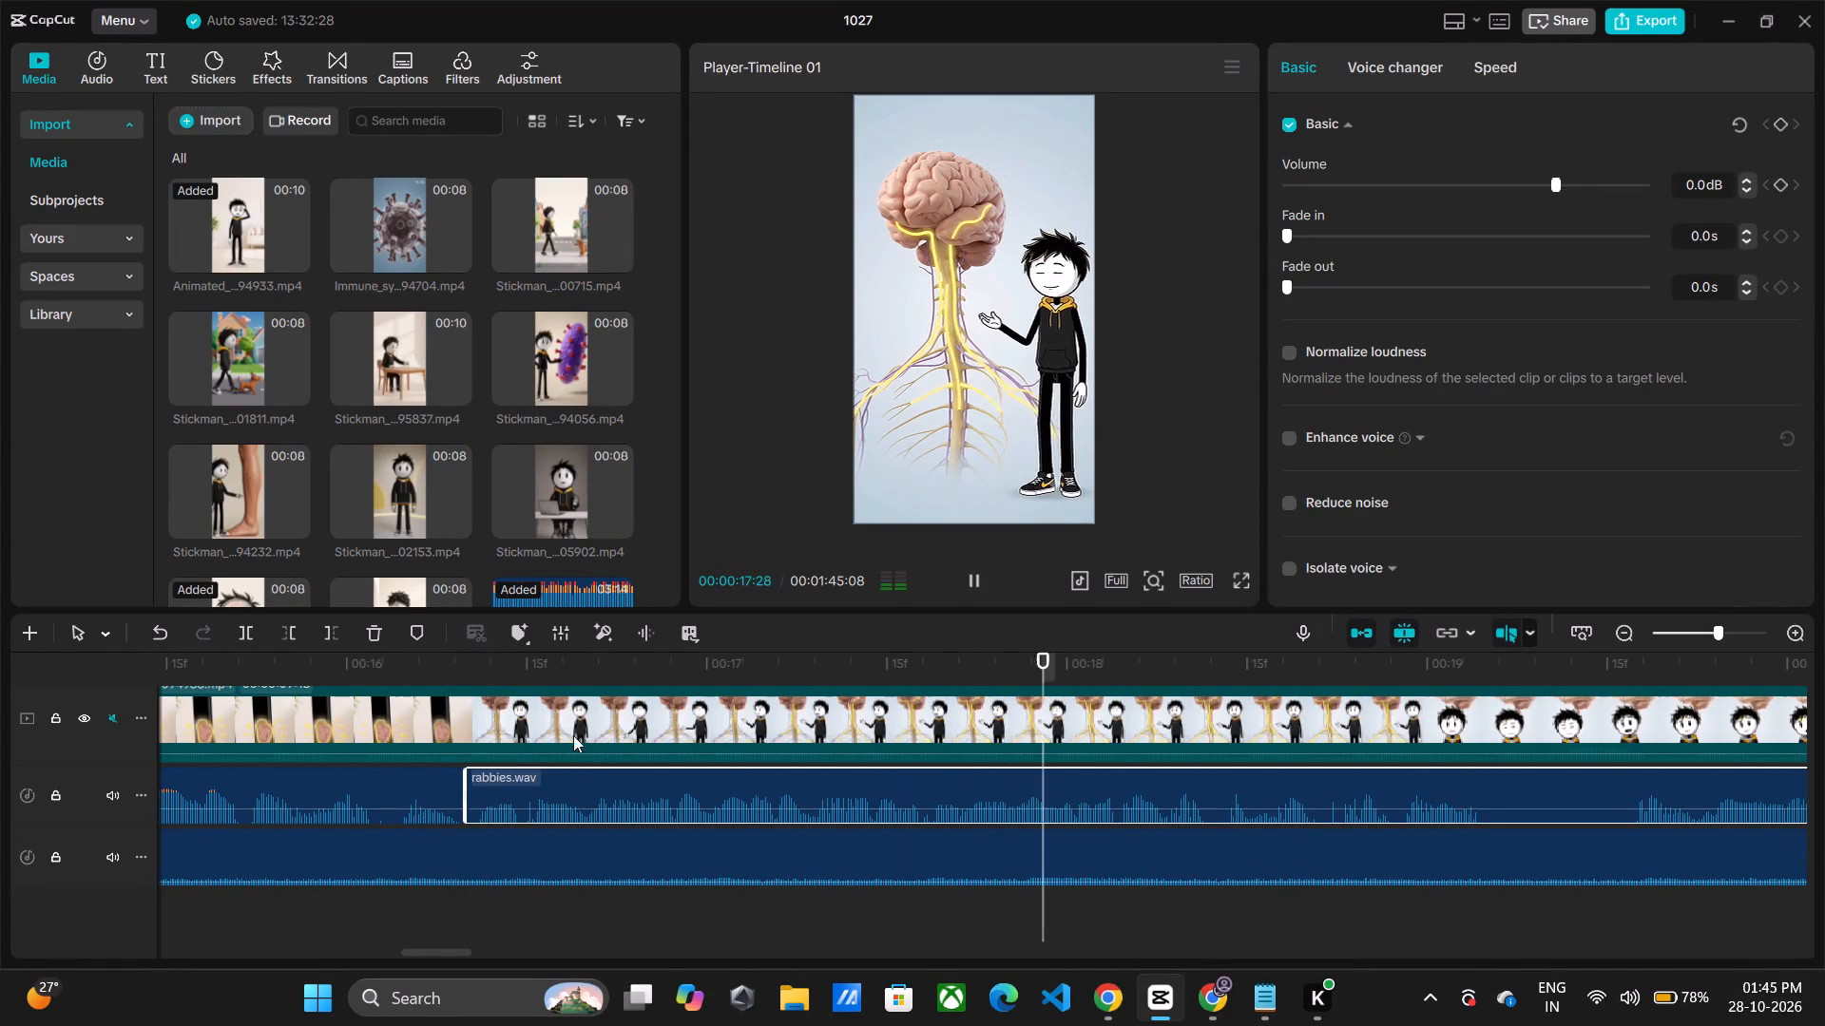
drag(447, 667, 247, 676)
key(space)
key(space)
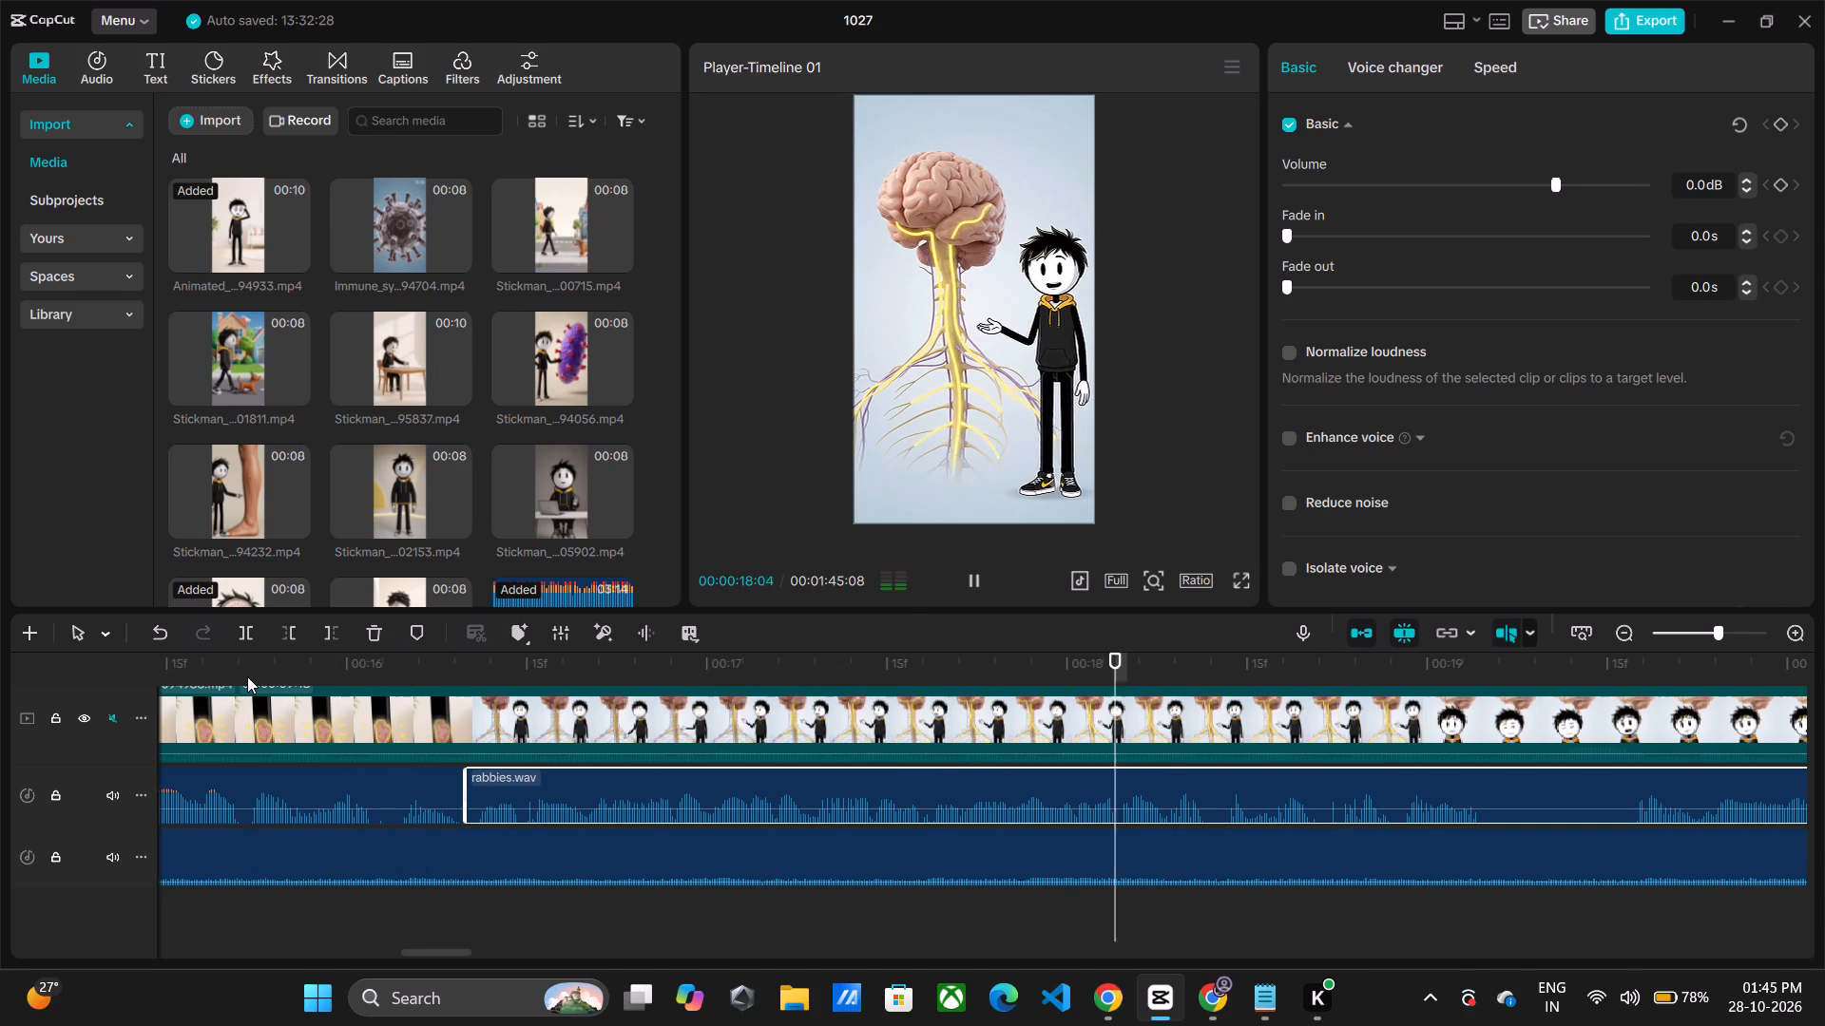
key(space)
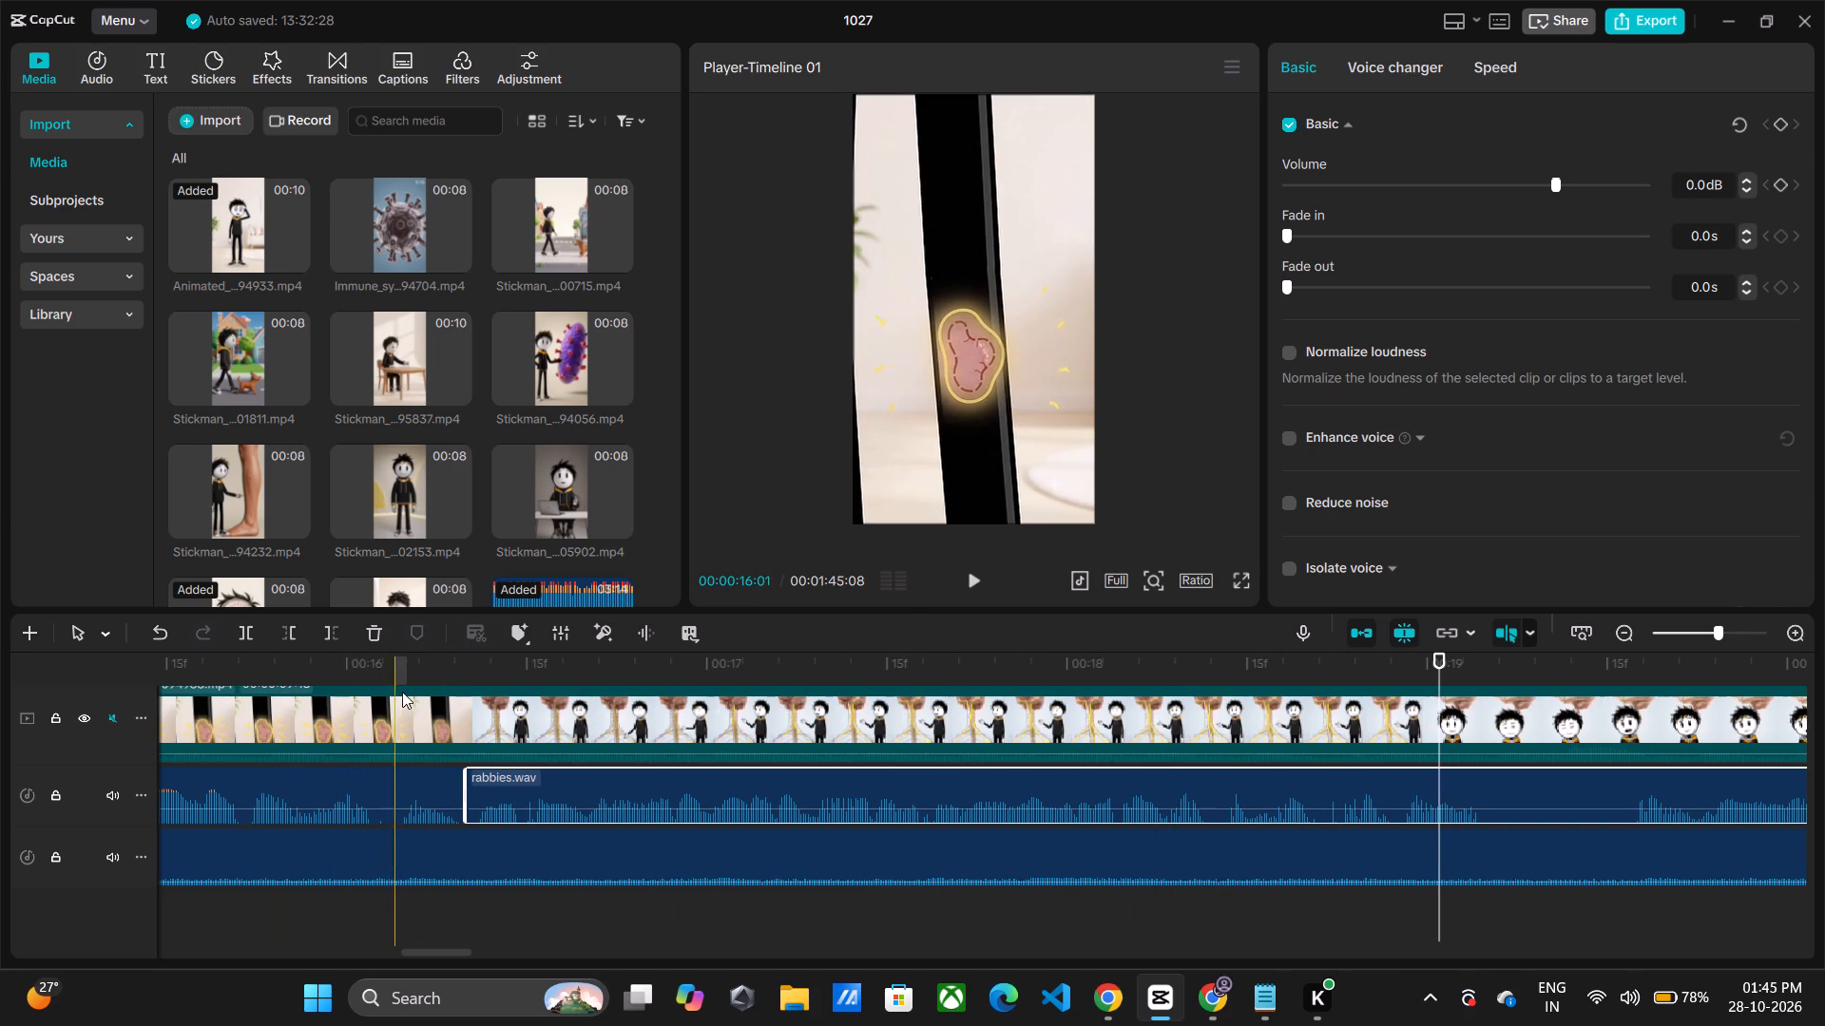
drag(393, 659, 73, 650)
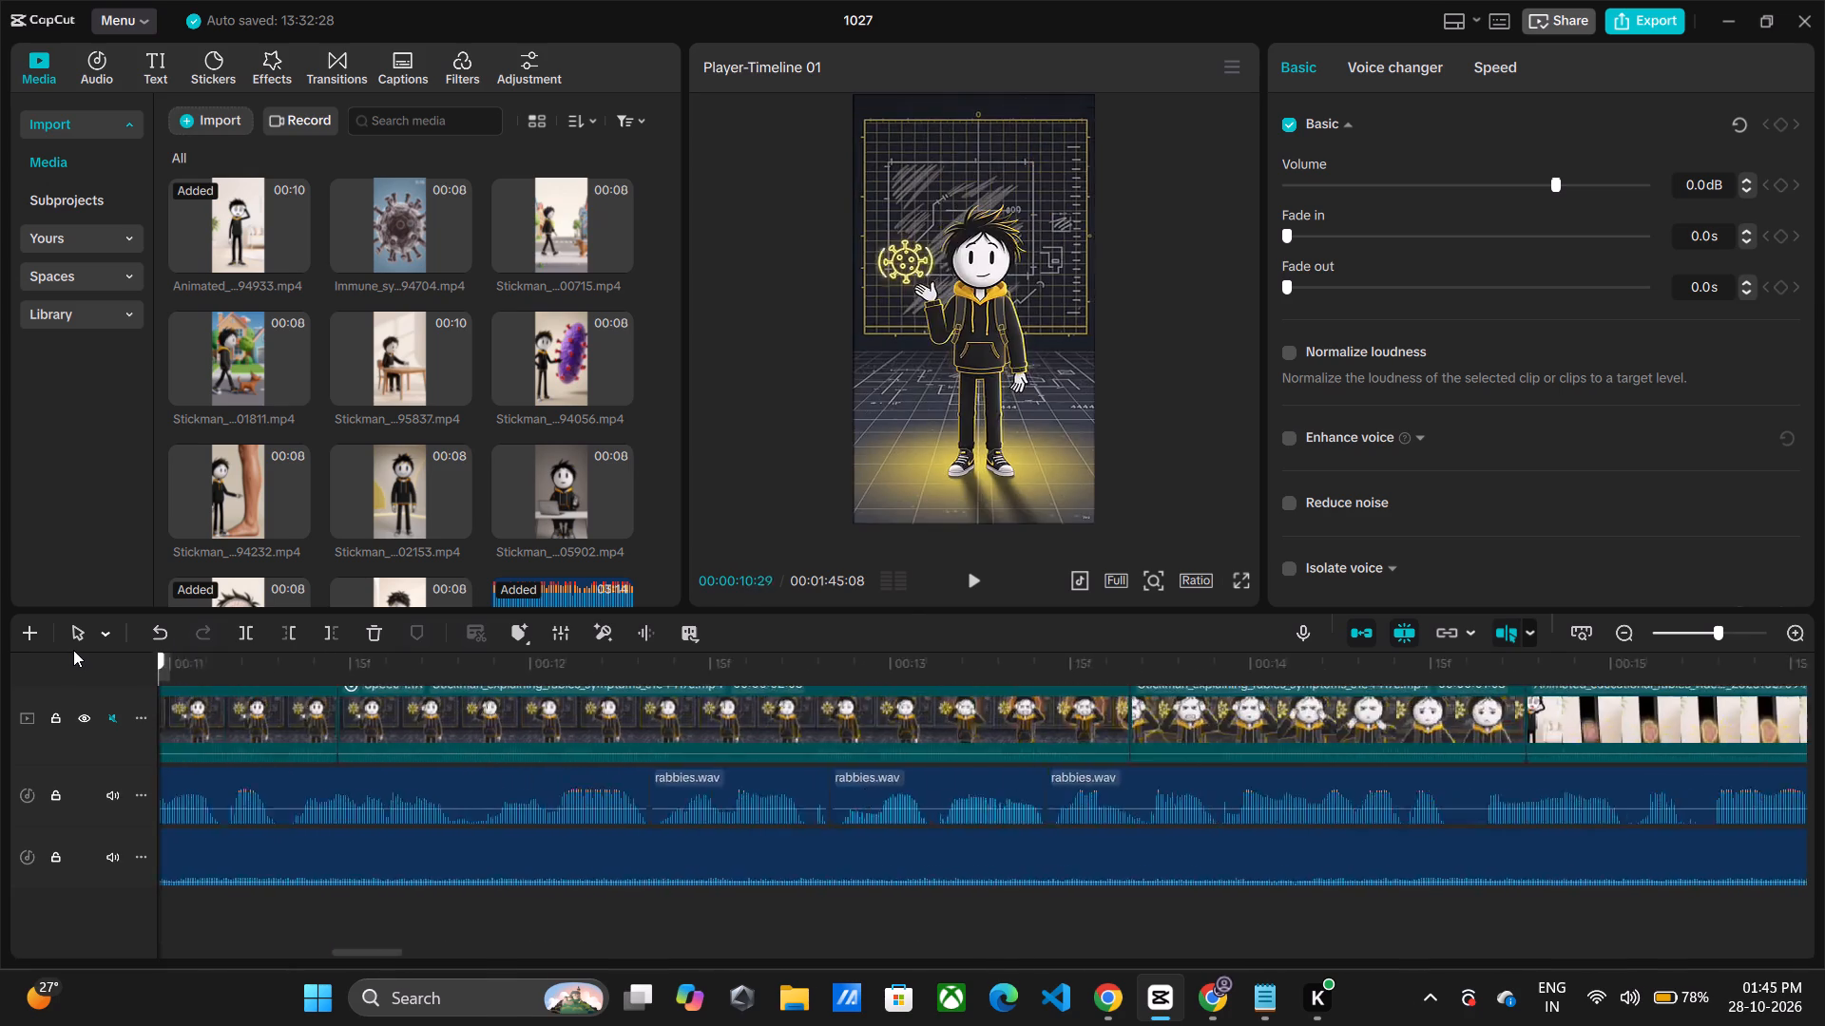
drag(73, 650, 327, 663)
key(space)
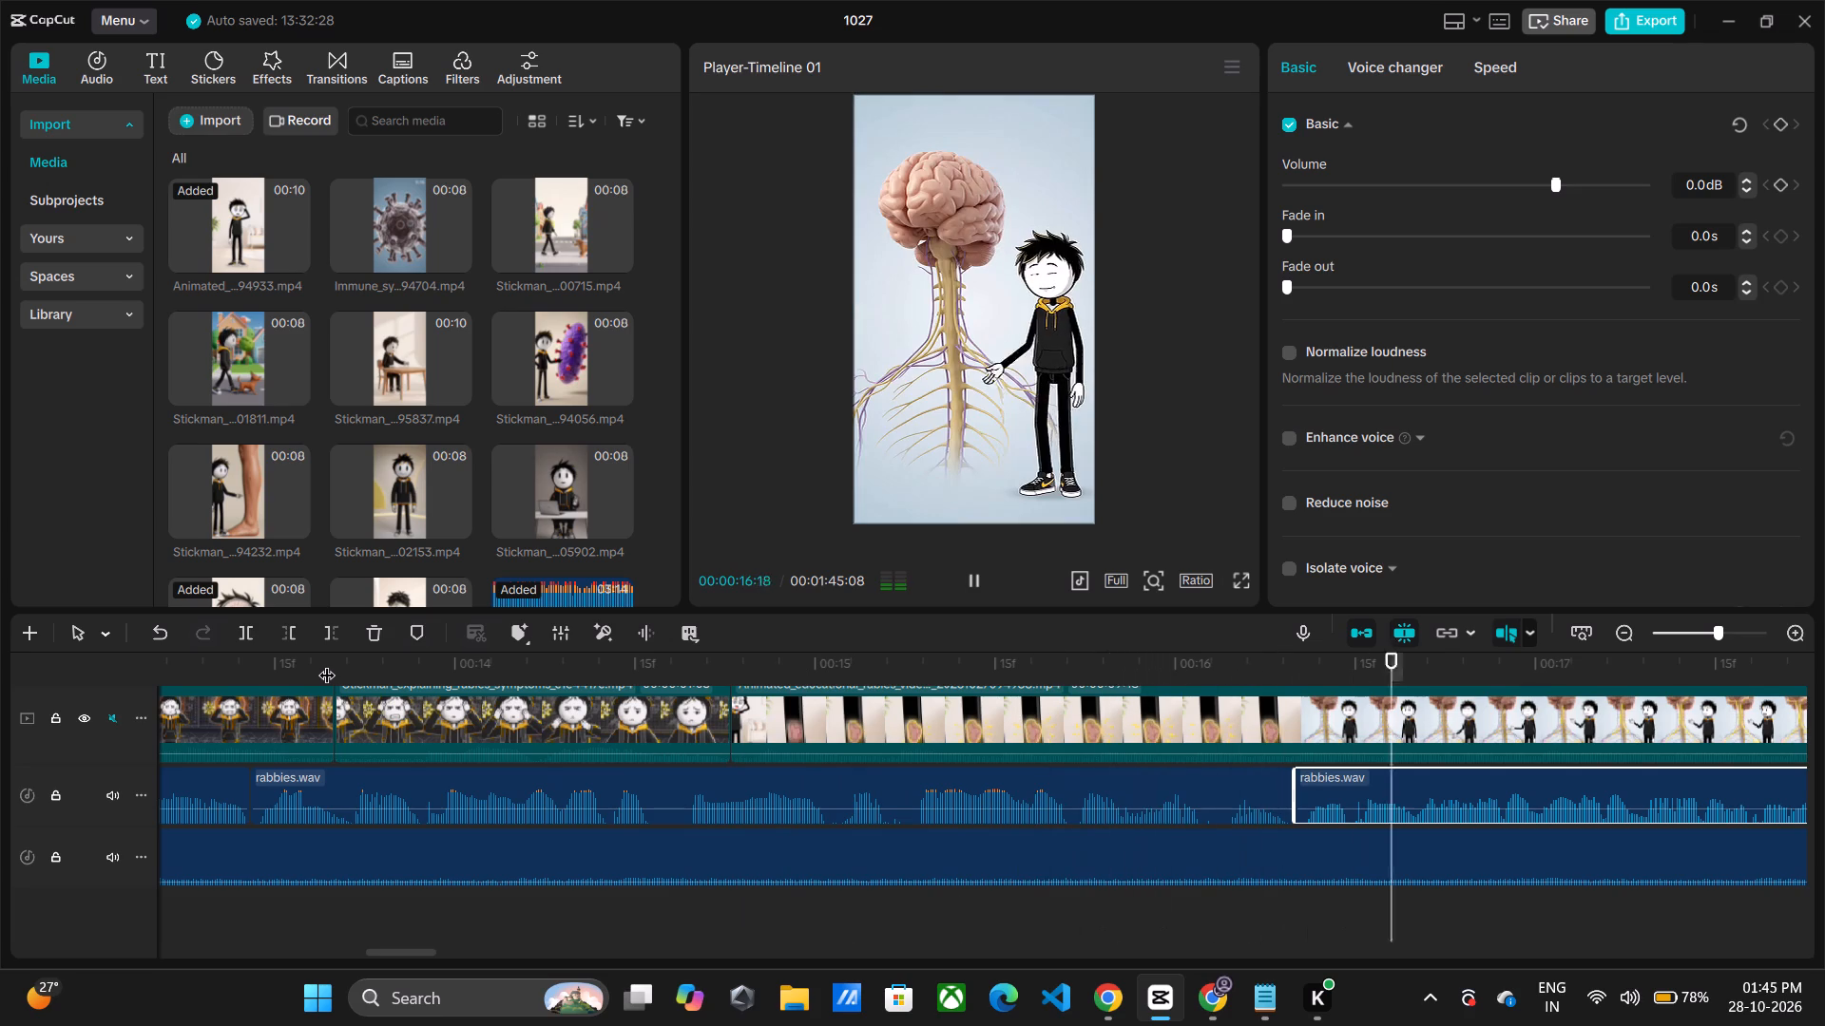
key(space)
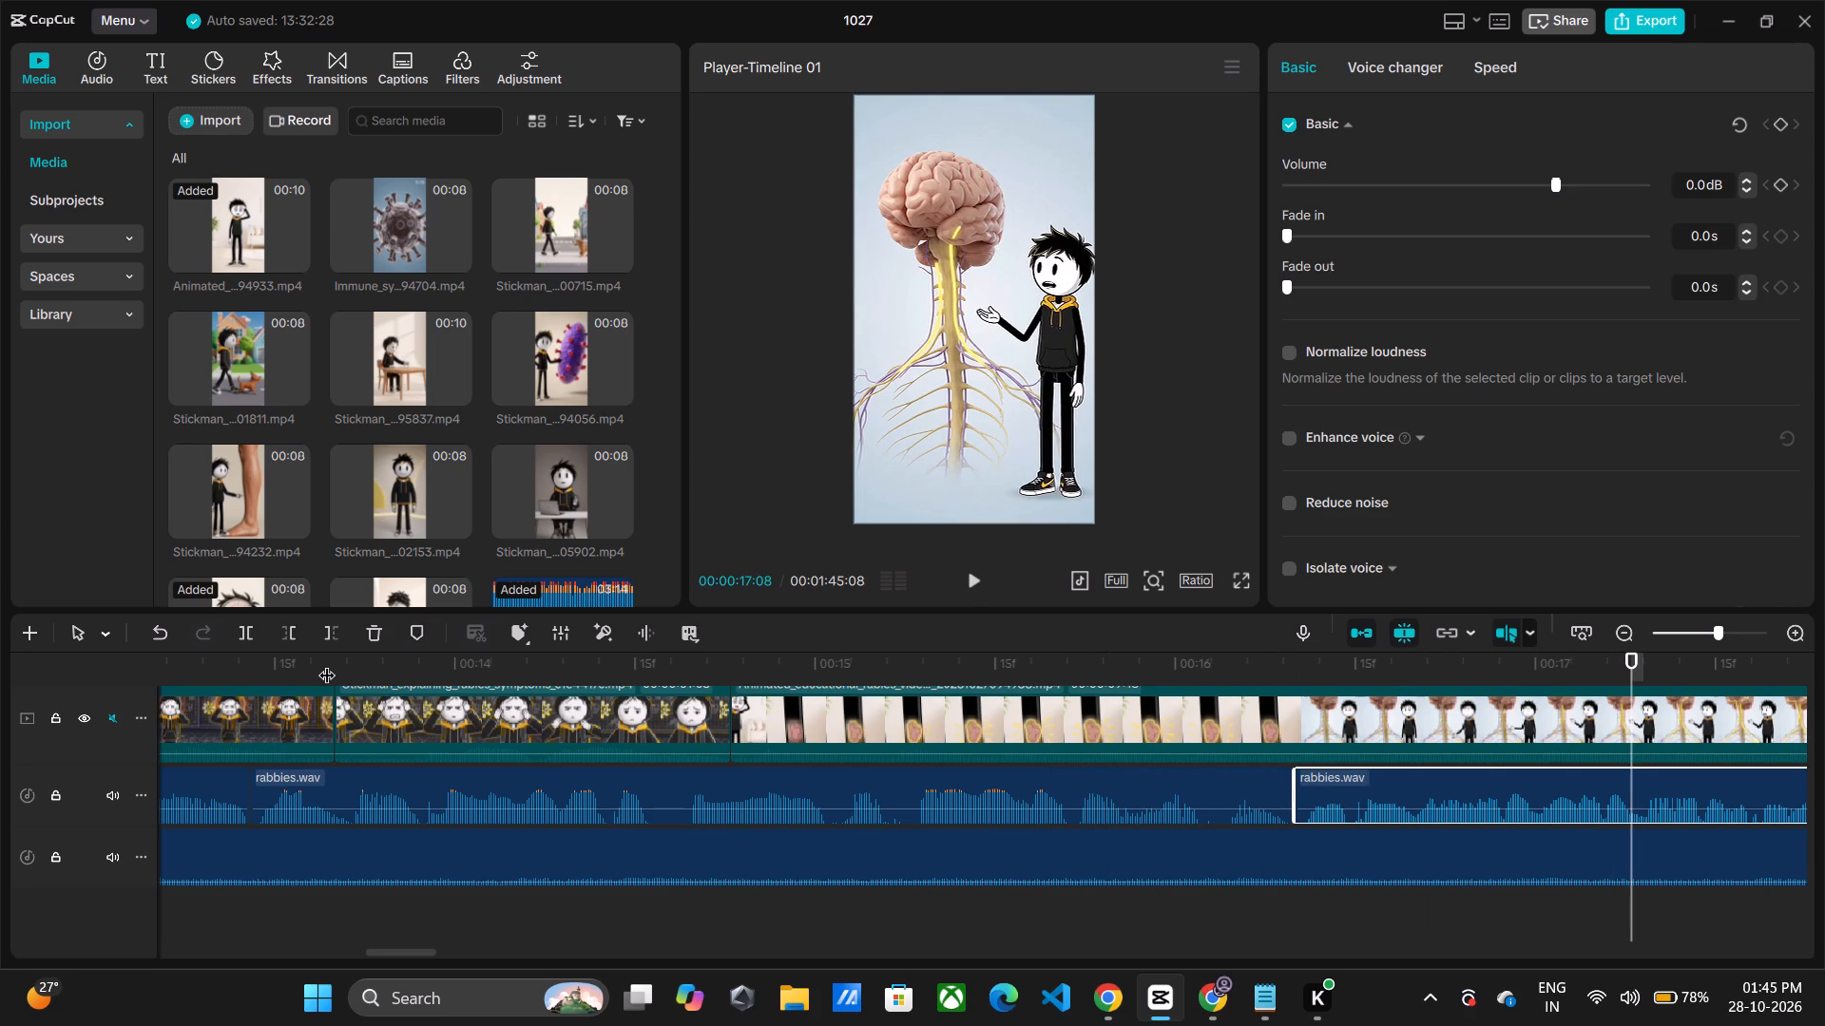
key(space)
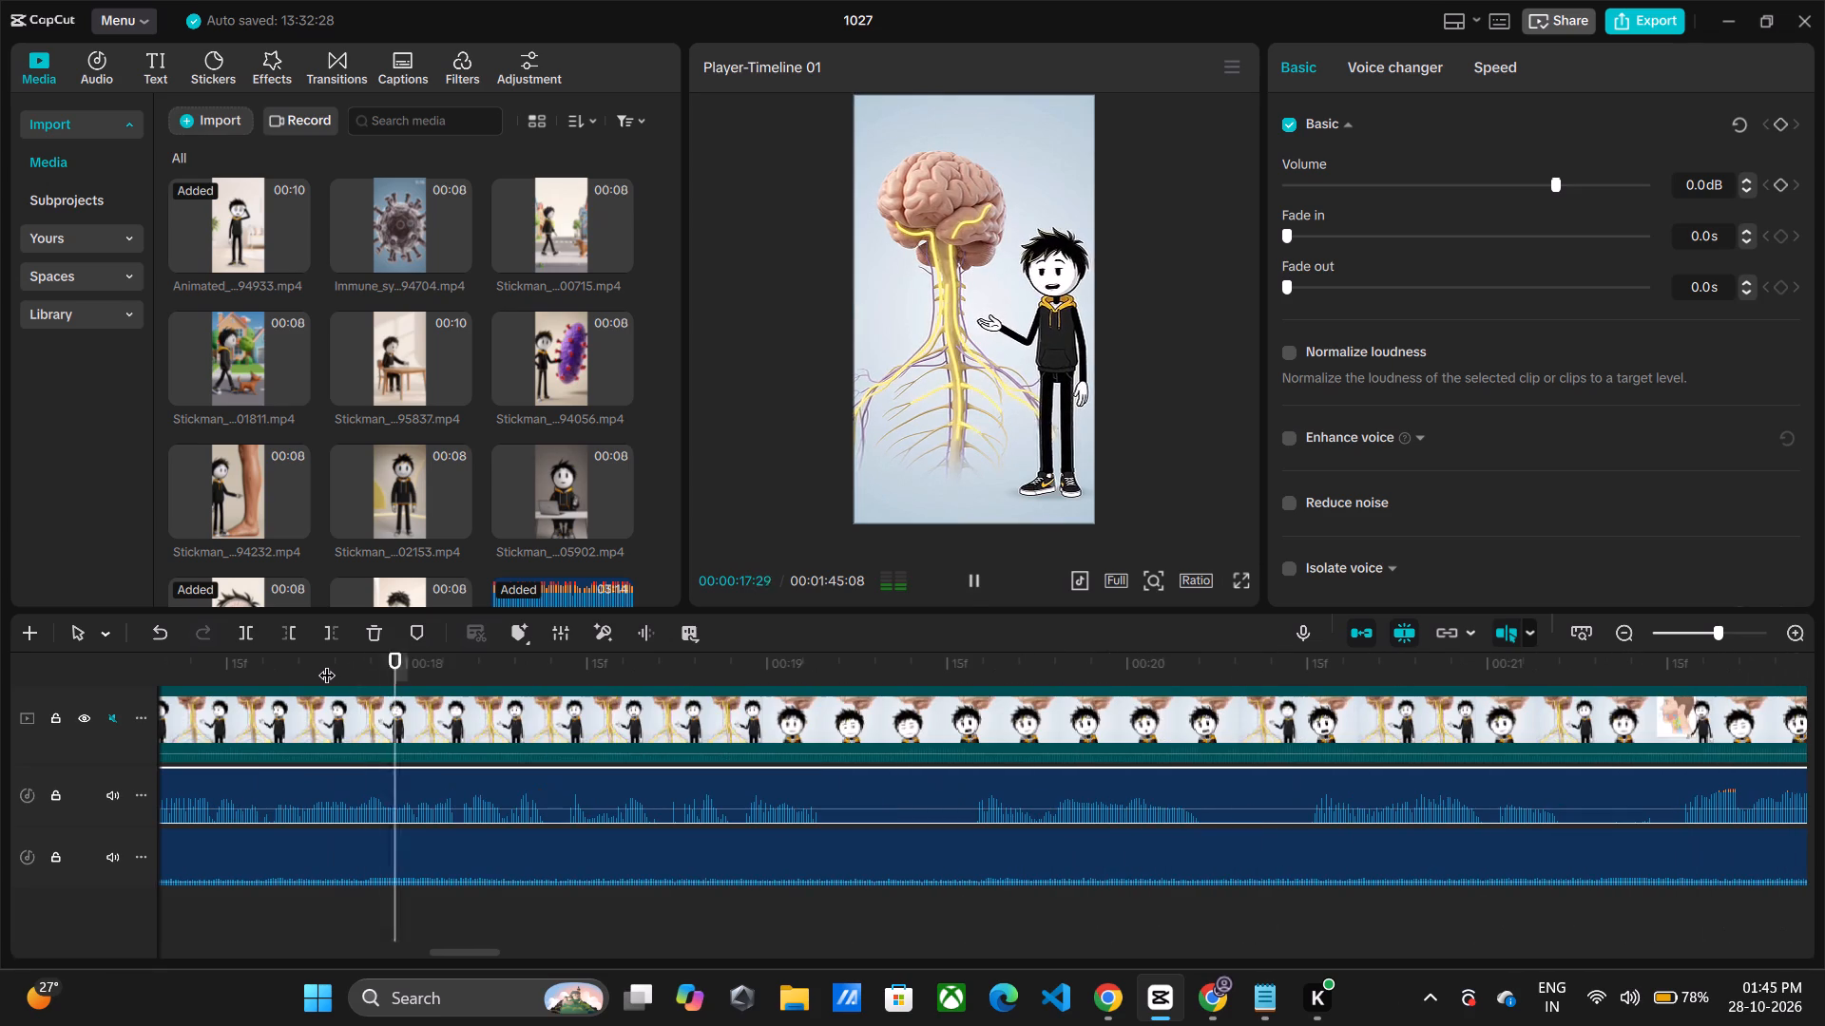
drag(355, 665, 29, 666)
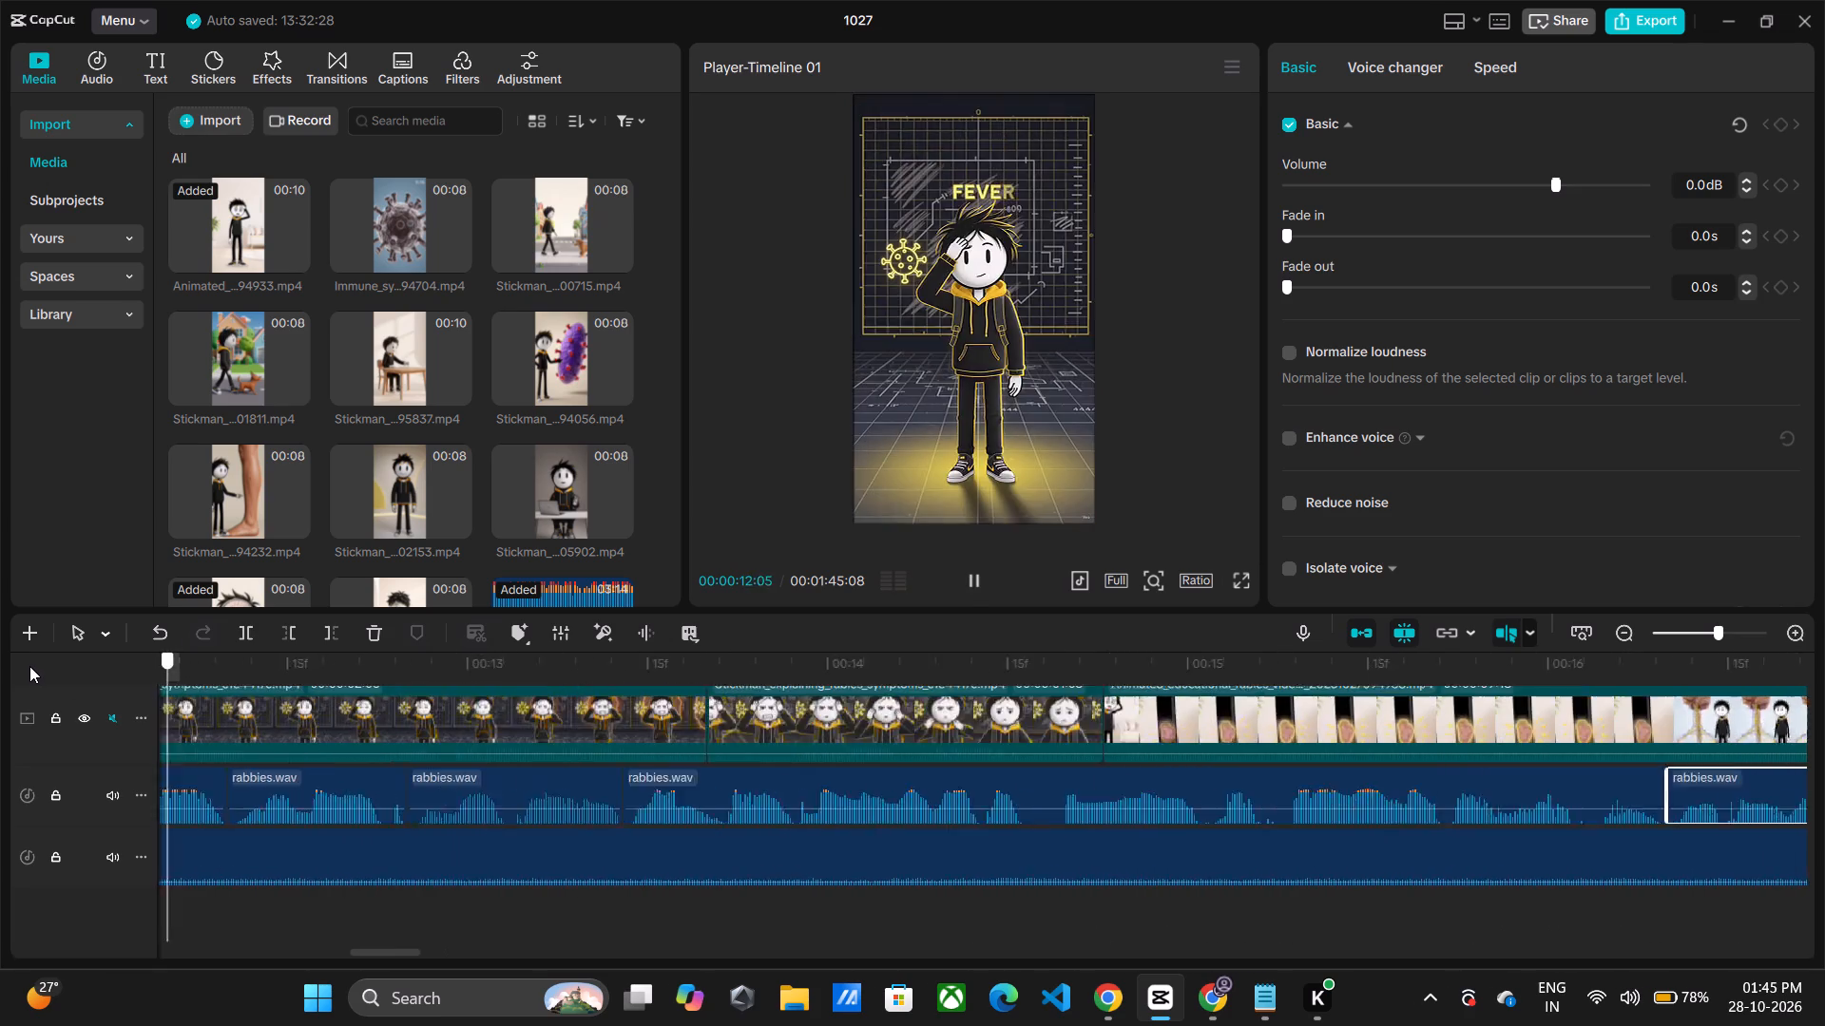
drag(29, 666, 212, 672)
key(space)
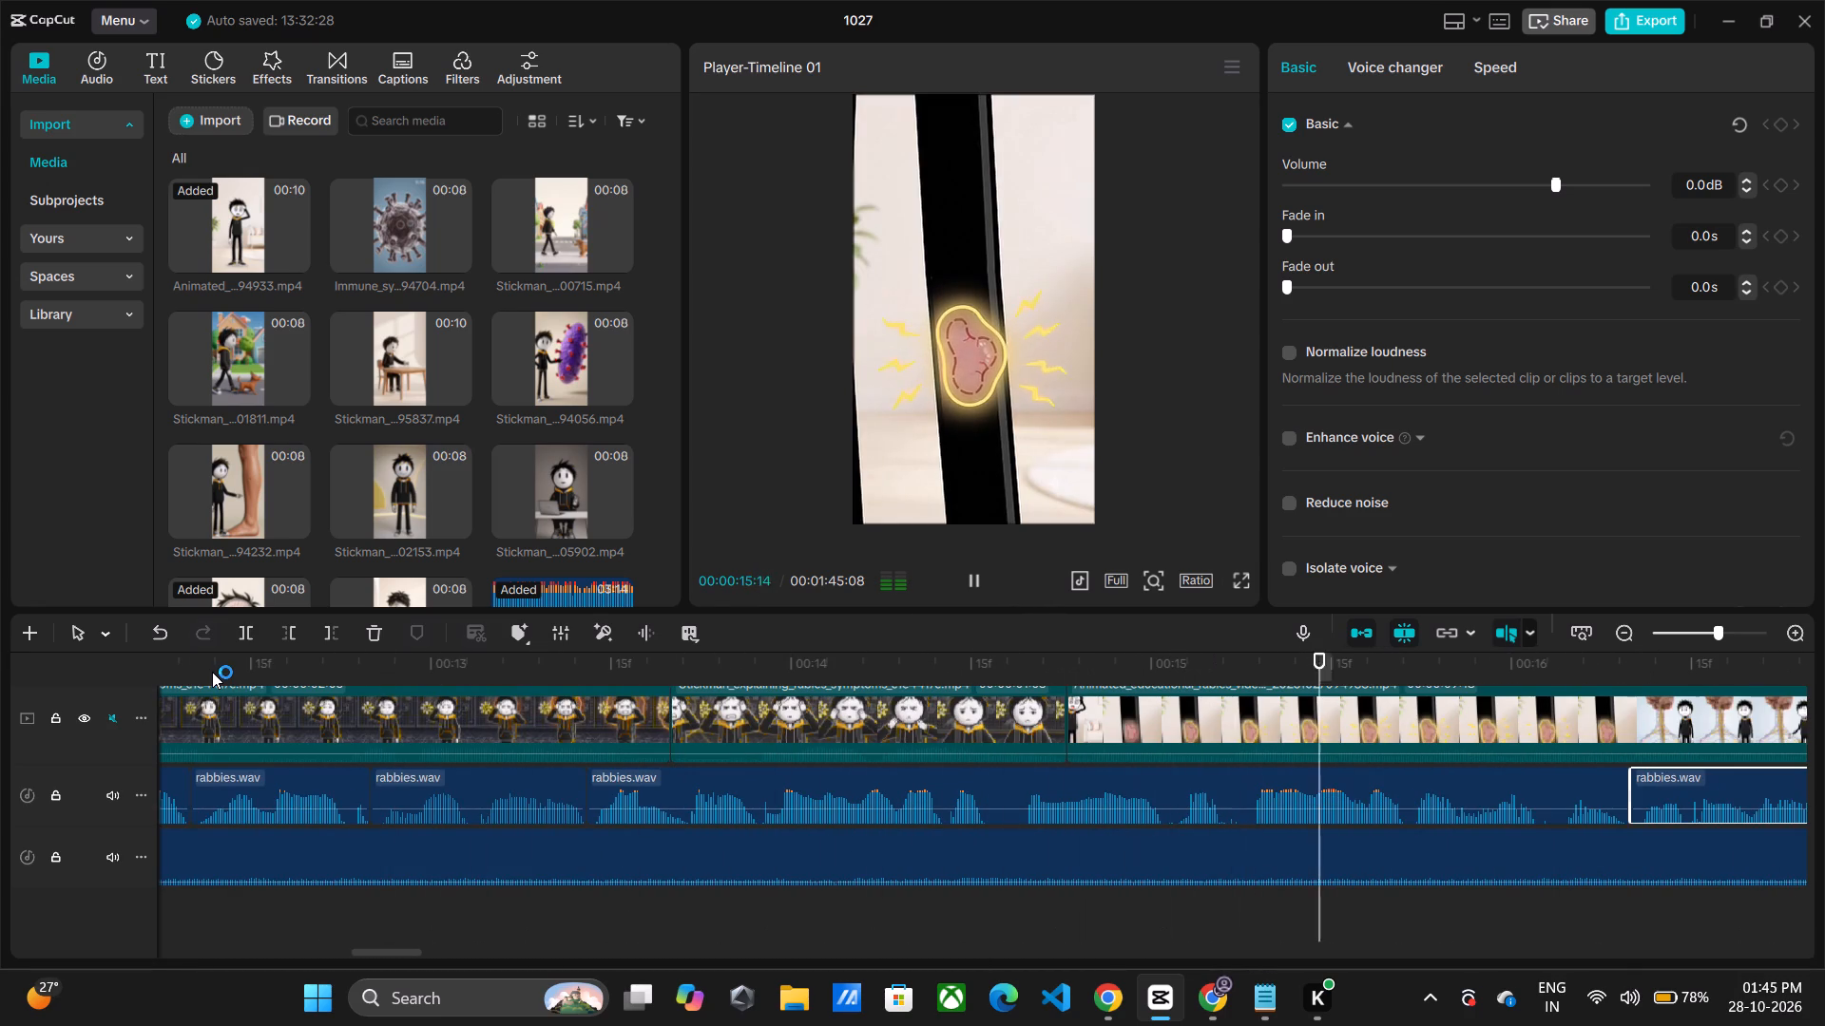
key(space)
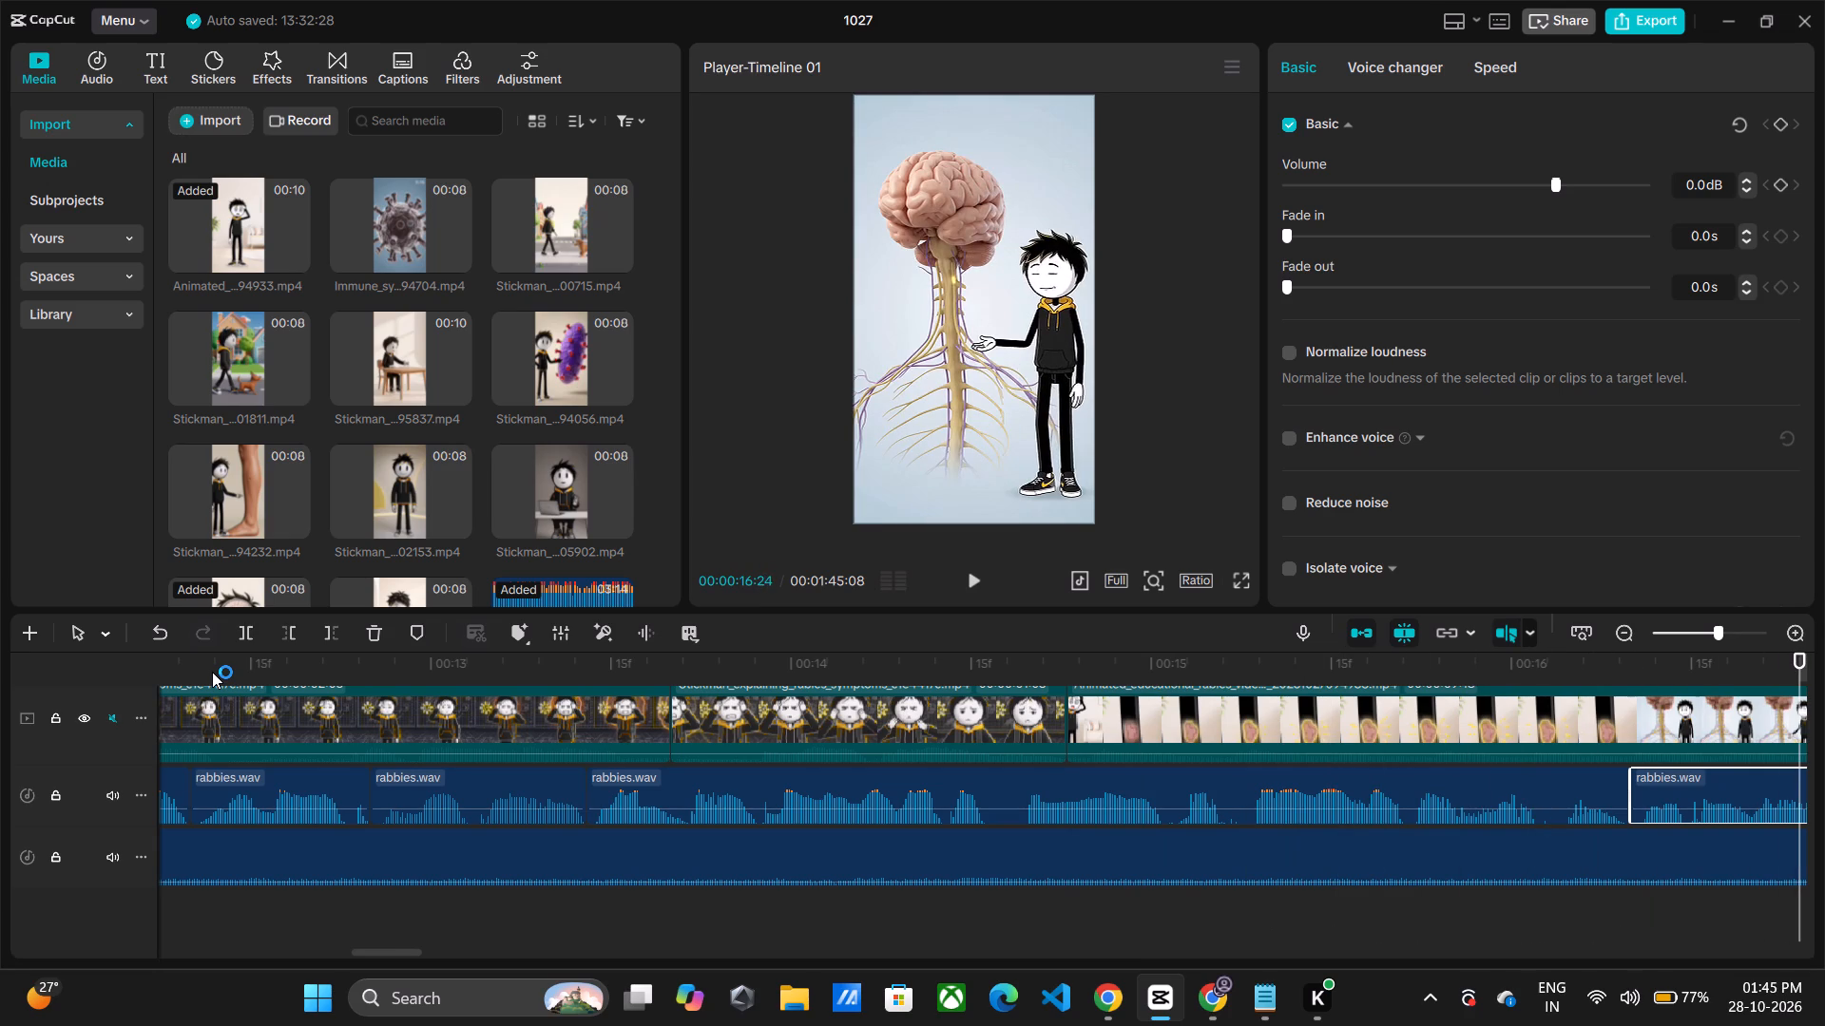
key(space)
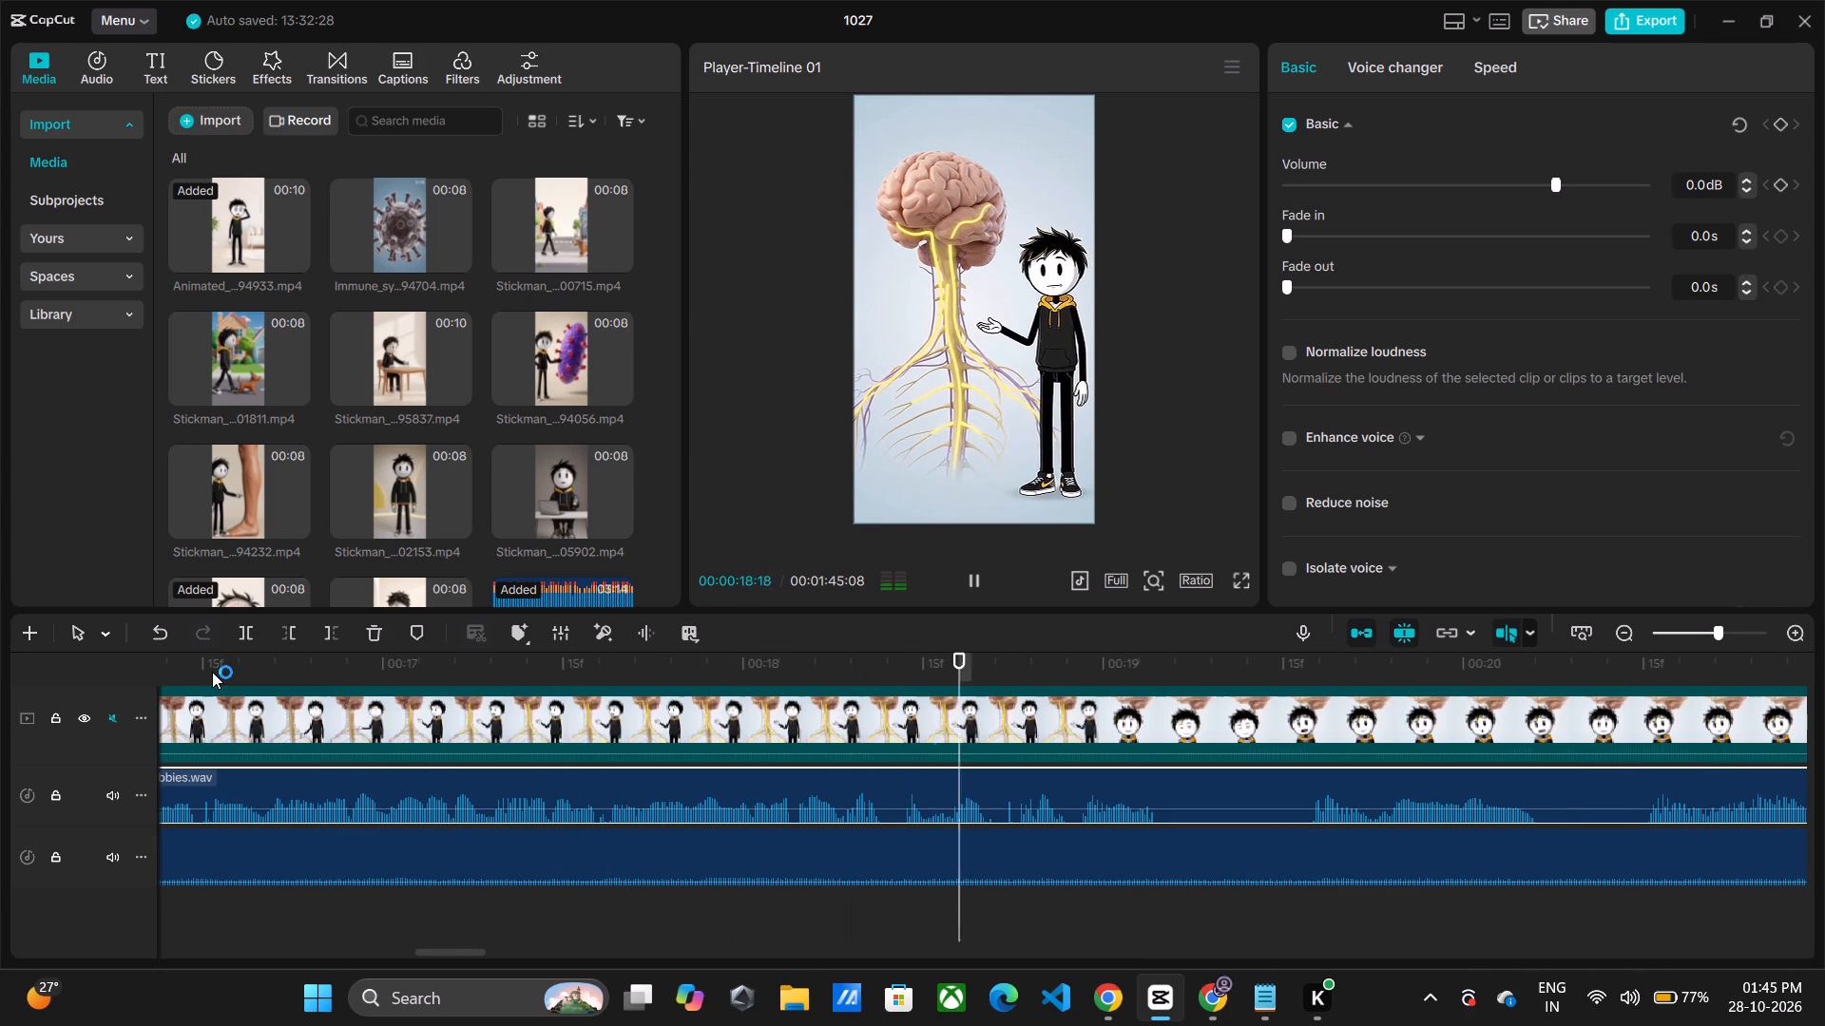
key(space)
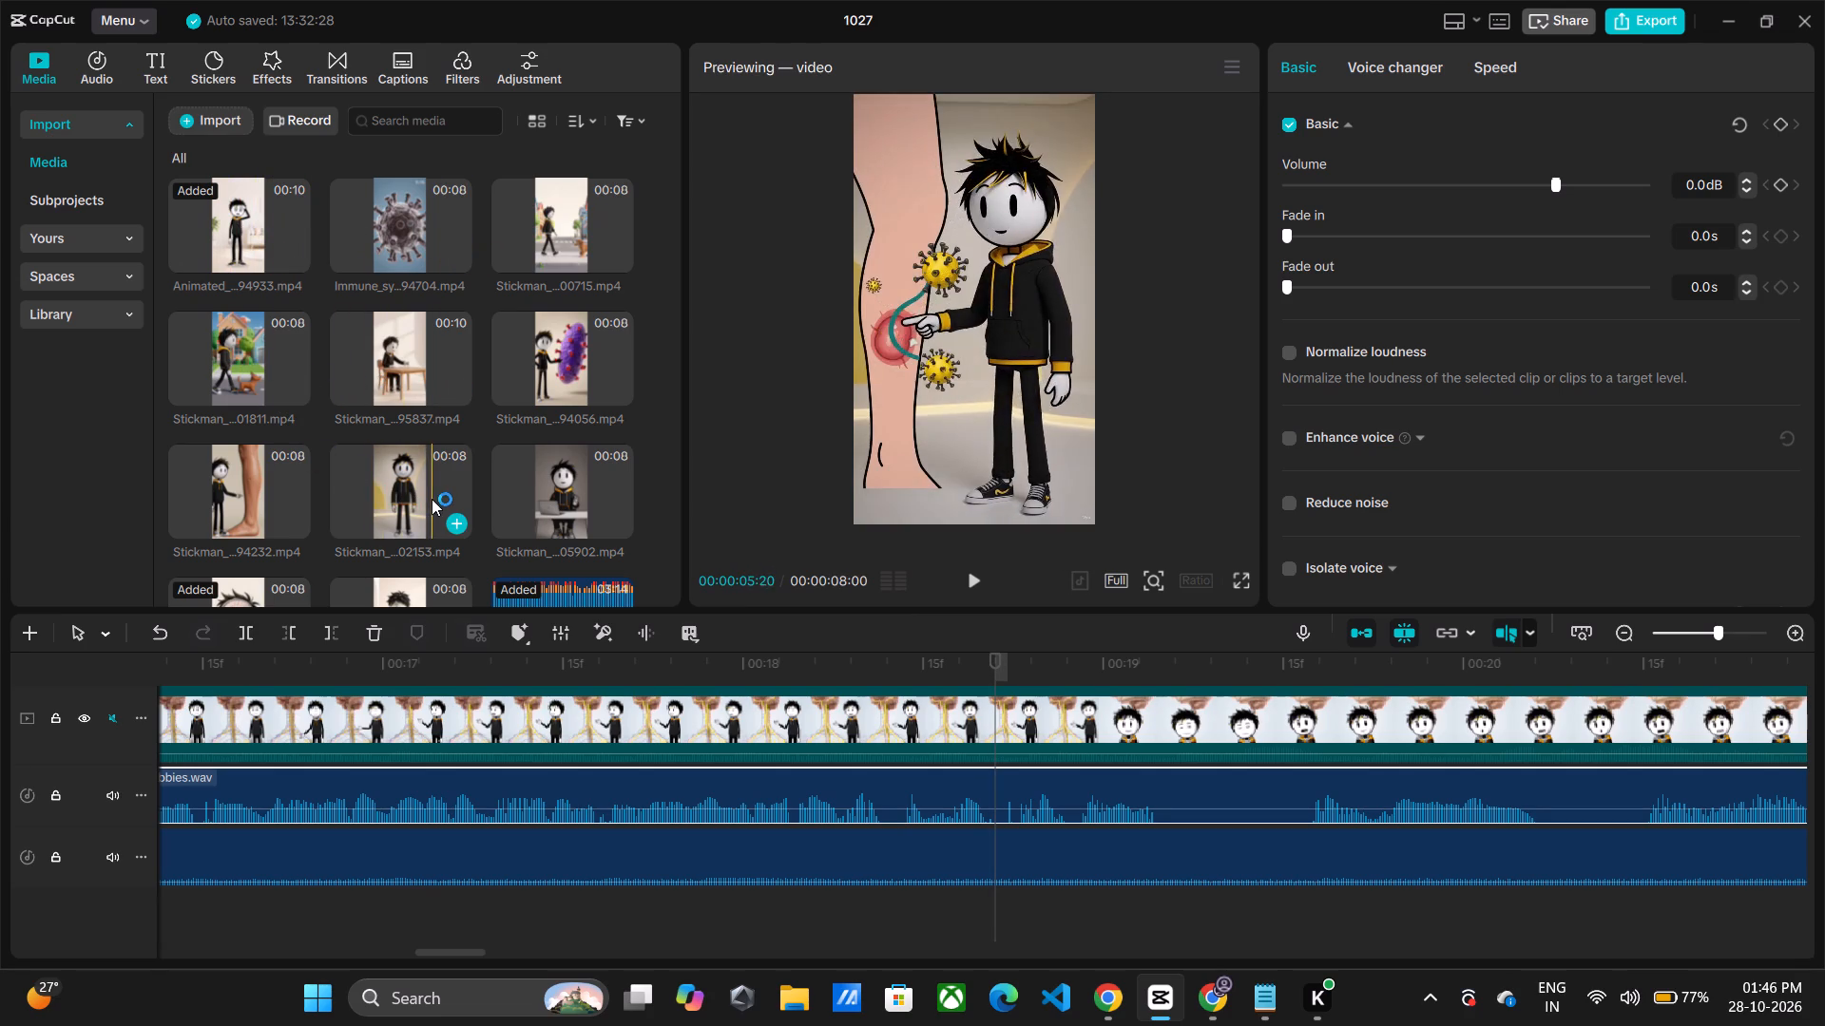
Browse the imported media for footage suiting the nervous-system section and preview the stickman clip showing the brain and spine.
scroll(432, 491, down, 2)
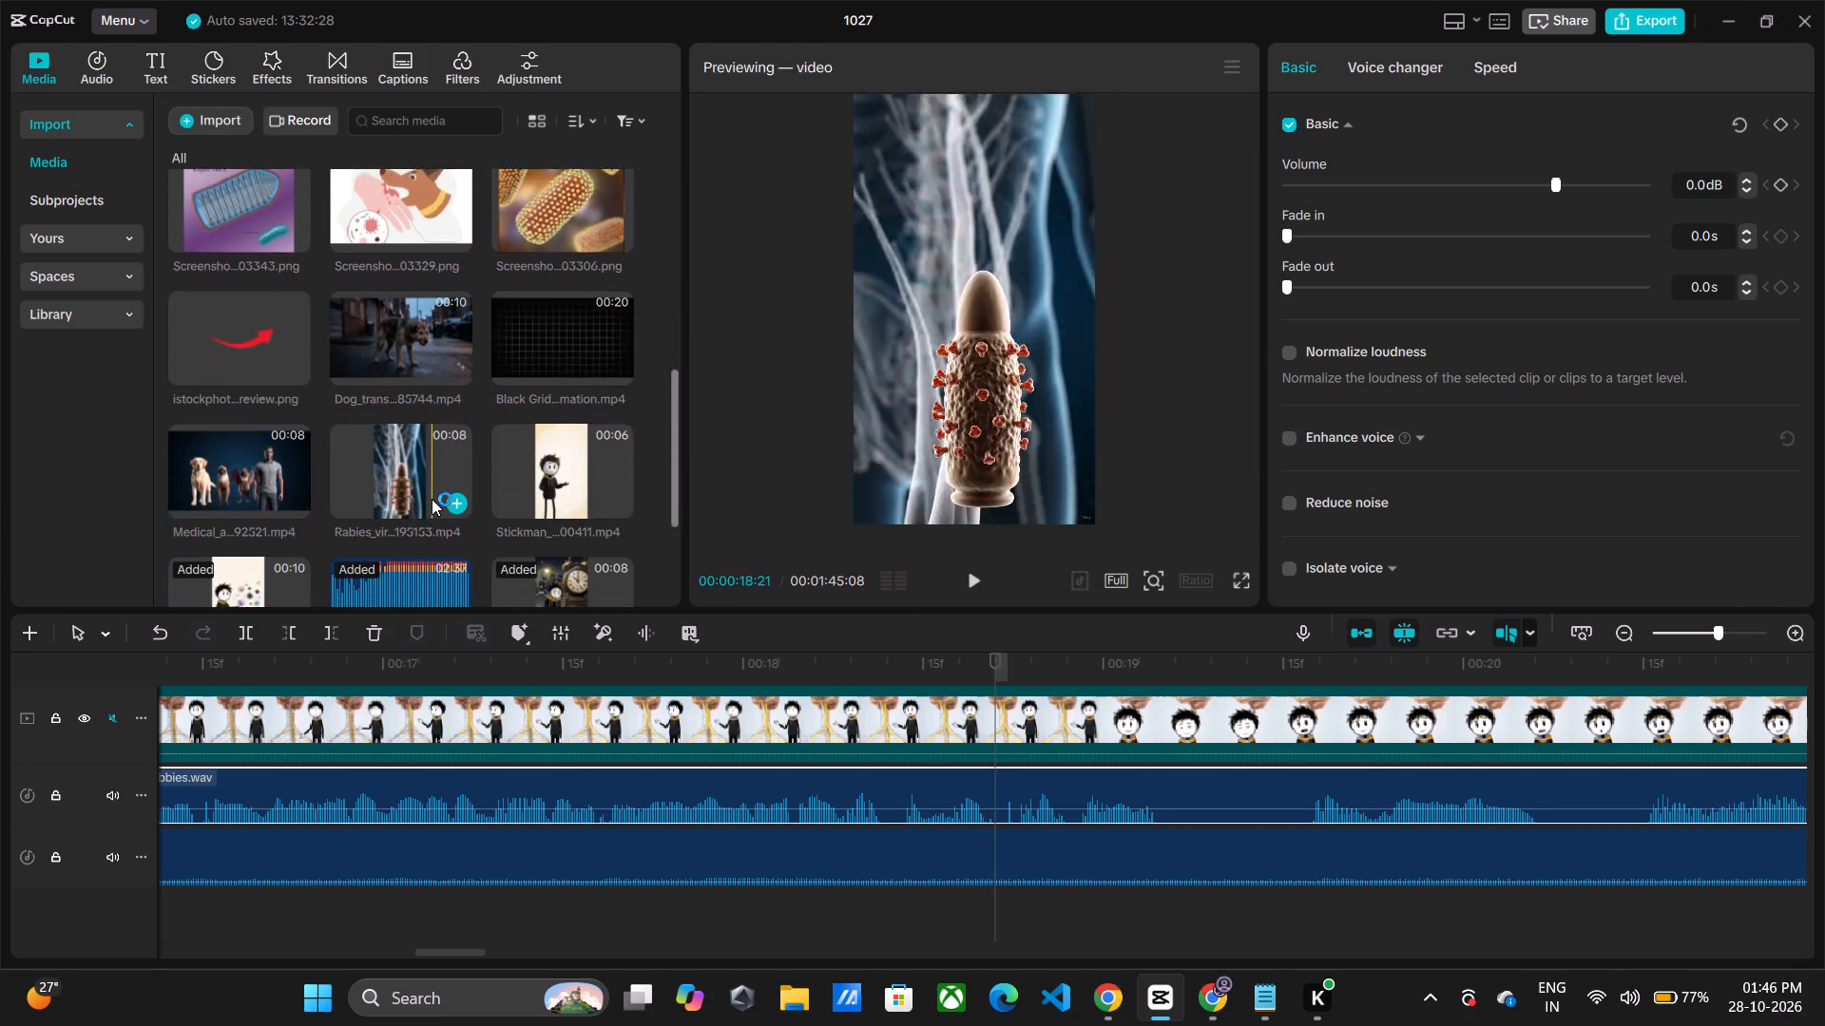
scroll(432, 499, down, 1)
scroll(253, 373, down, 2)
scroll(248, 525, up, 1)
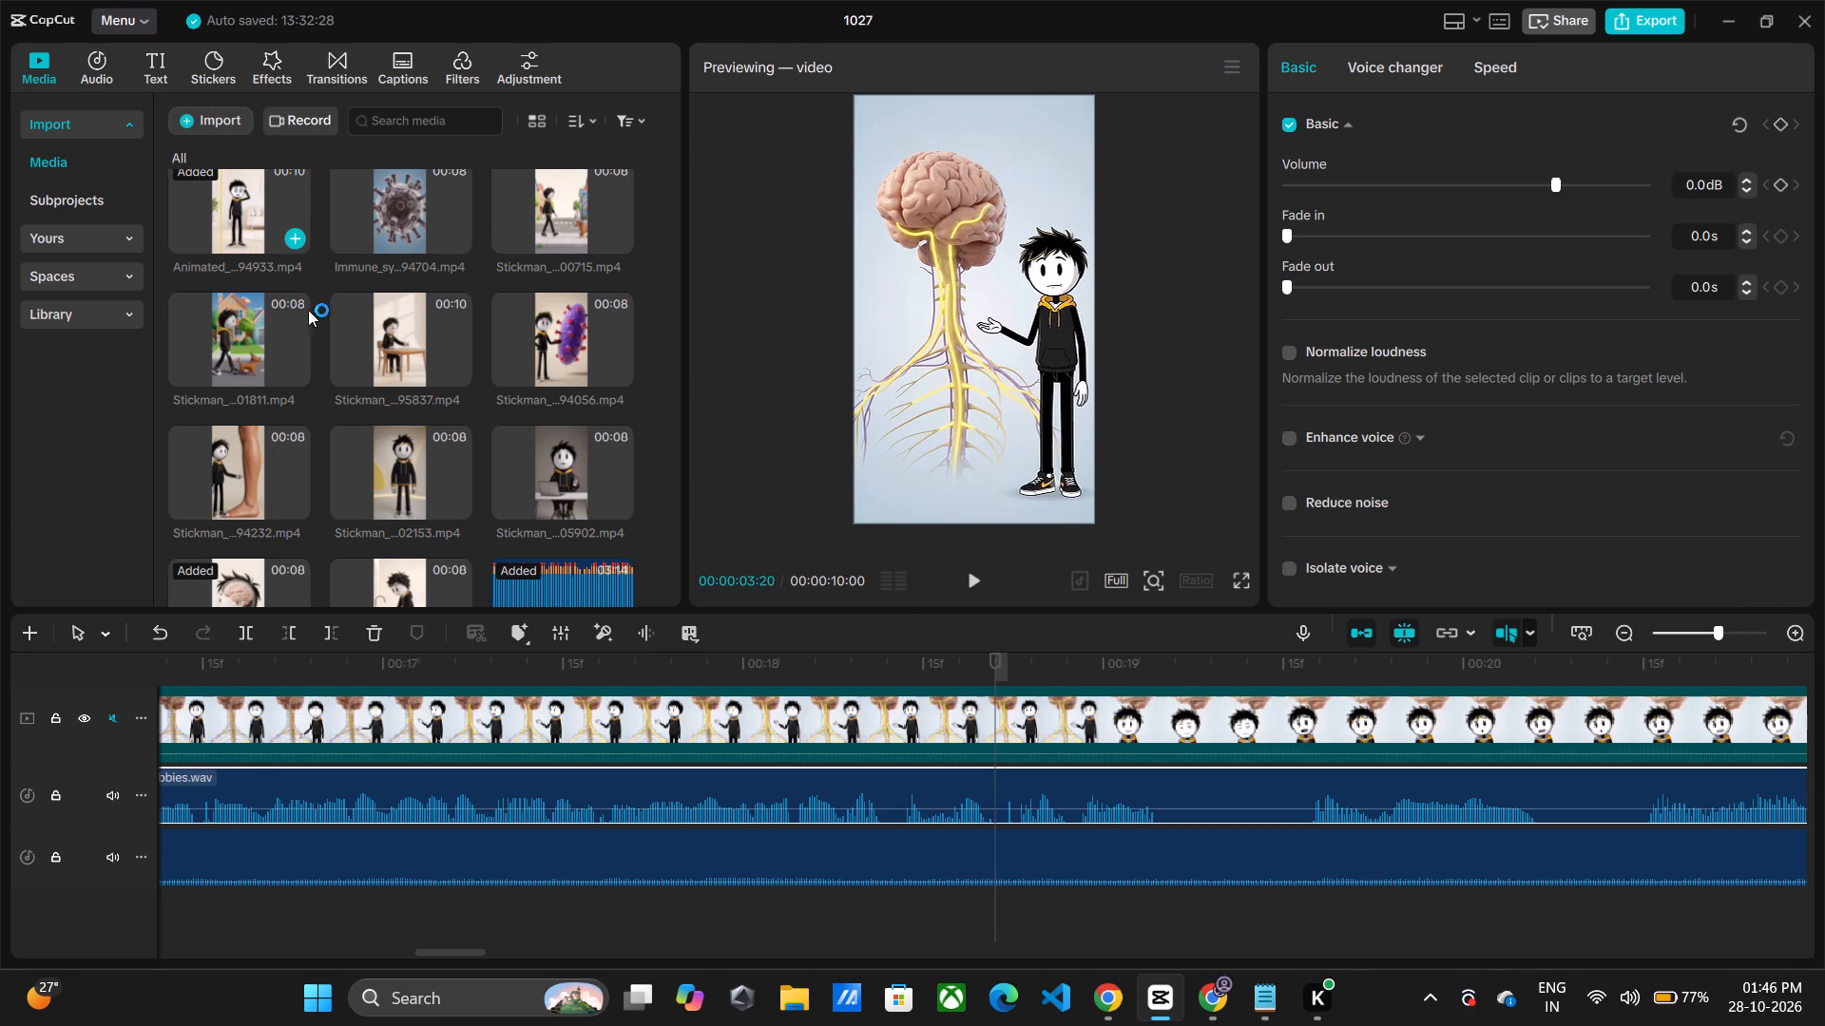
scroll(312, 399, down, 1)
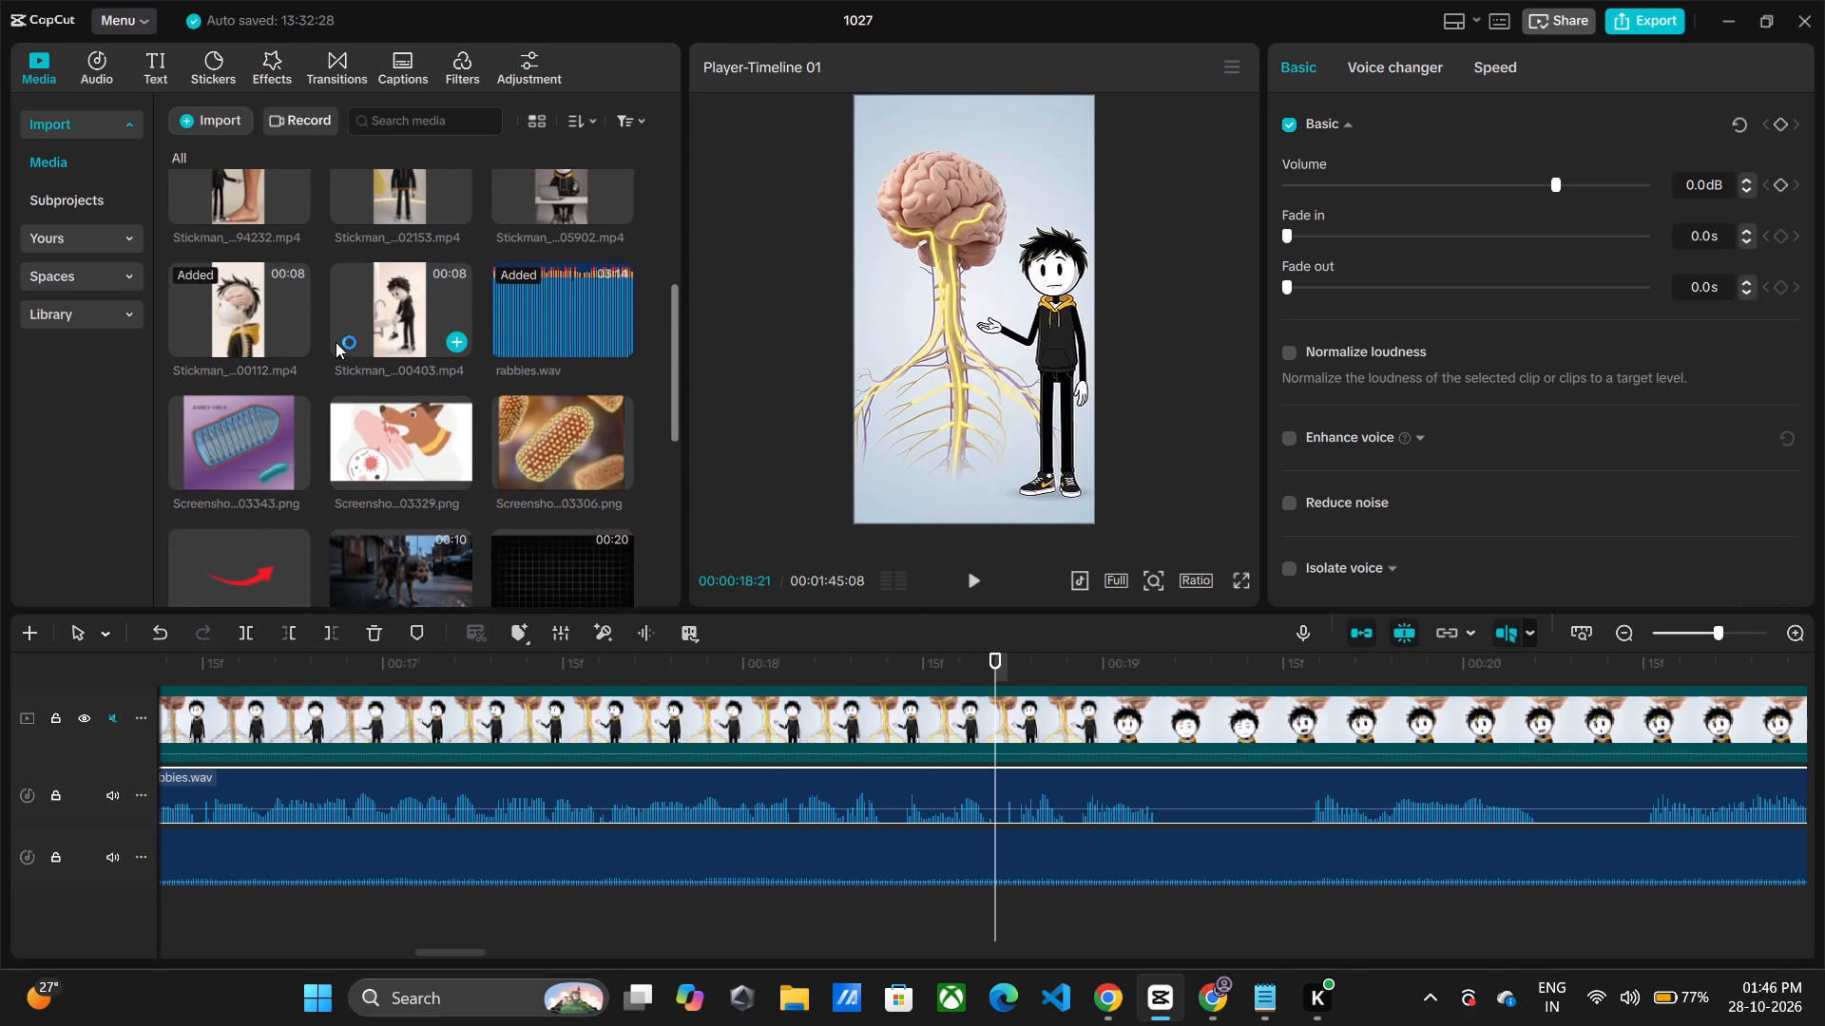
drag(202, 285, 202, 293)
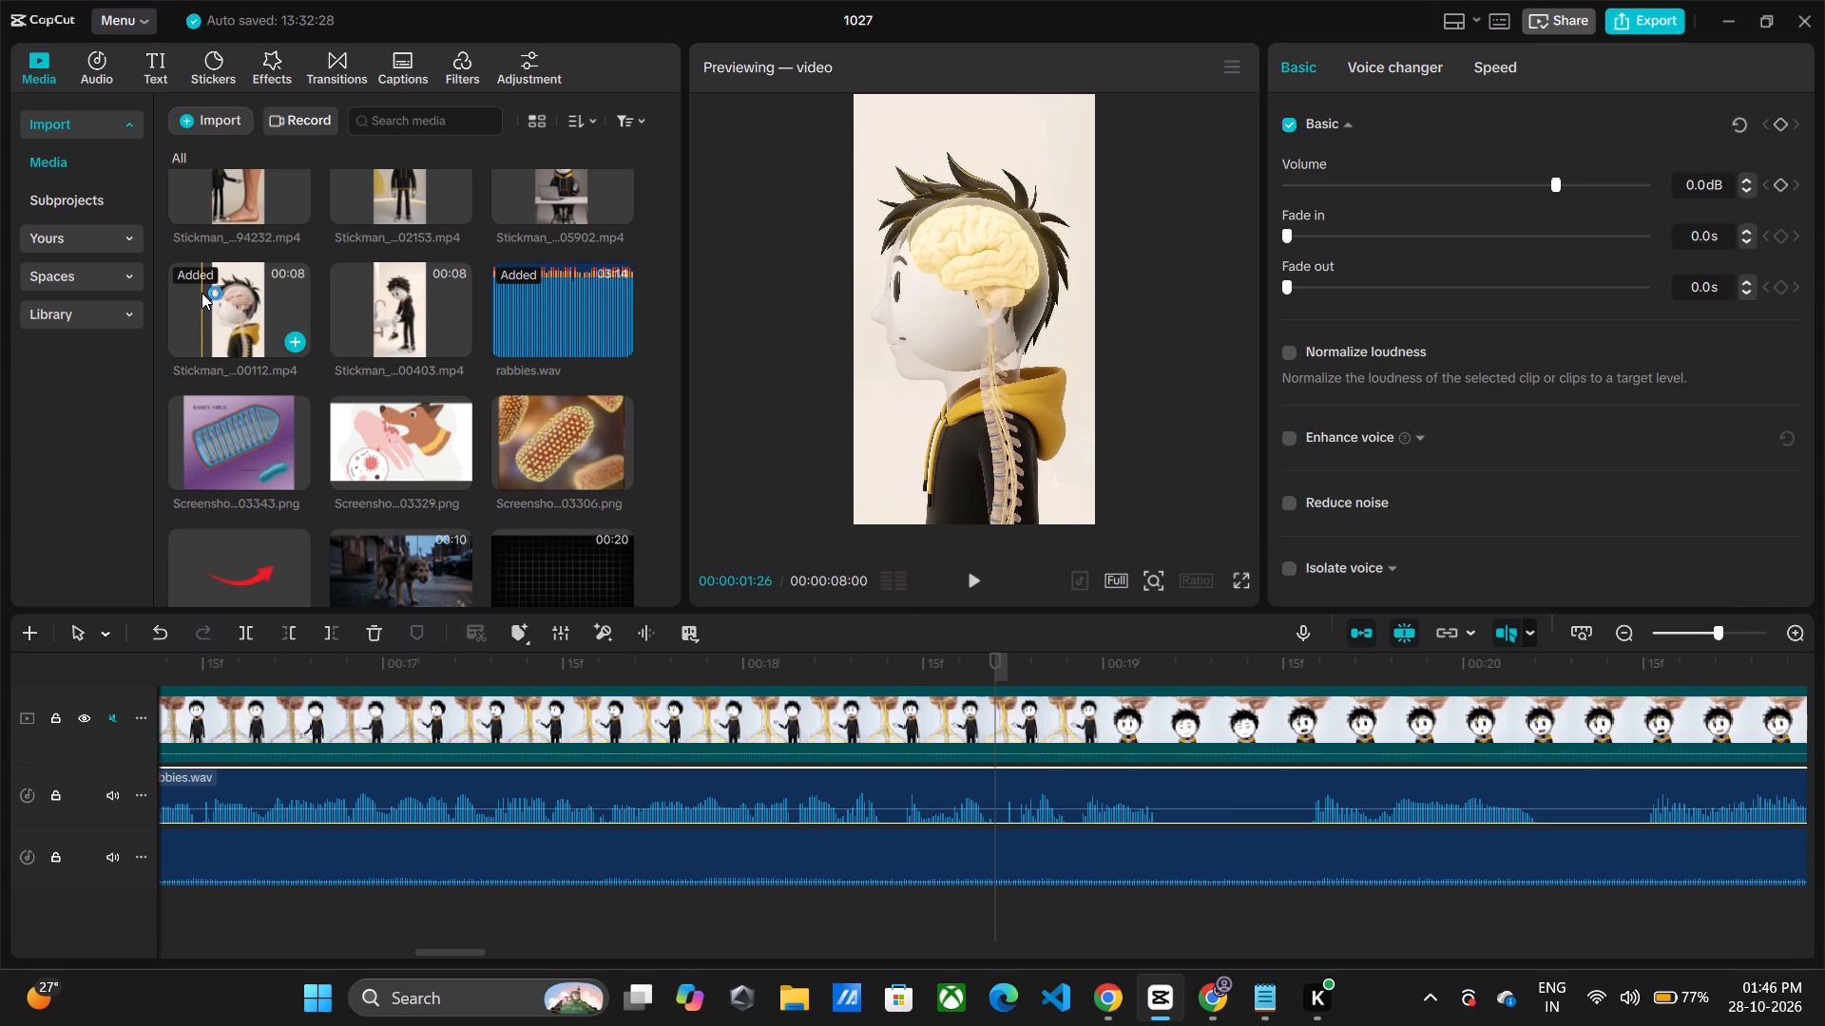
drag(202, 293, 235, 321)
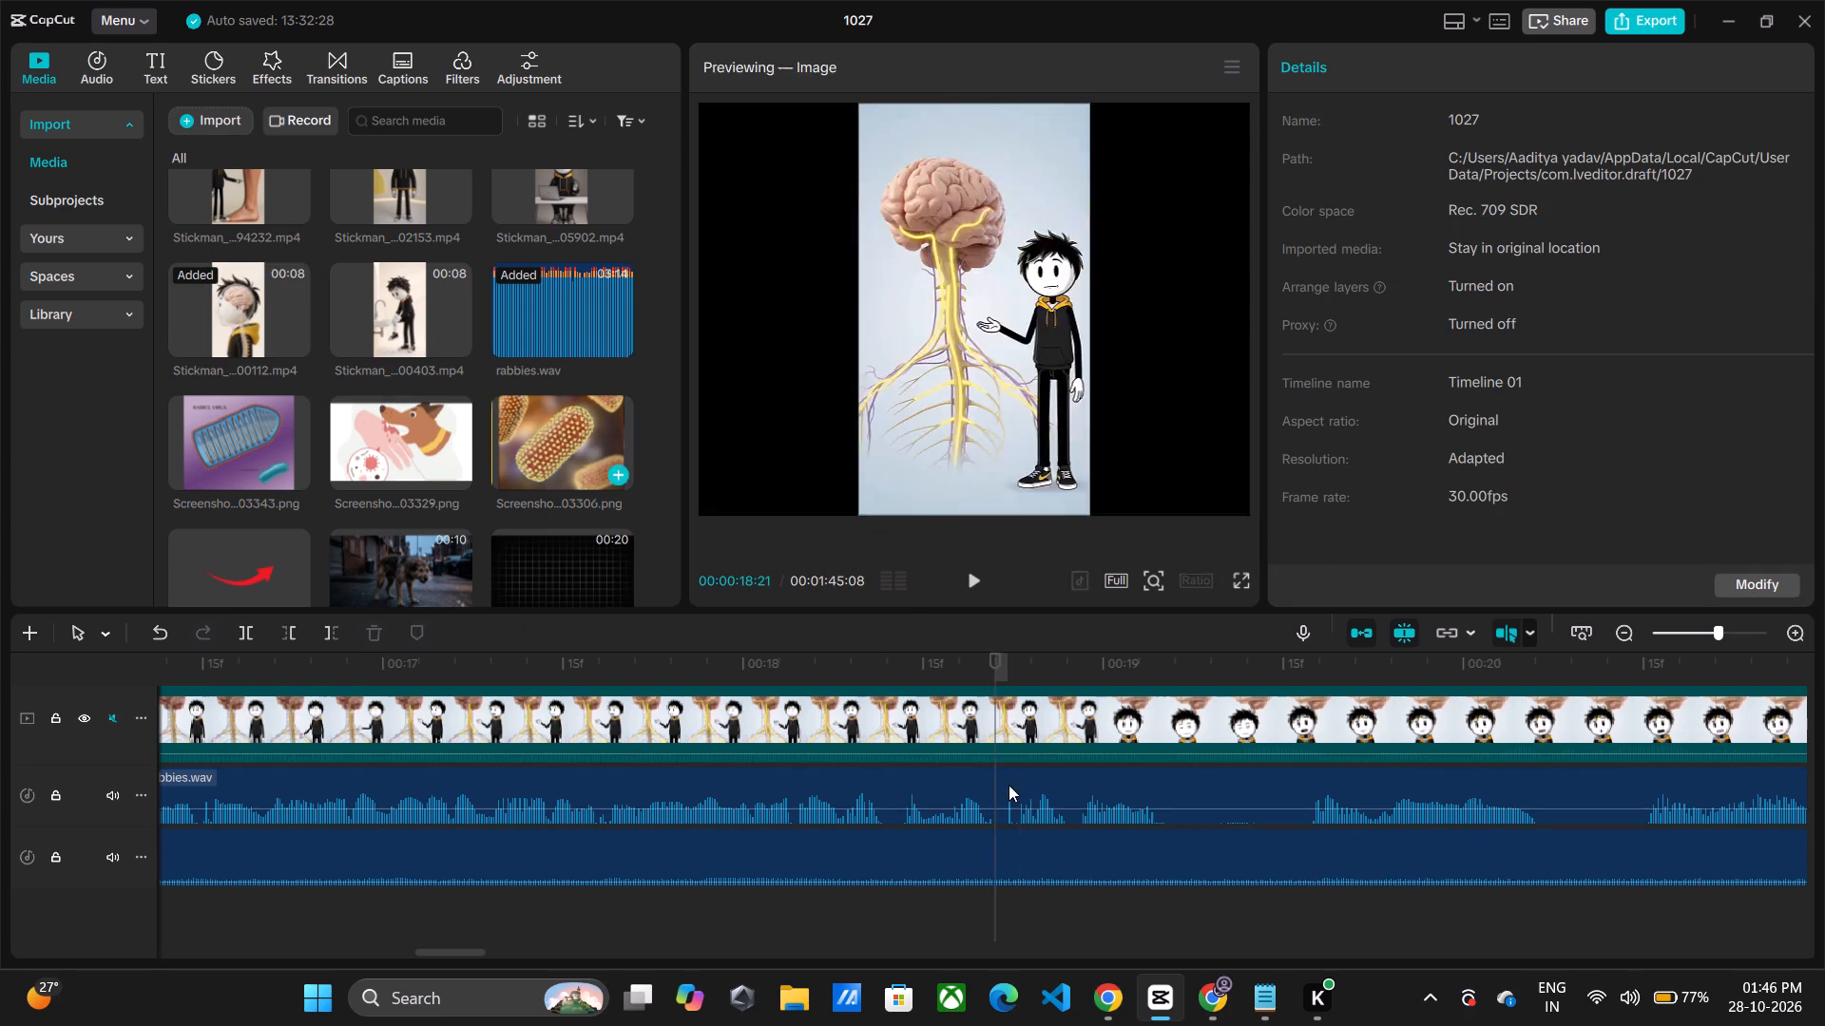
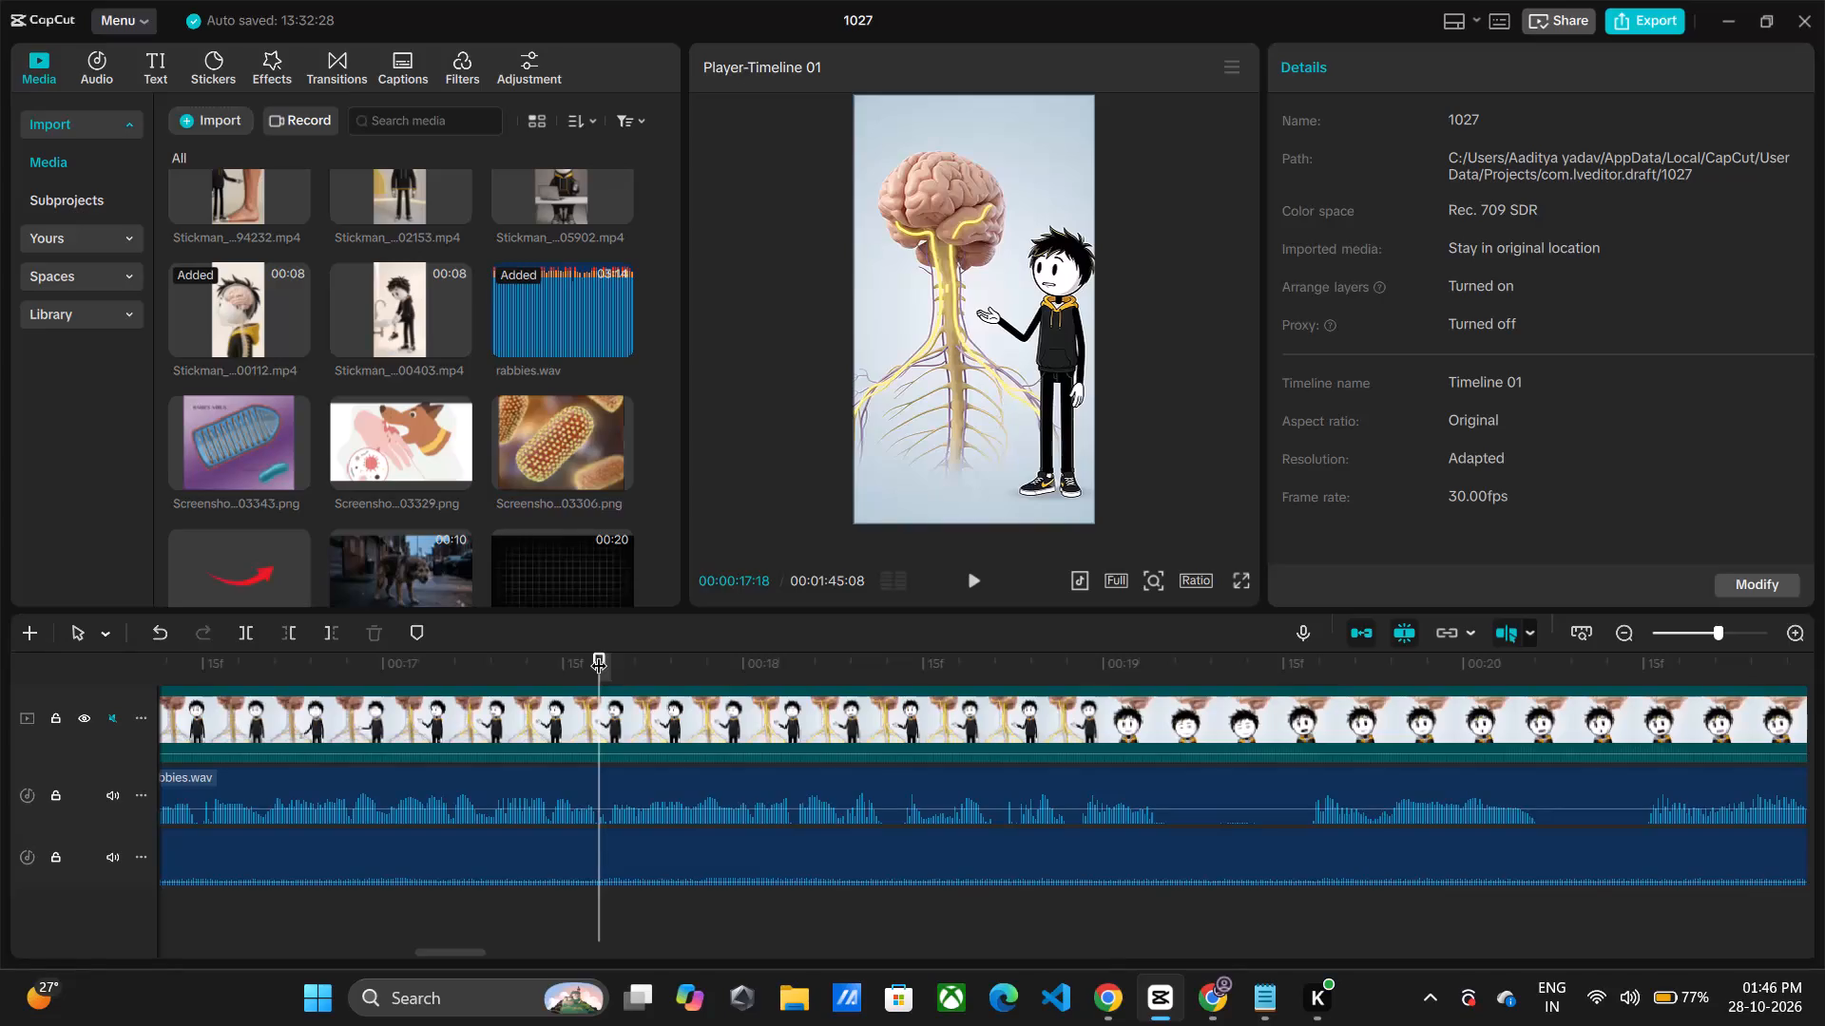
Play the wound section against the narration and split the animated educational rabies clip at 00:00:16:10, where the wound shot ends.
ctrl+scroll(599, 654, down, 1)
ctrl+scroll(594, 734, down, 17)
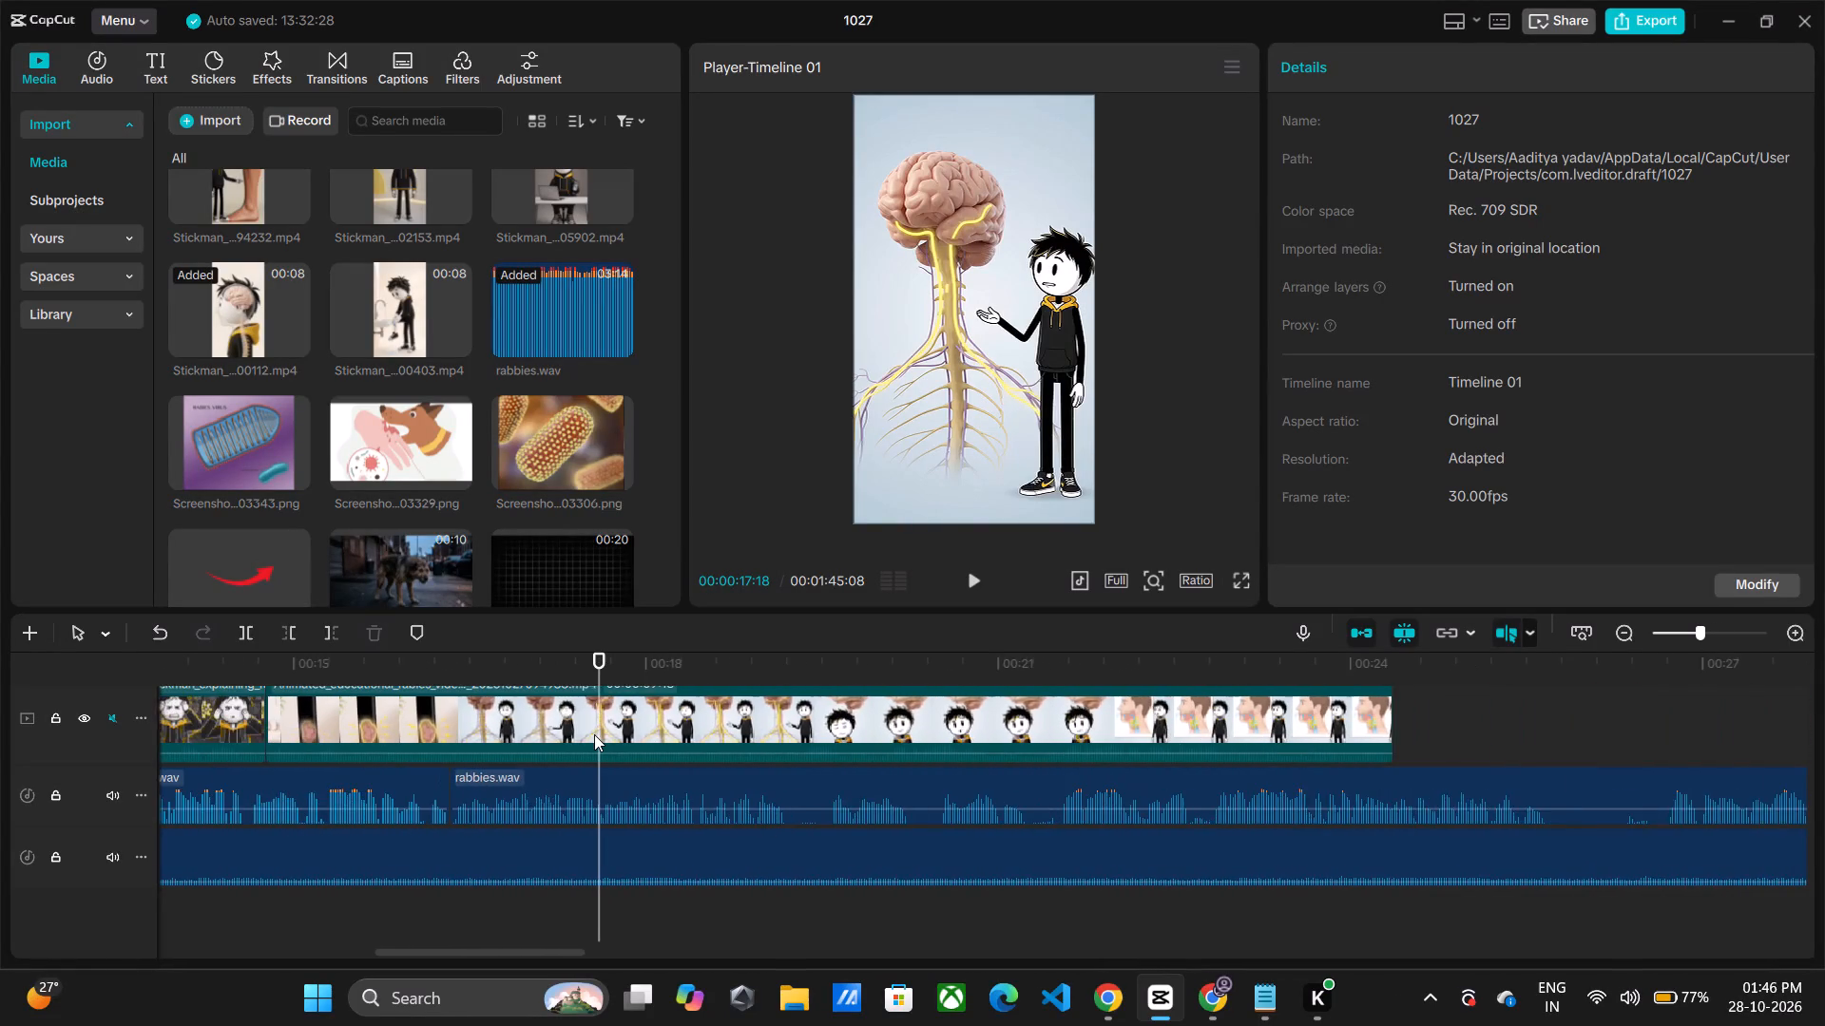
ctrl+scroll(594, 734, down, 2)
click(226, 677)
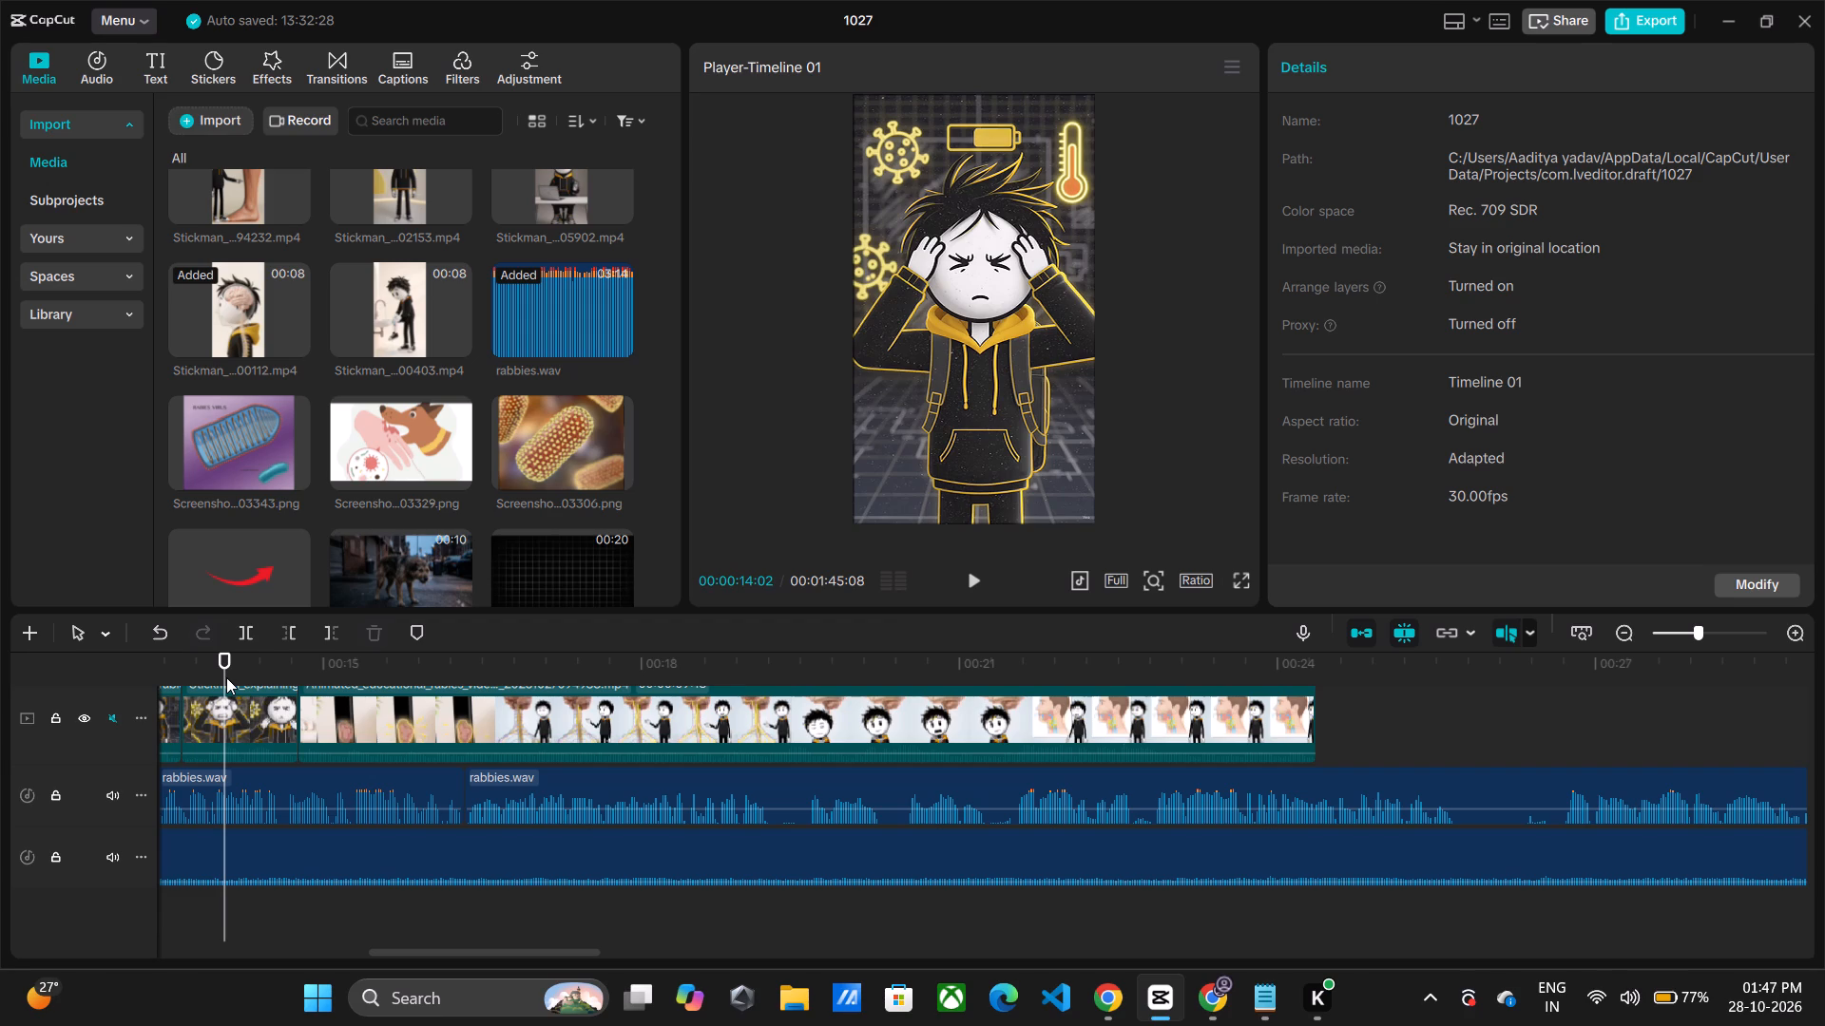
key(space)
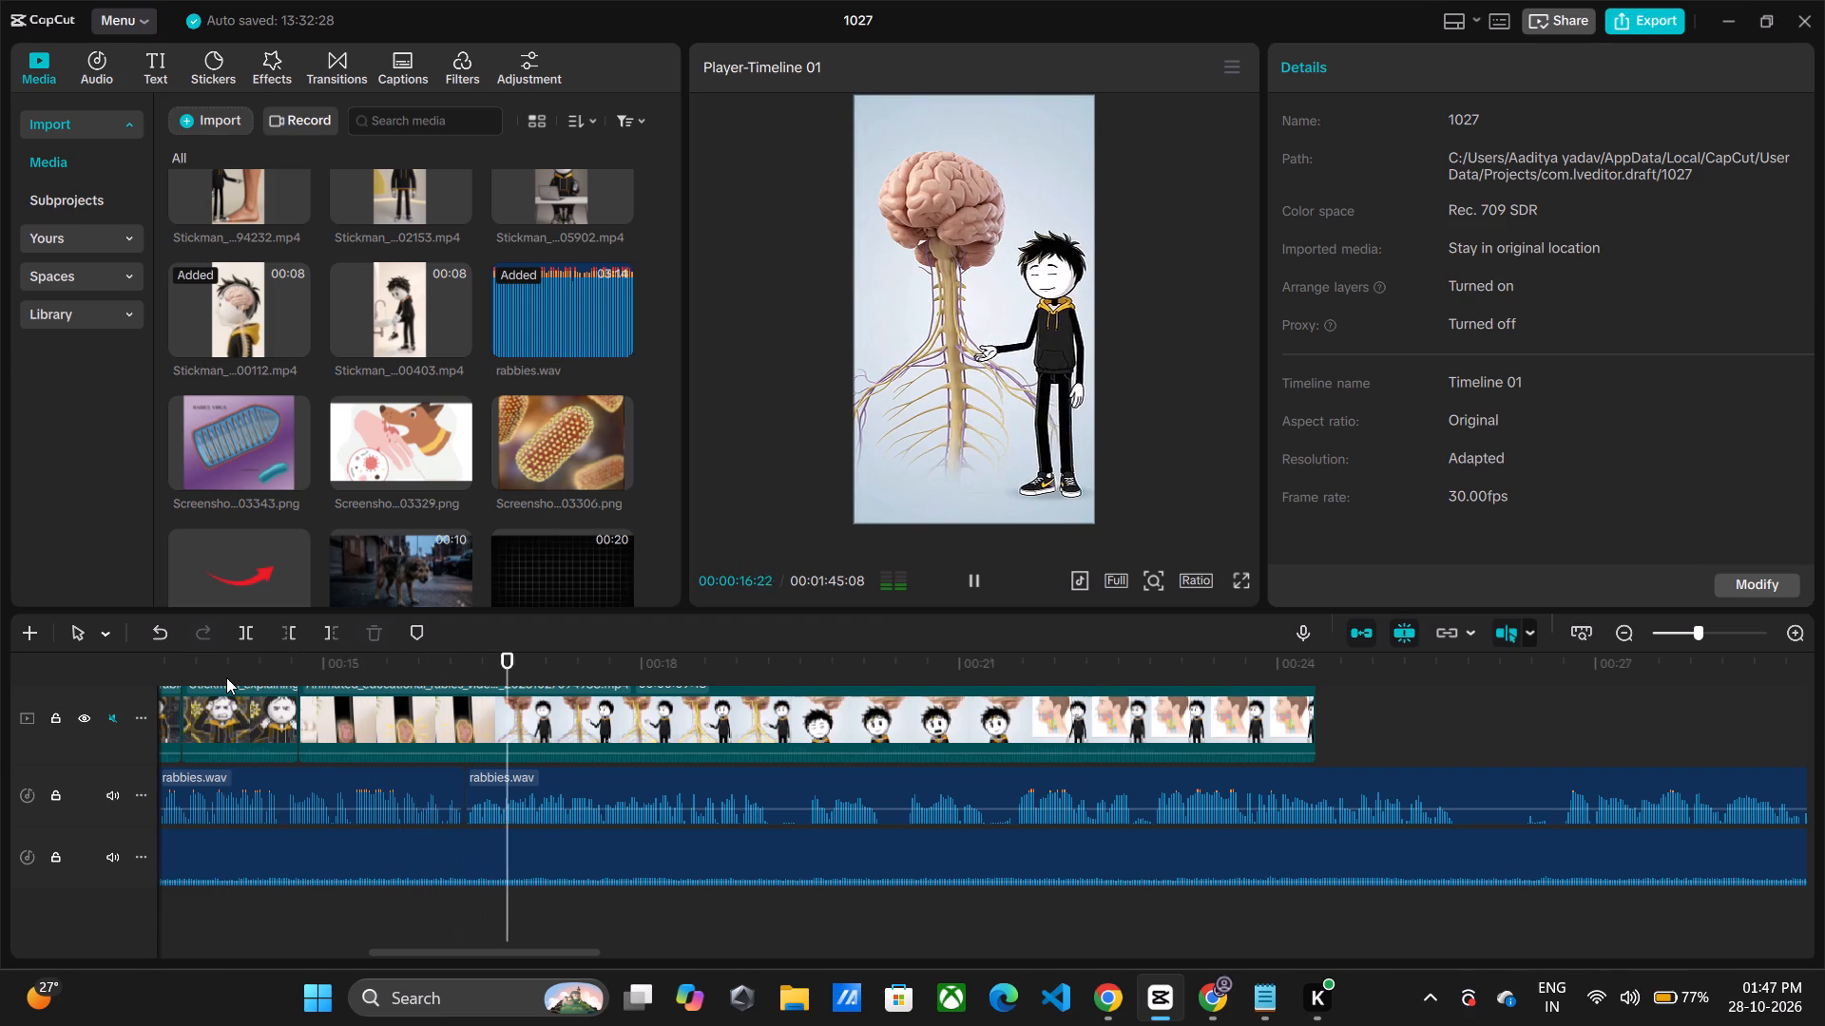
key(space)
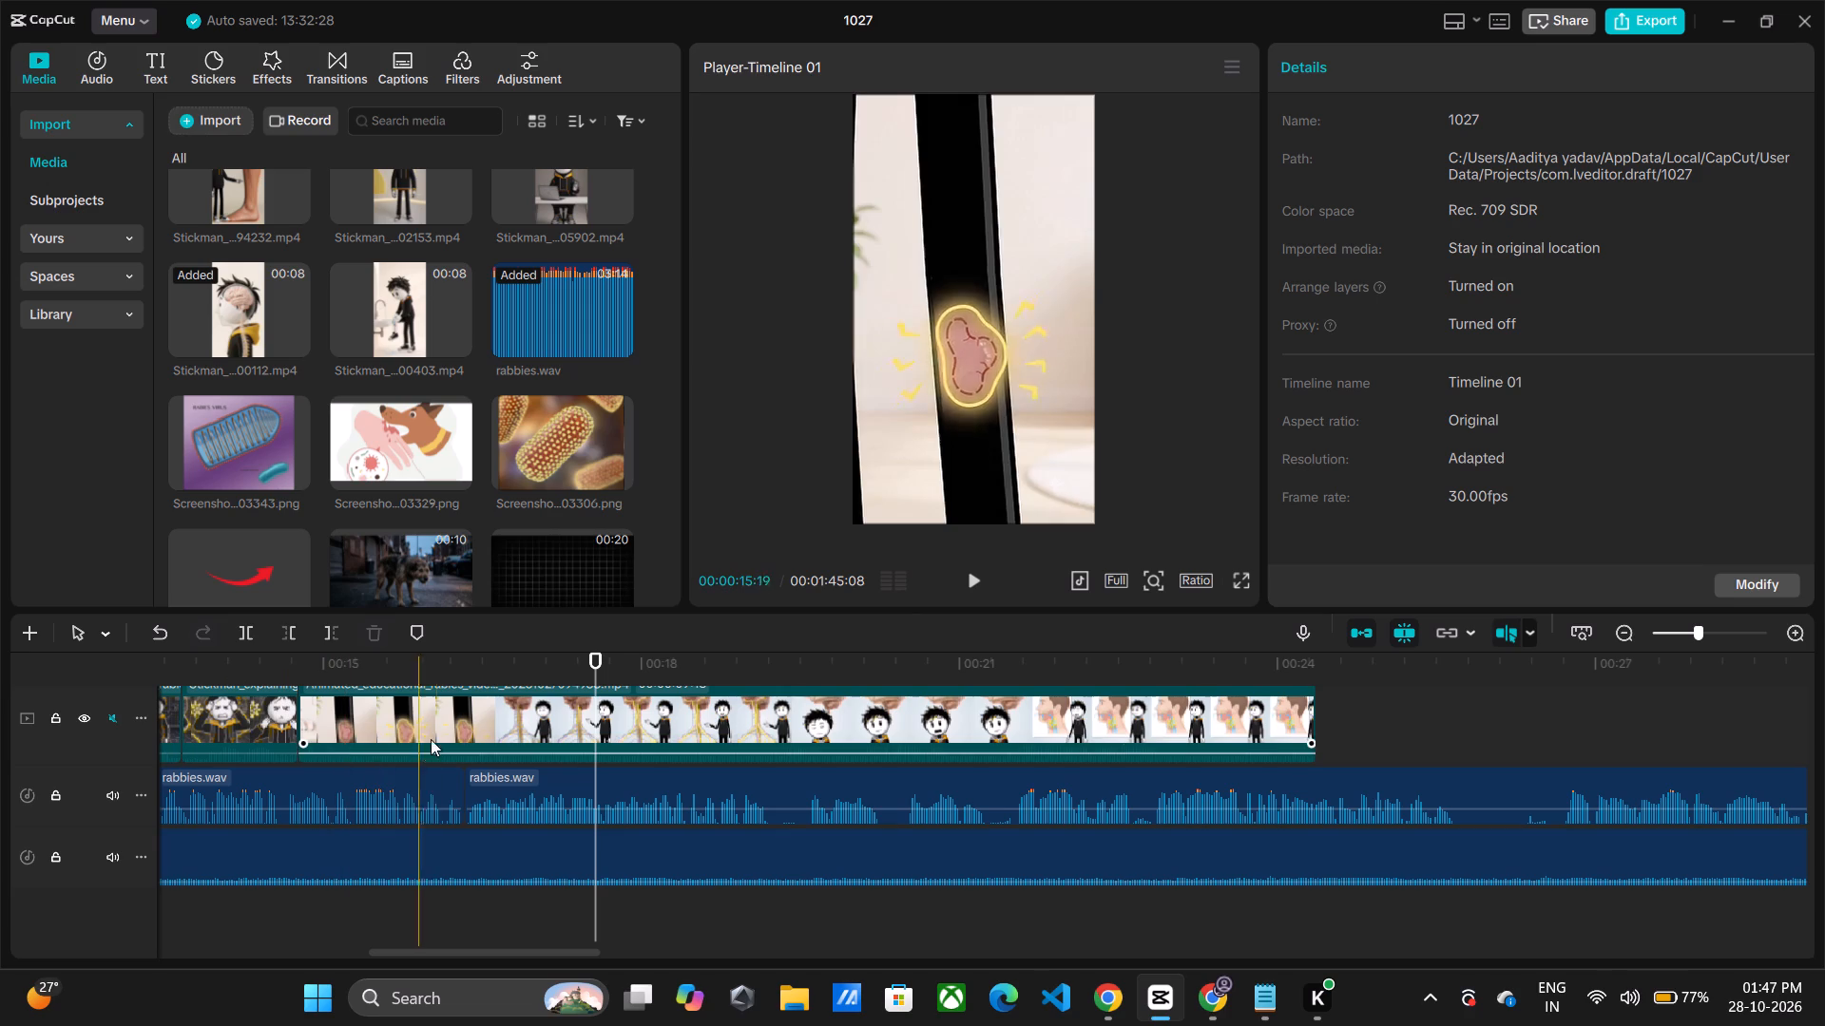
click(391, 675)
key(space)
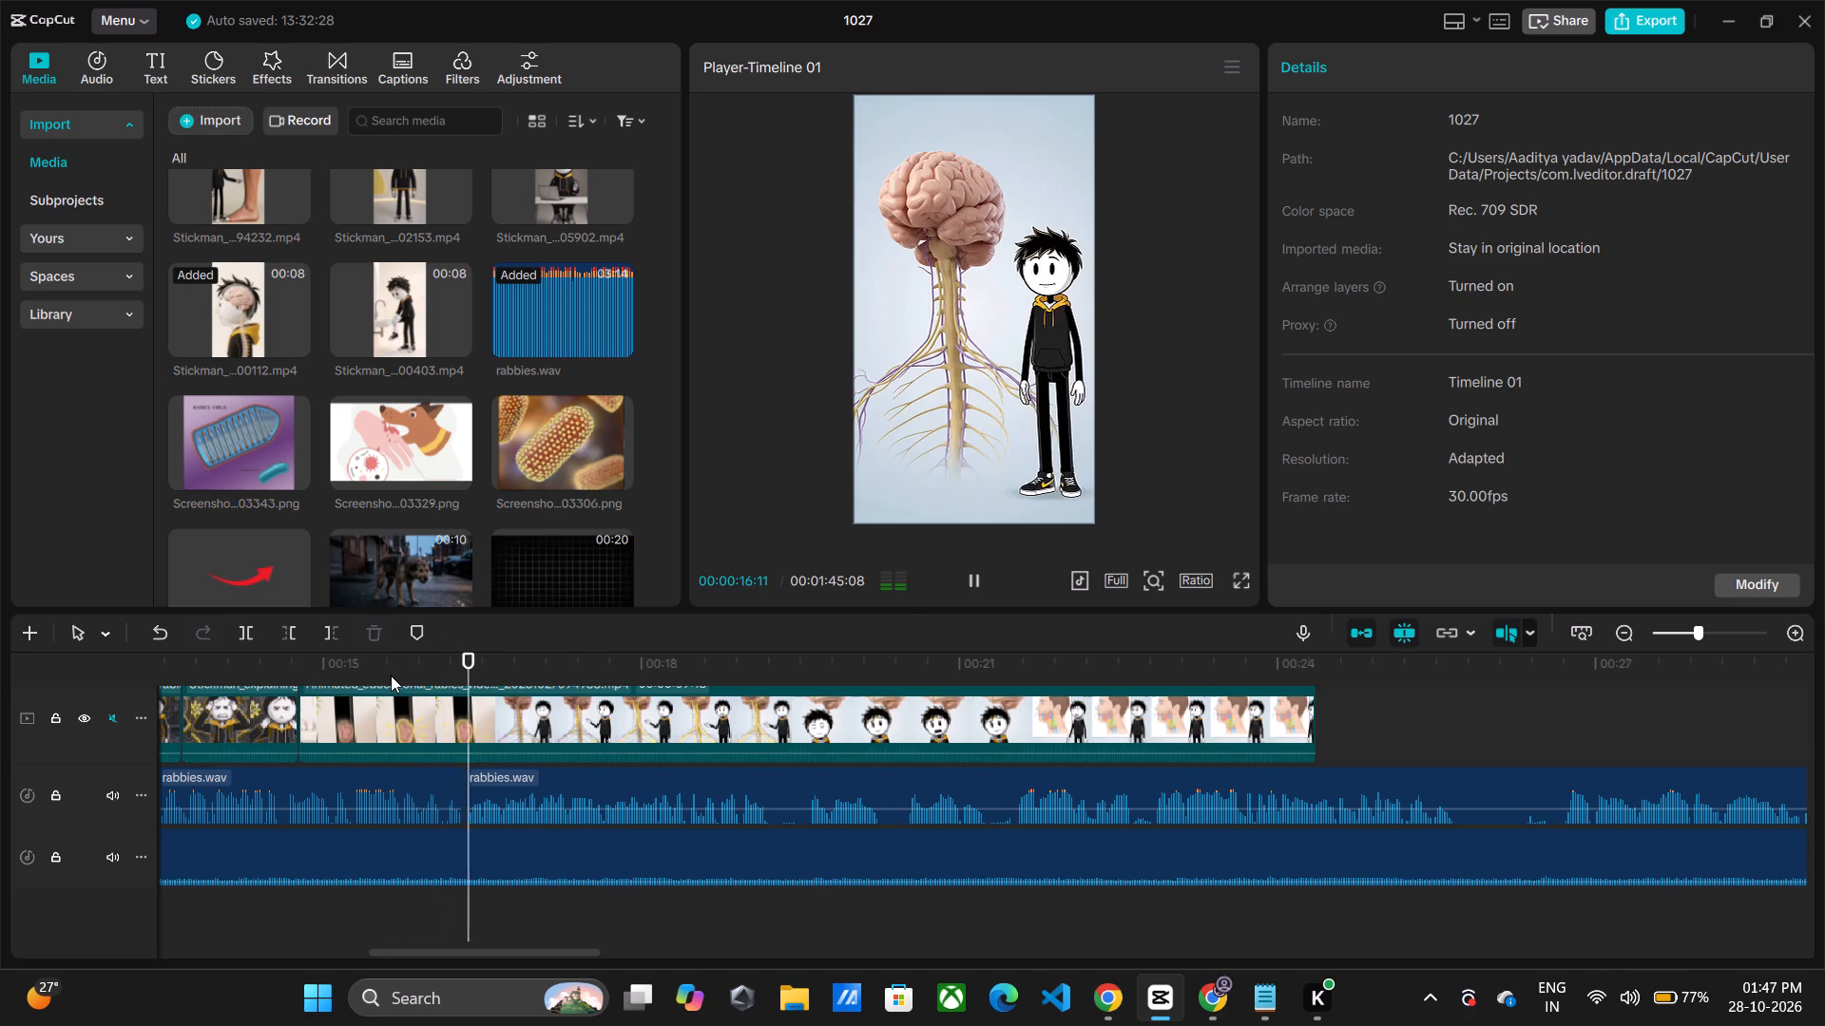
key(space)
drag(485, 676, 460, 678)
click(464, 716)
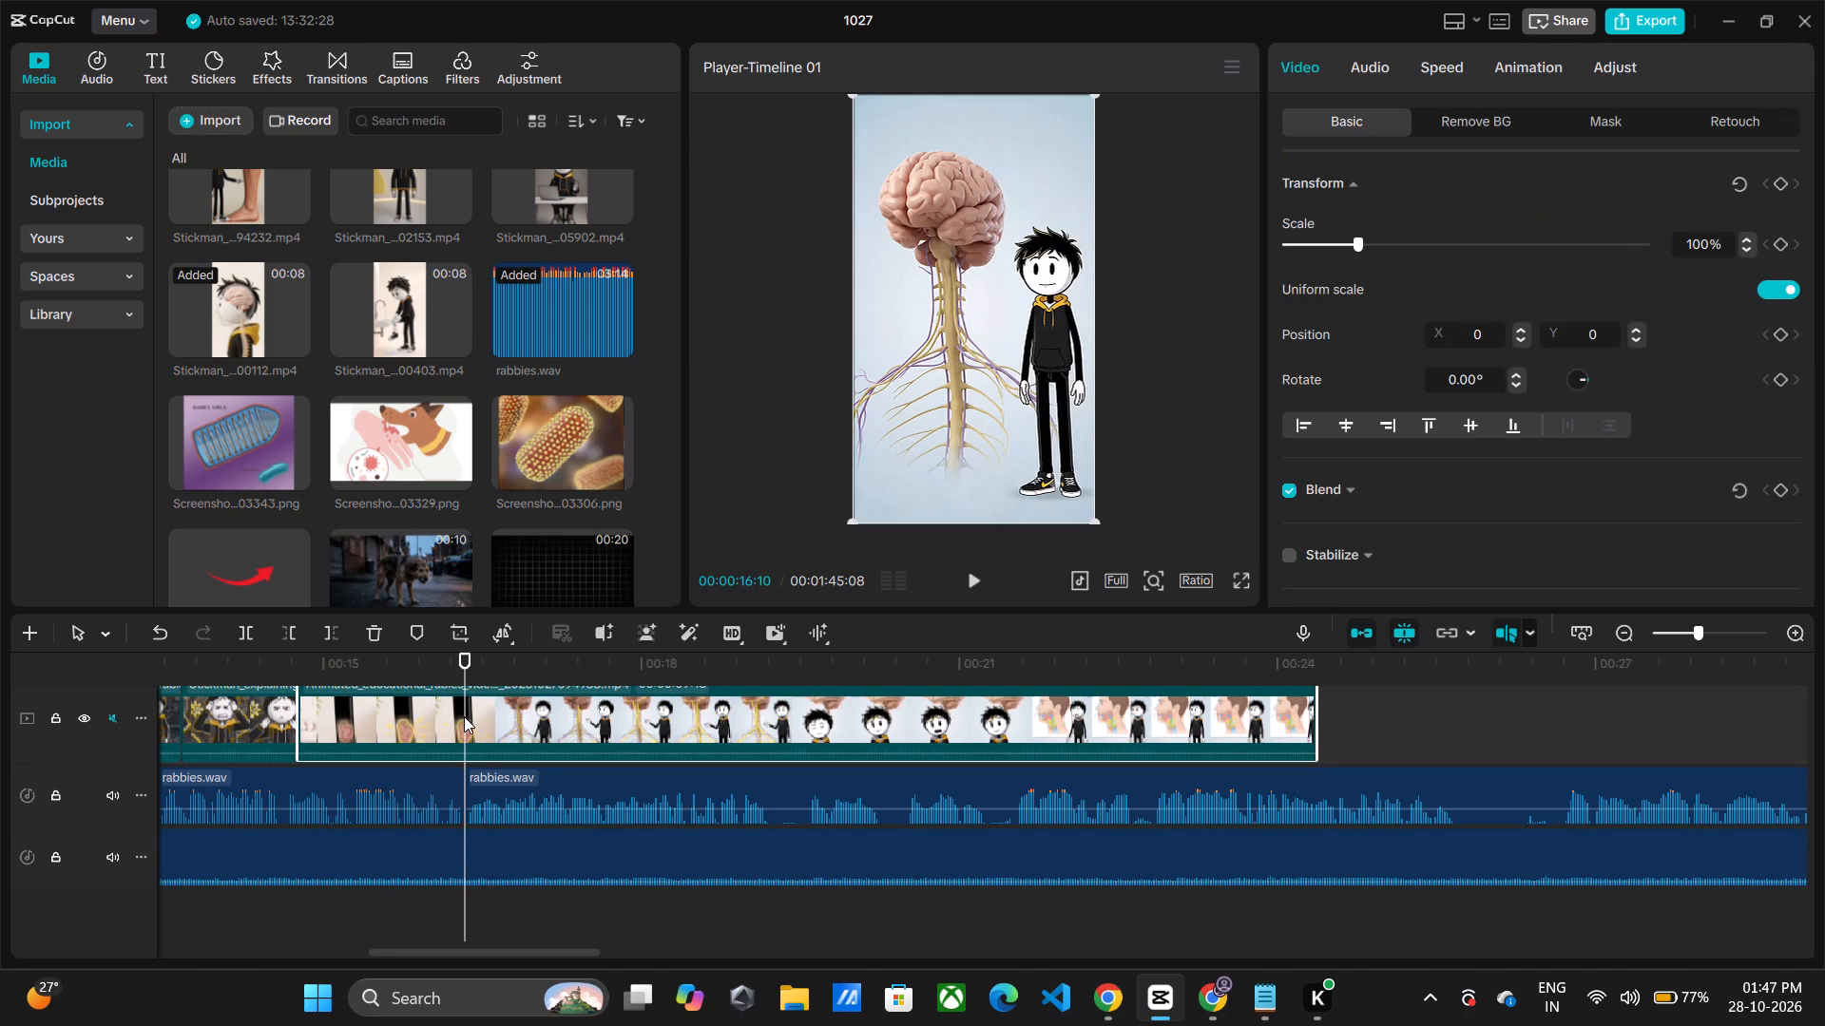
key(ctrl+b)
Move the 8-second stickman brain-and-spine clip from the upper track into the main track at the 00:00:16:10 cut.
scroll(559, 859, up, 1)
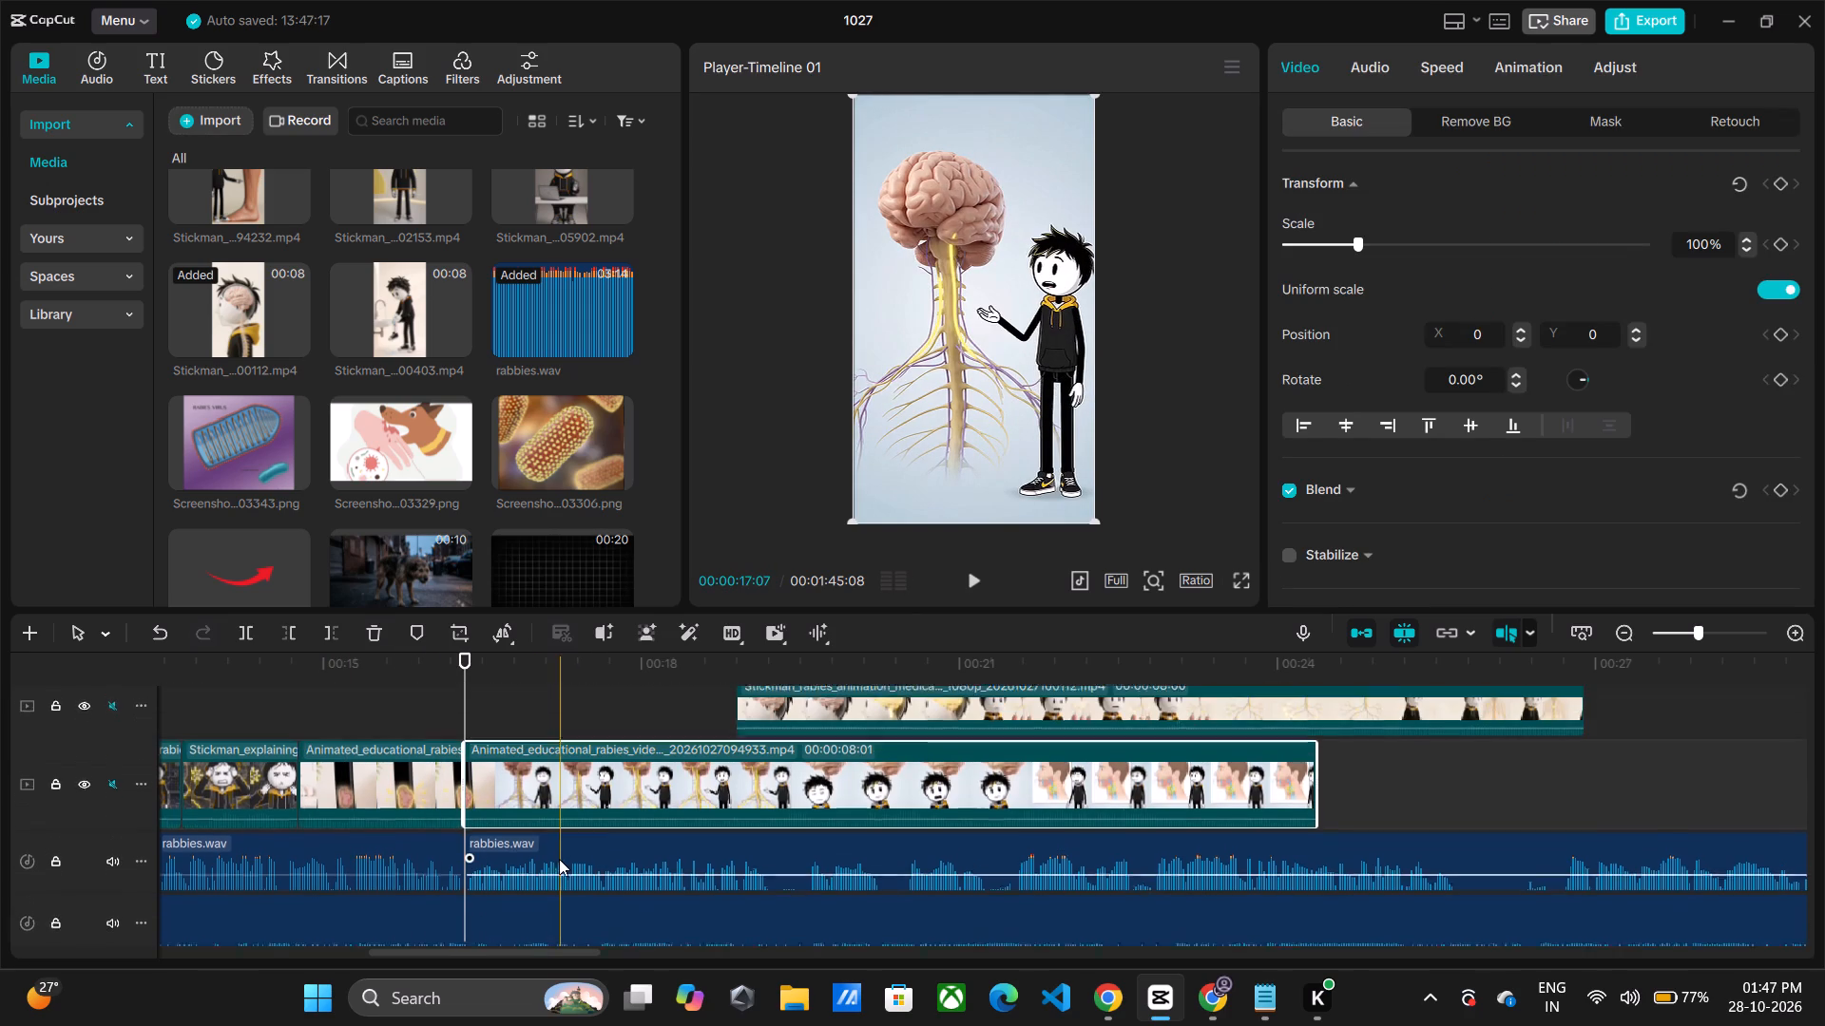
scroll(559, 859, up, 1)
drag(837, 711, 548, 818)
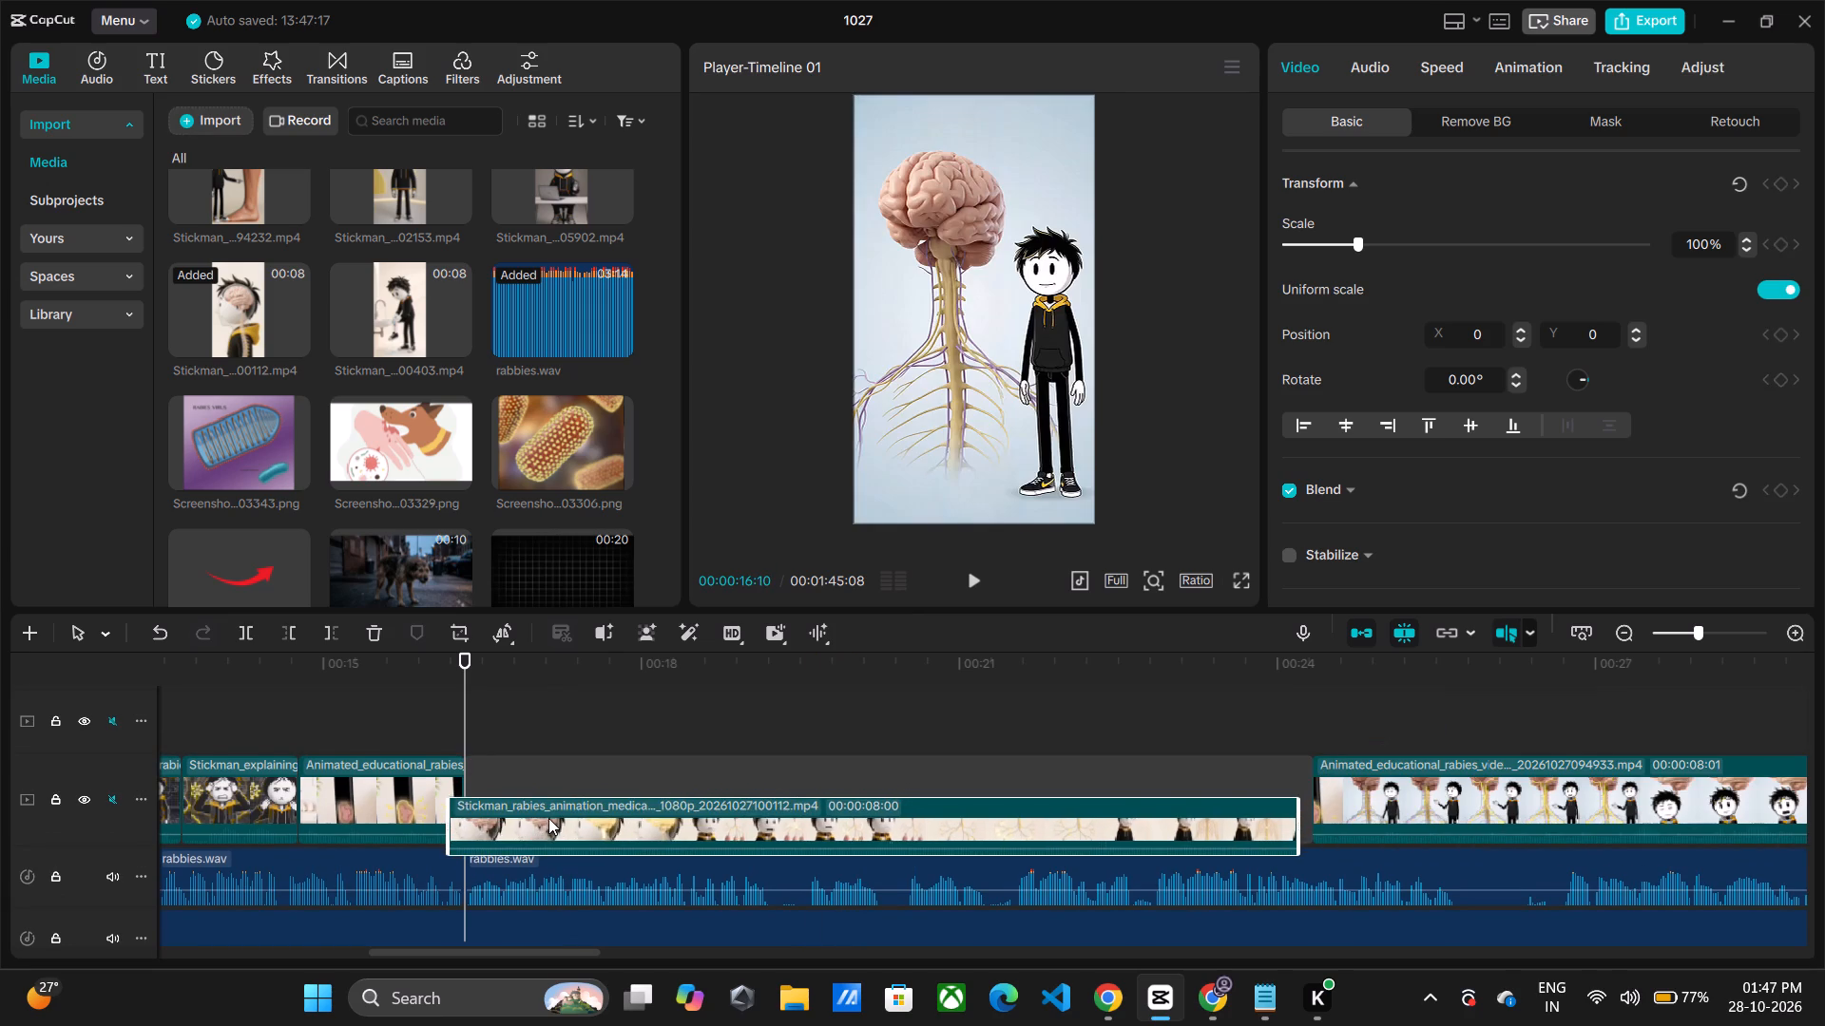
drag(548, 818, 549, 816)
Split rabbies.wav at about 00:00:19:06, trim the silent start of the second part and close the gap.
click(338, 675)
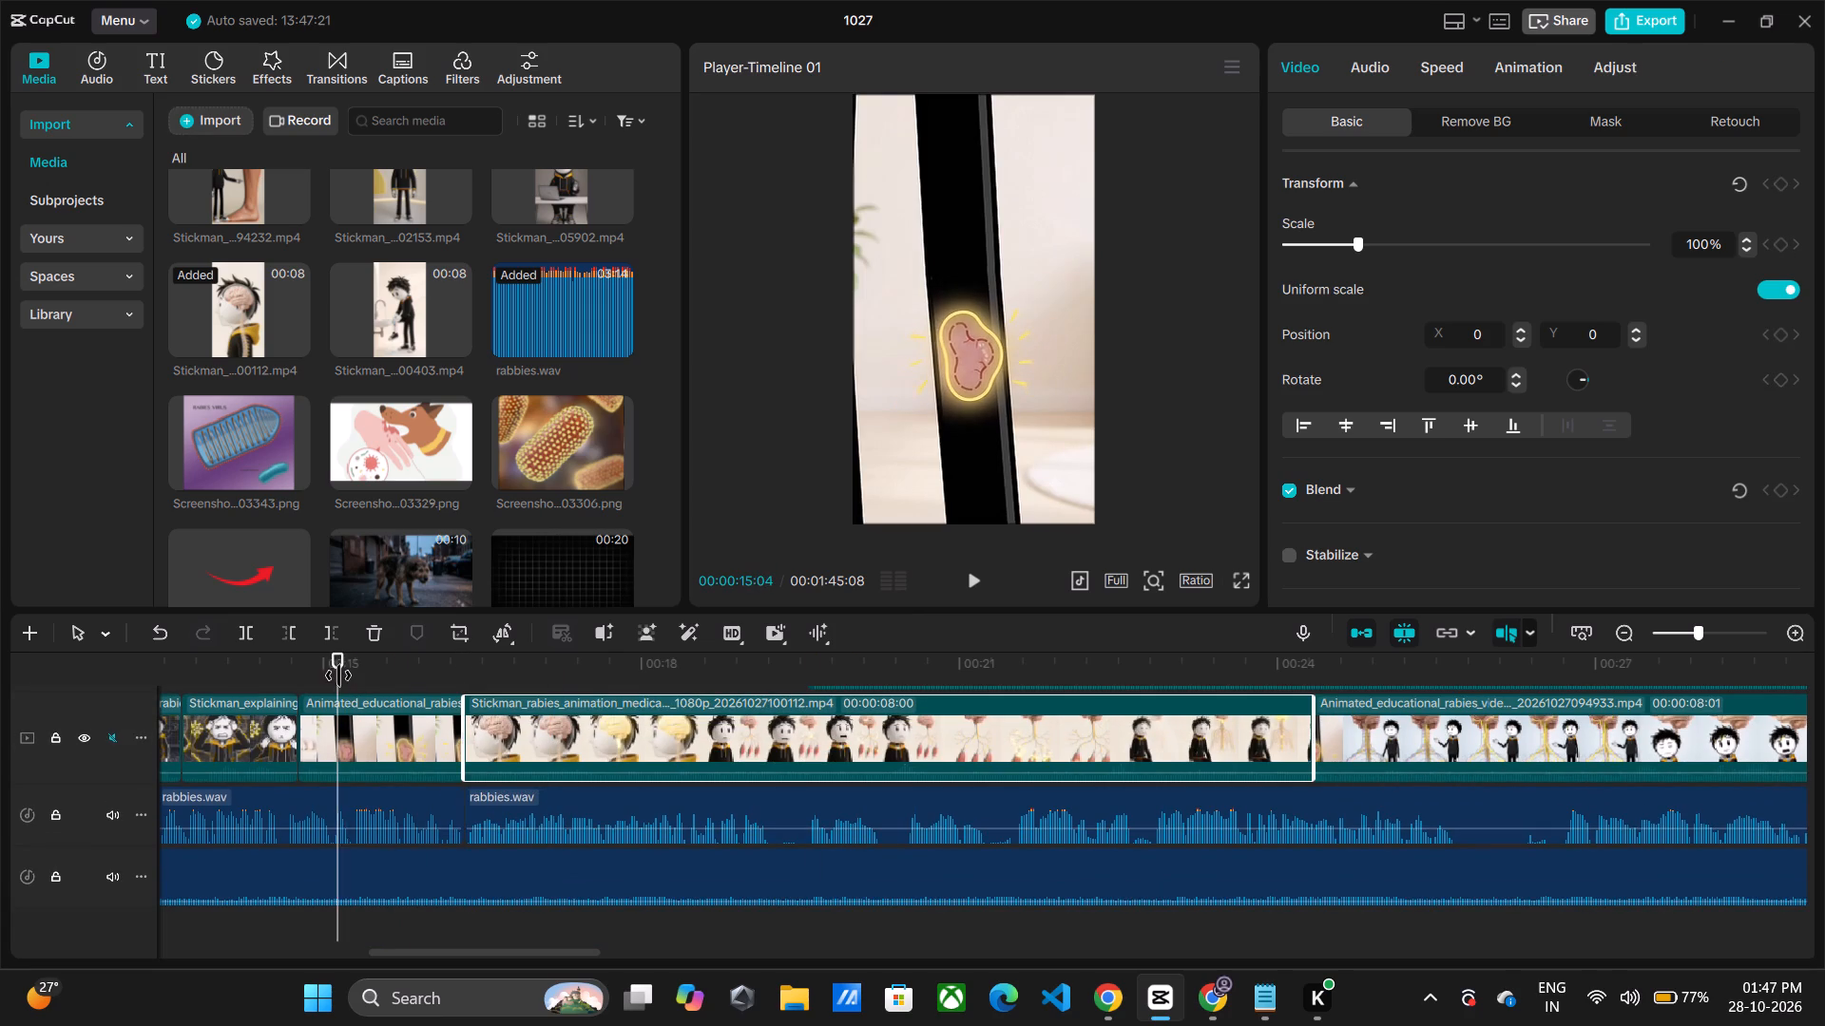
key(space)
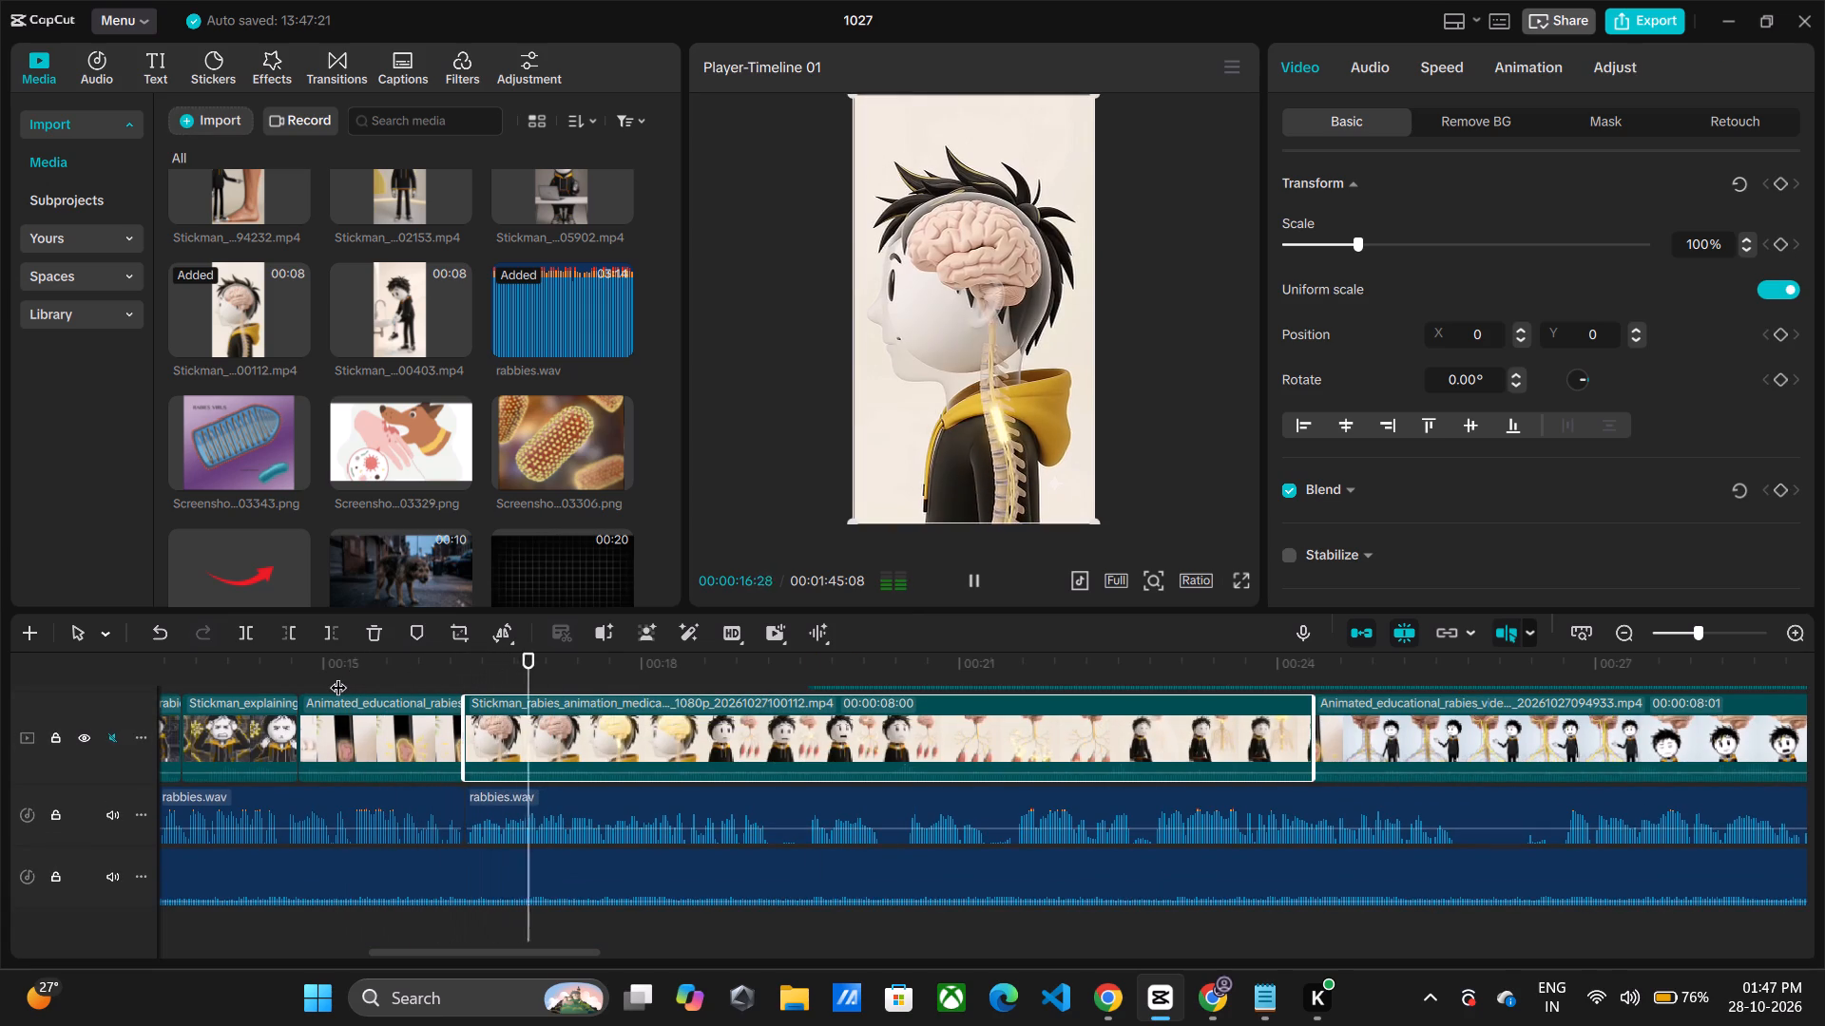
key(space)
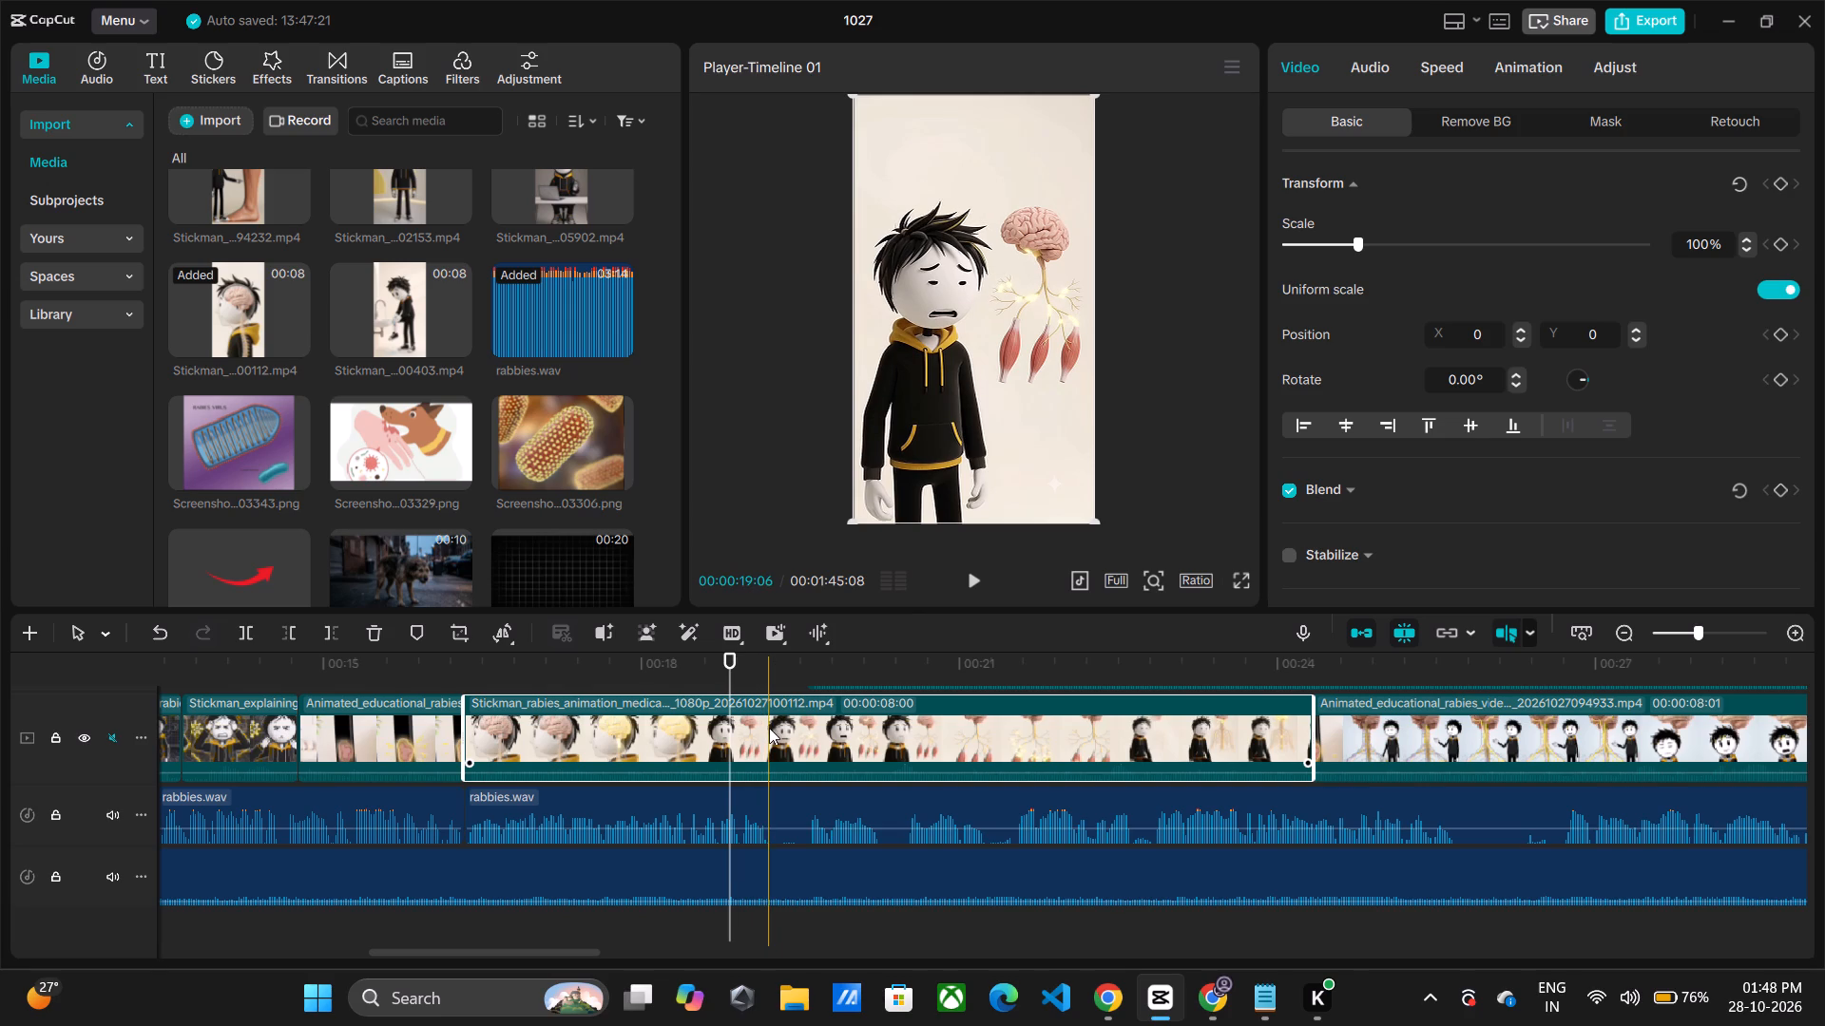
click(767, 791)
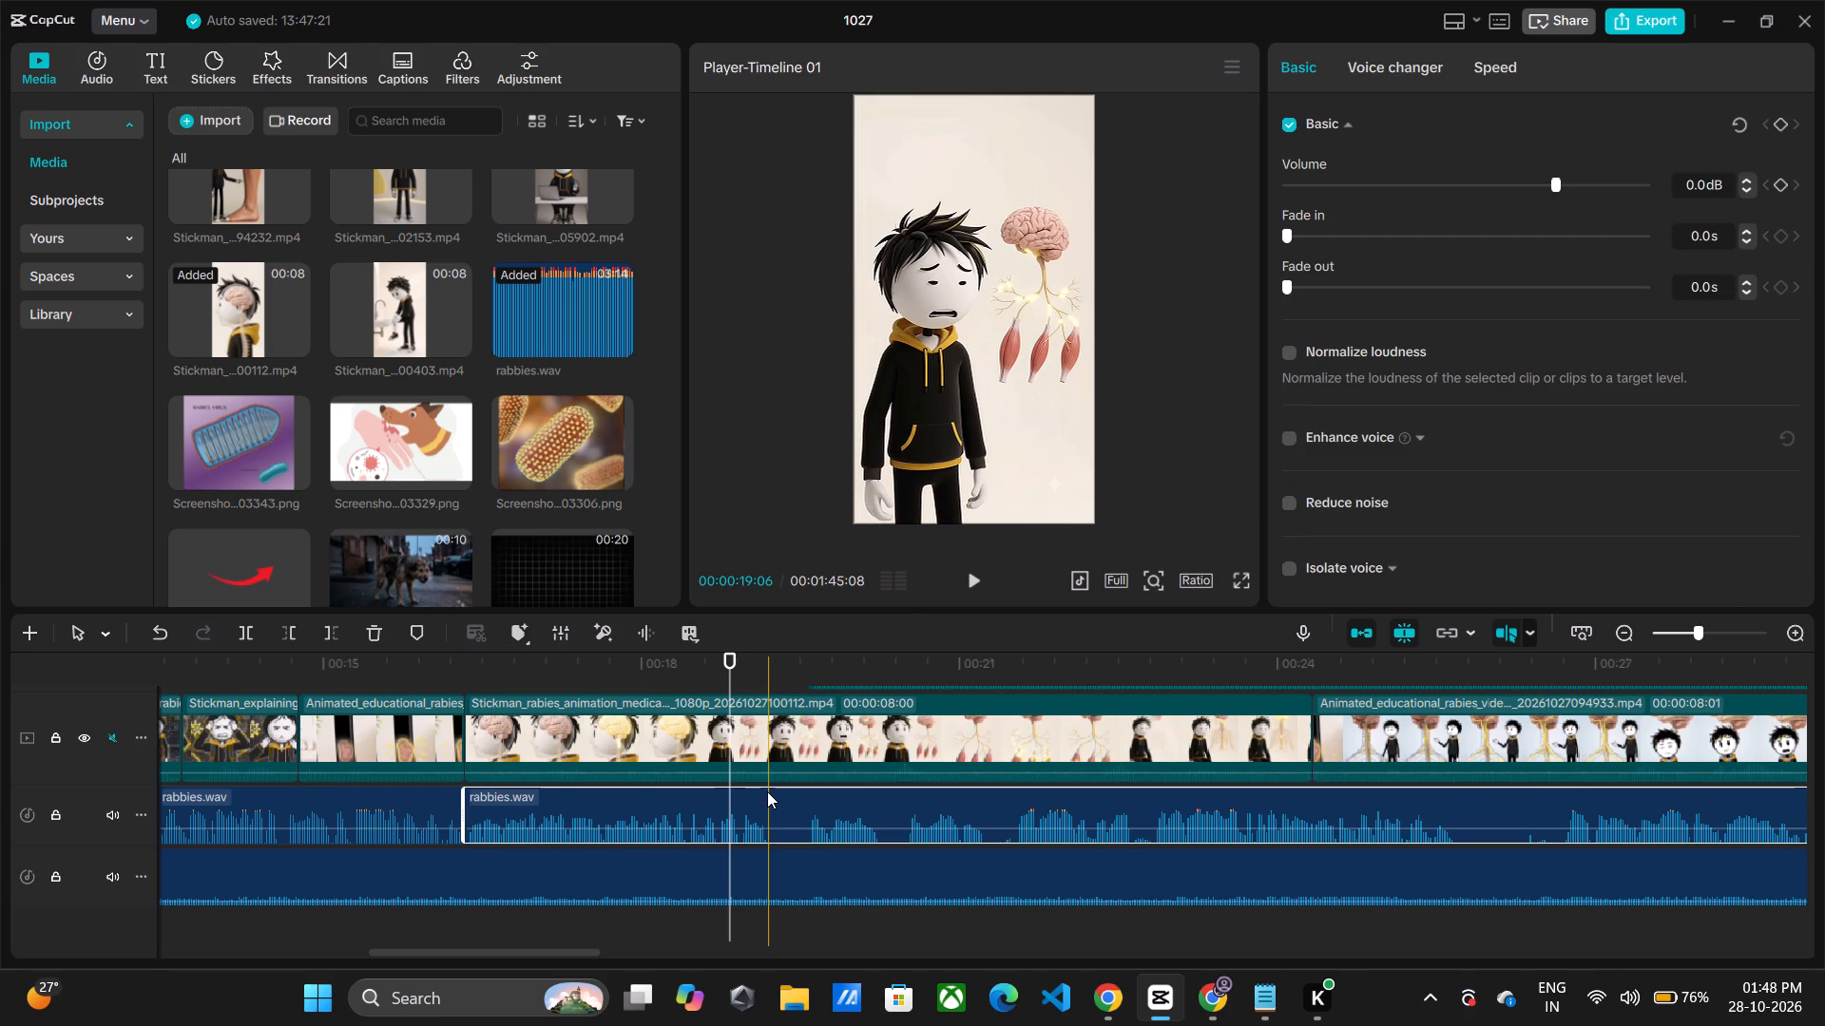
key(ctrl+b)
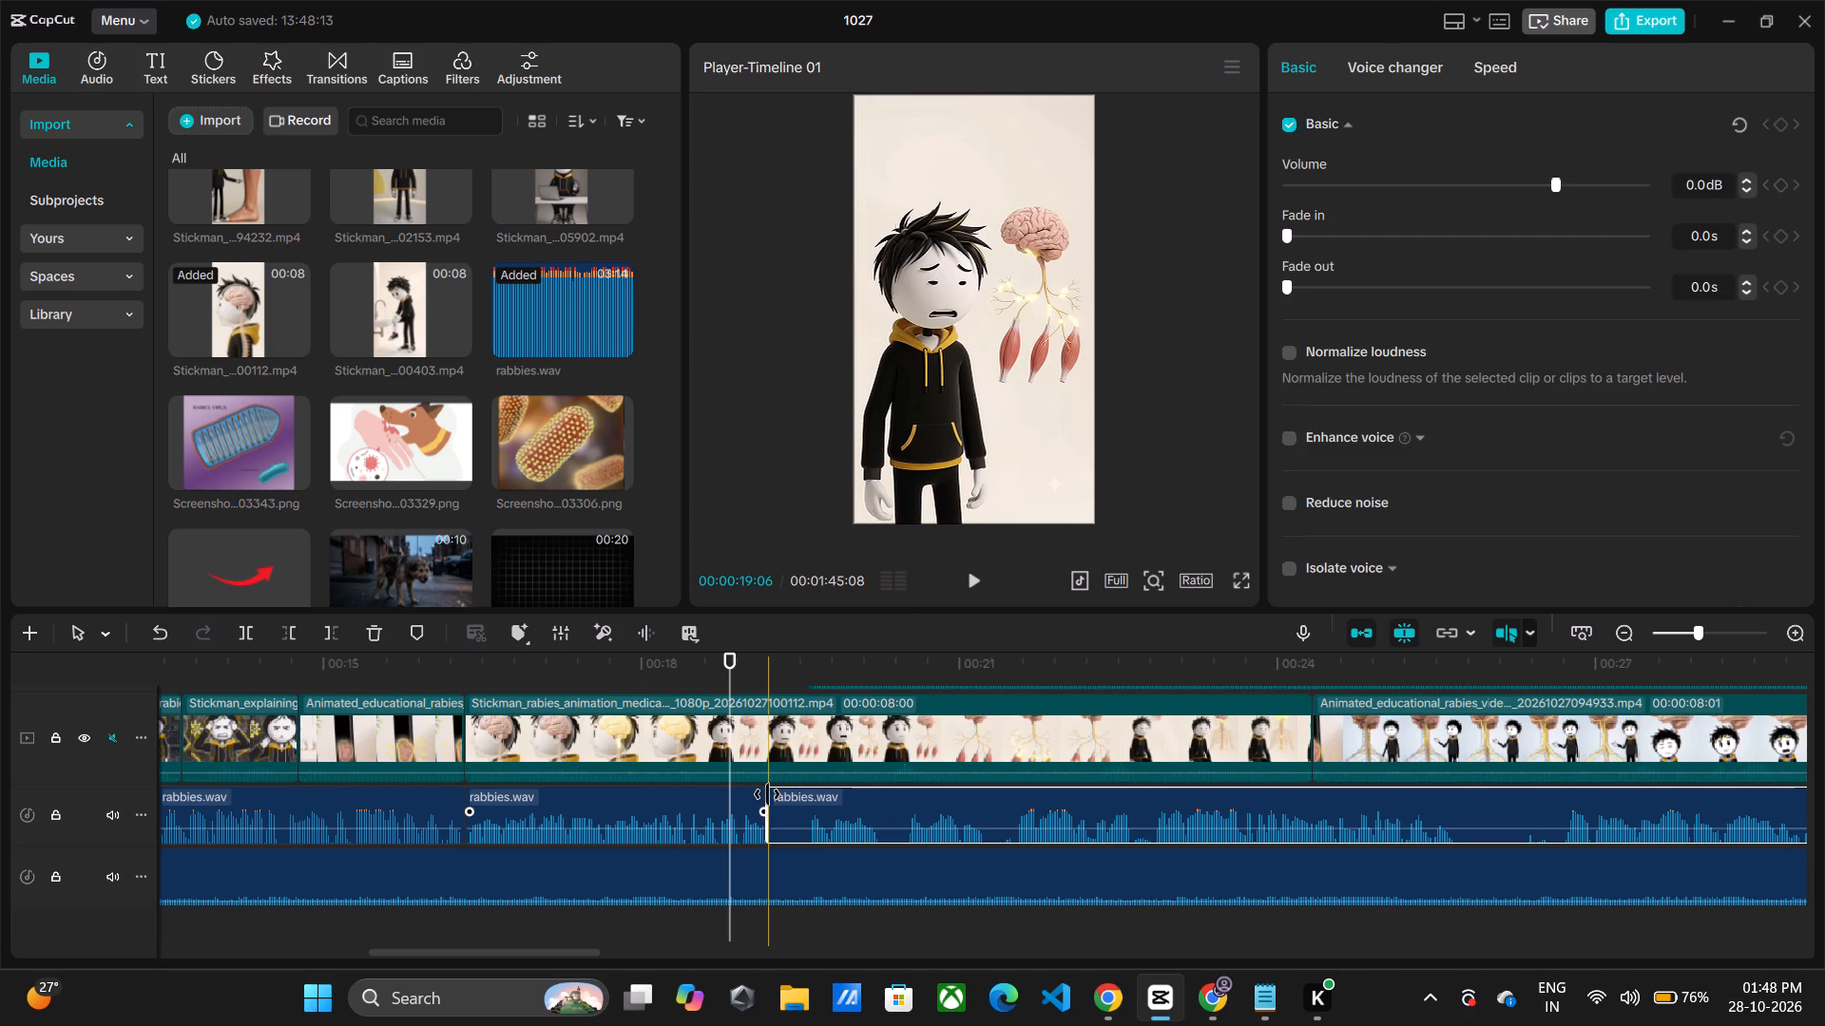
drag(767, 794, 808, 853)
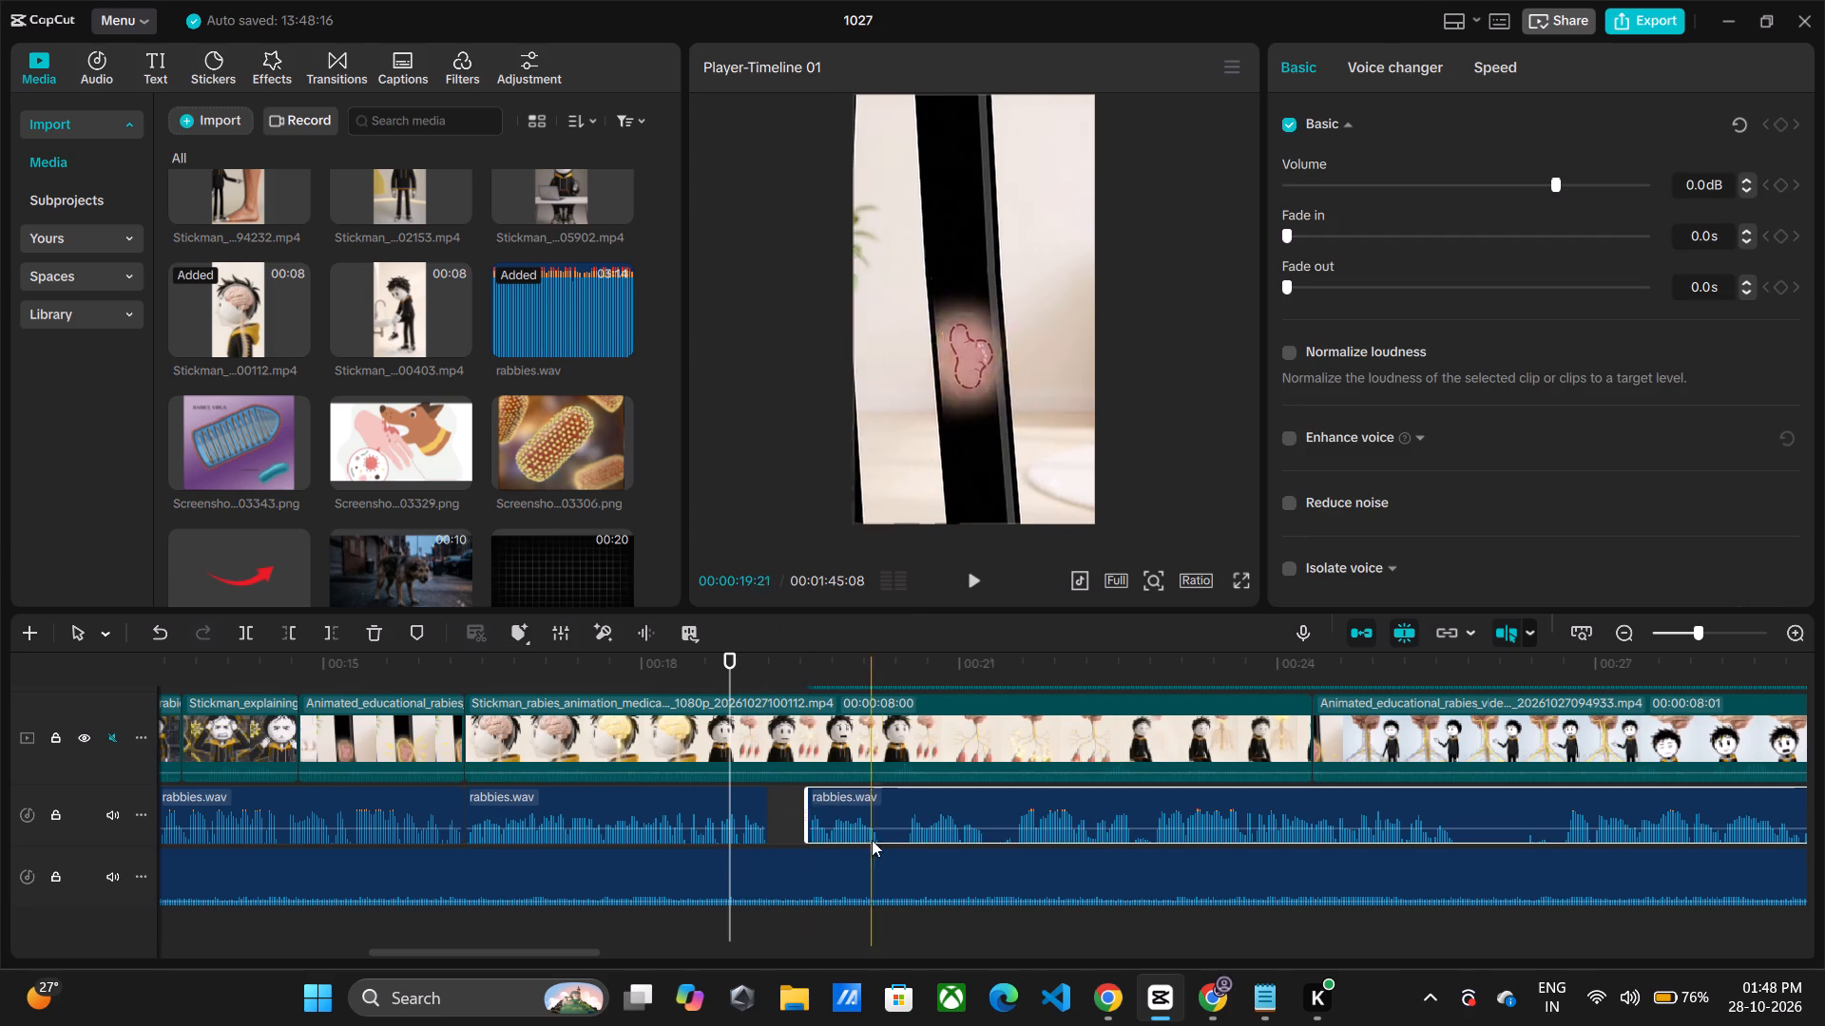
drag(890, 818, 856, 824)
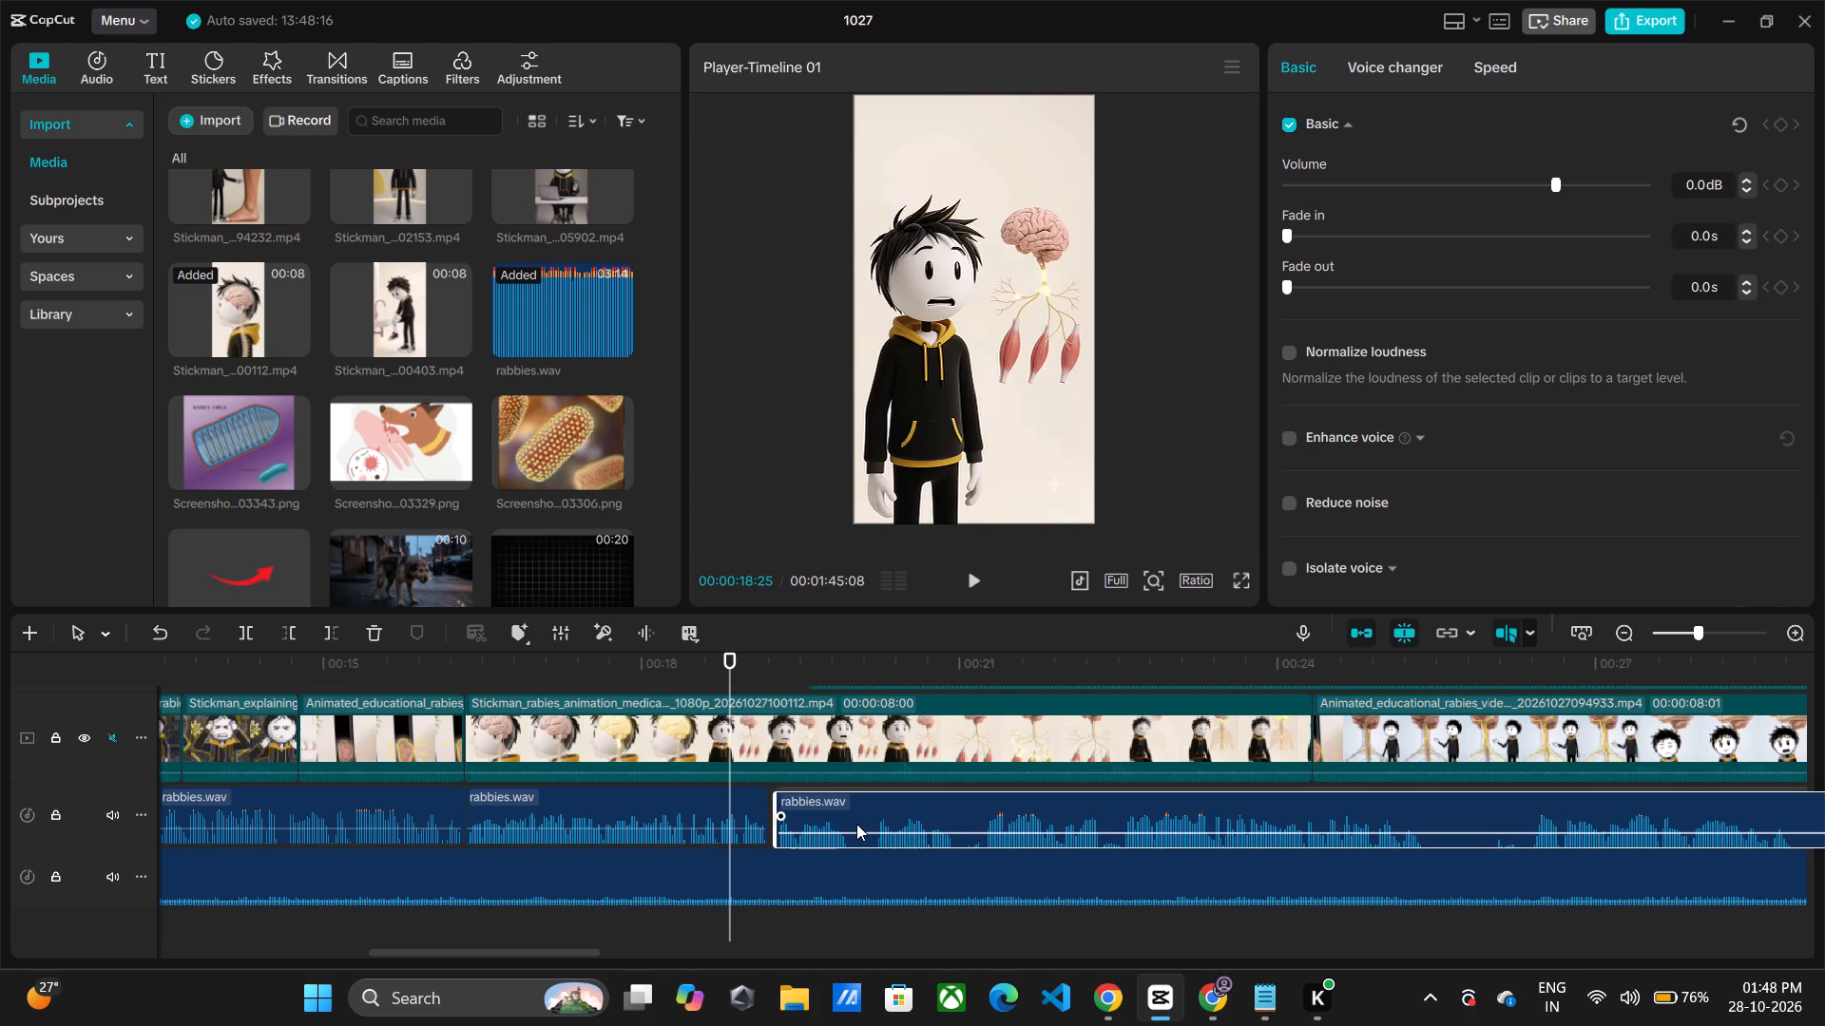
drag(856, 824, 852, 821)
Split the stickman medical animation clip at 00:00:18:09, where the brain close-up changes to the brain-and-muscles shot.
click(461, 661)
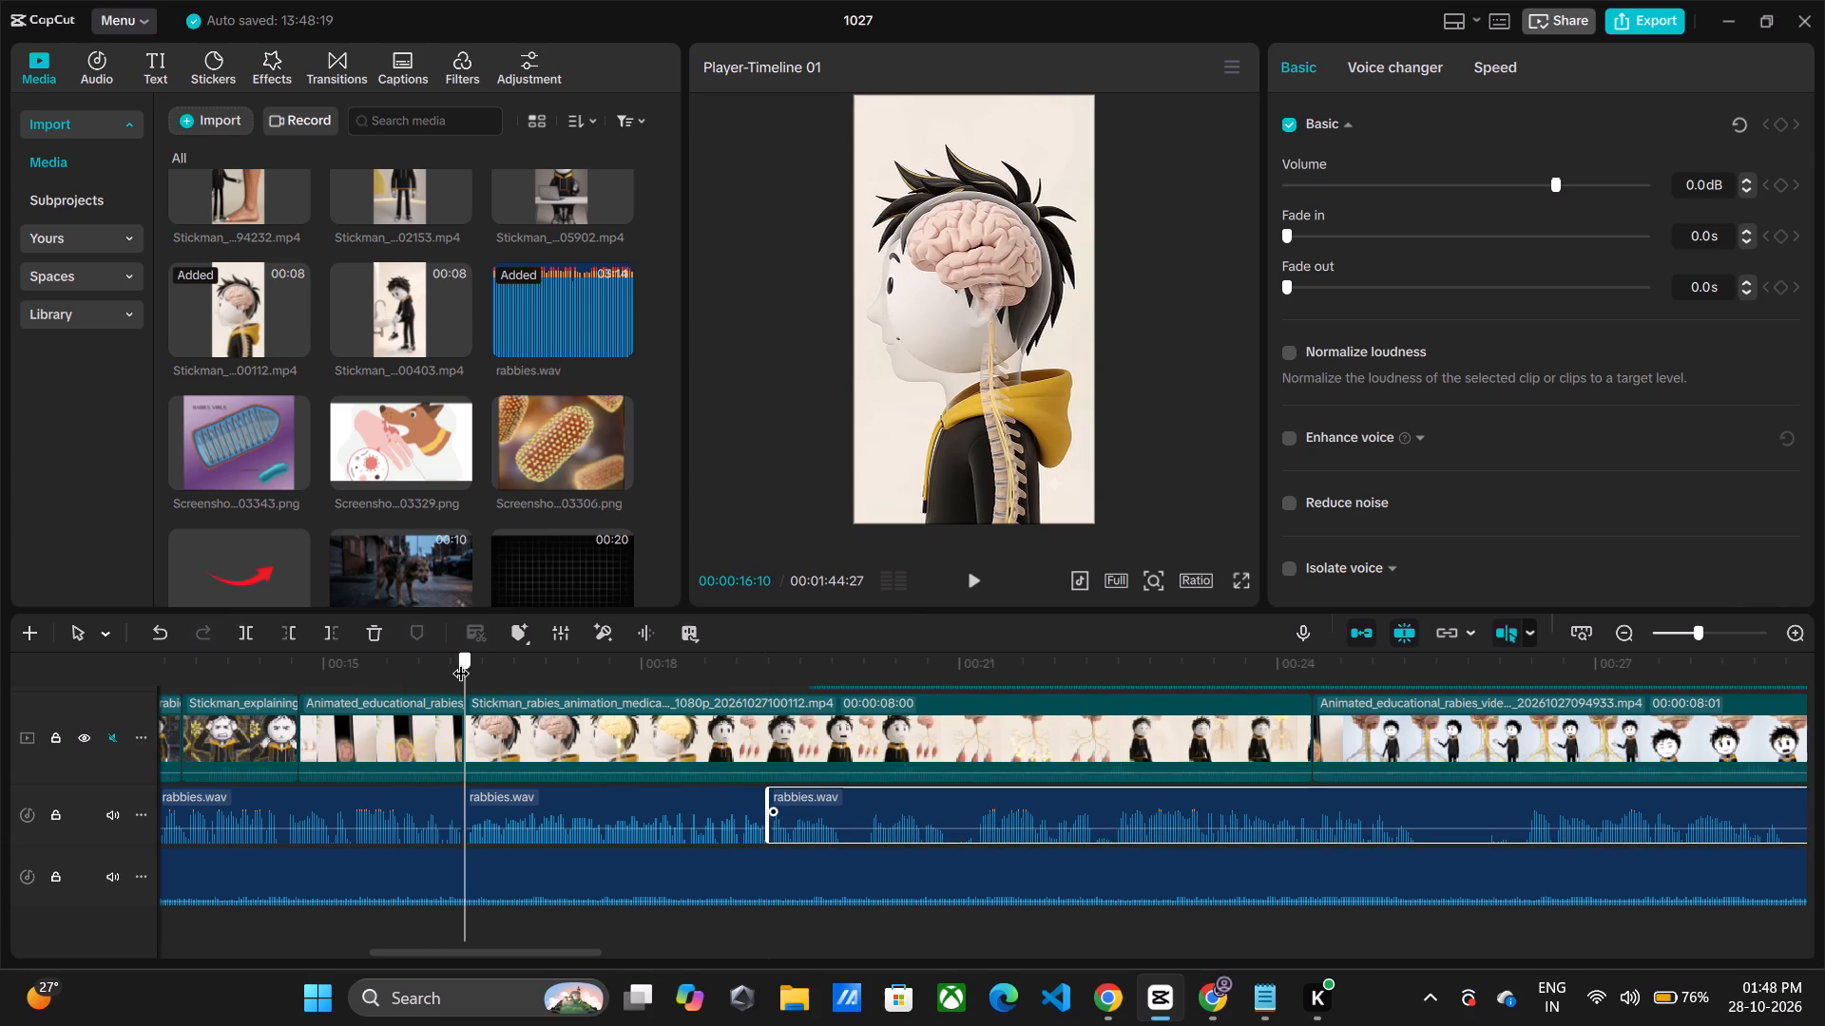
key(space)
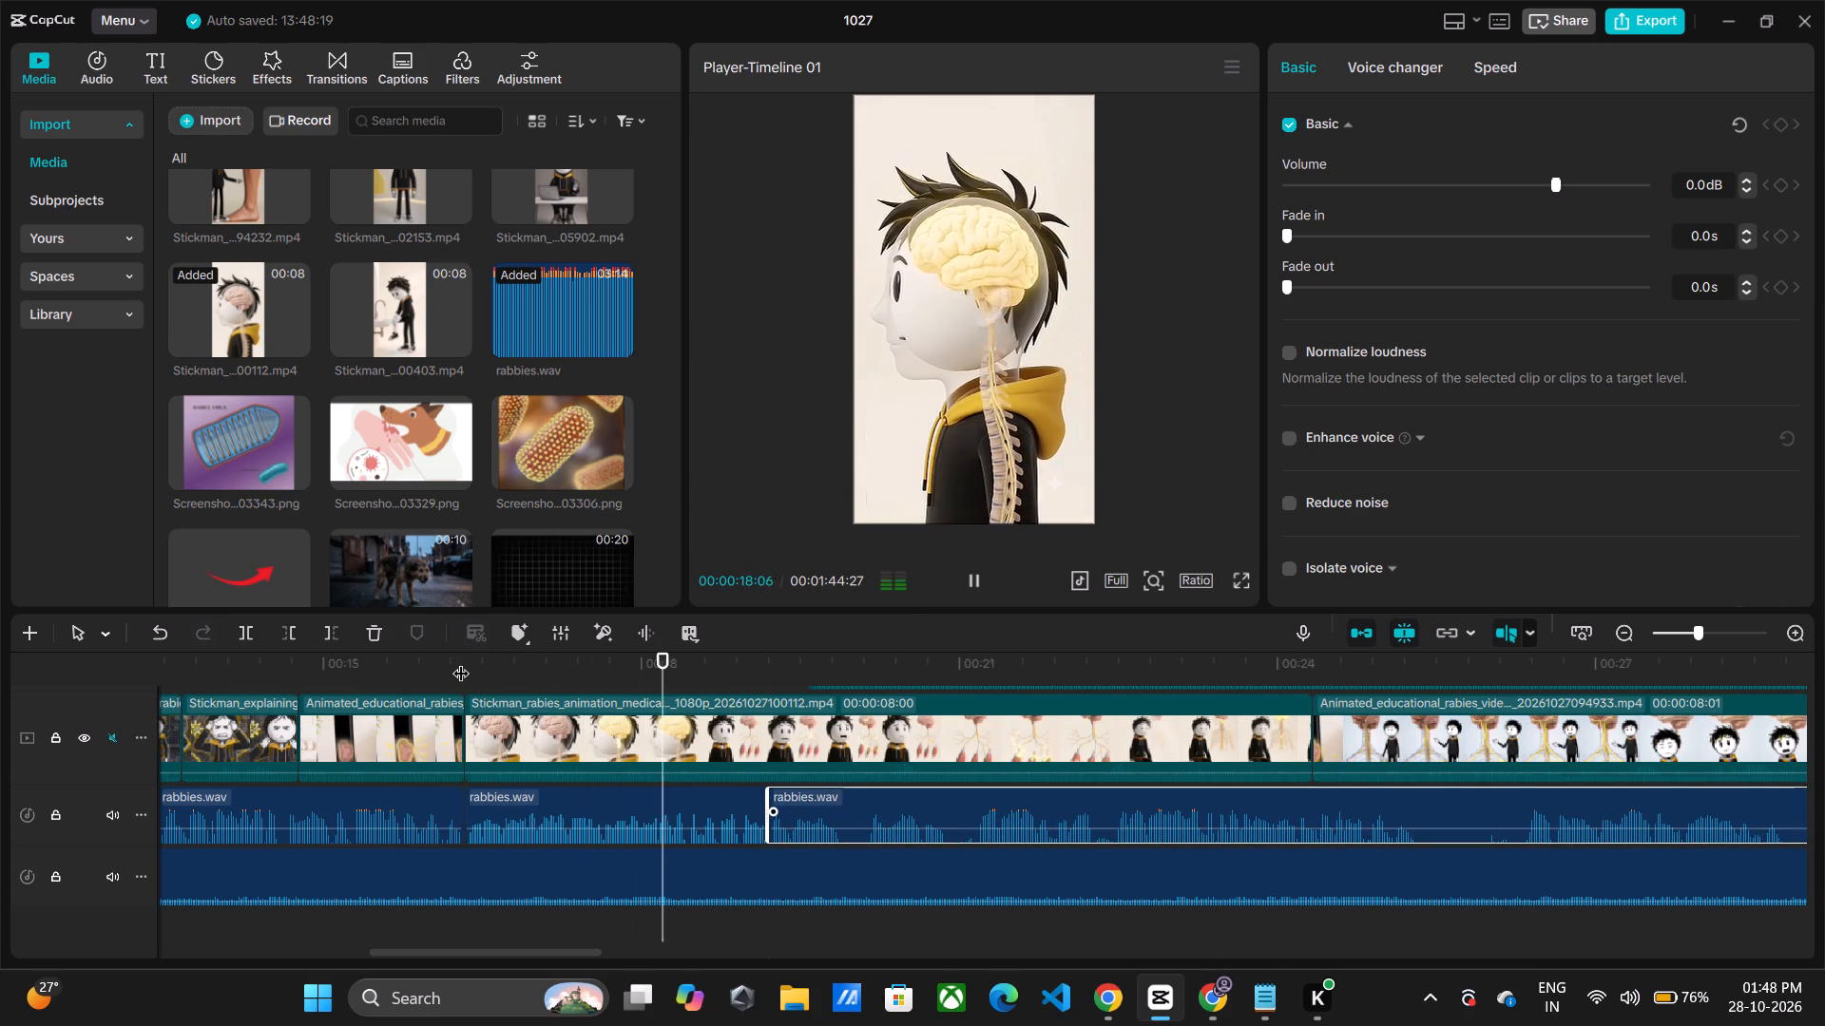
key(space)
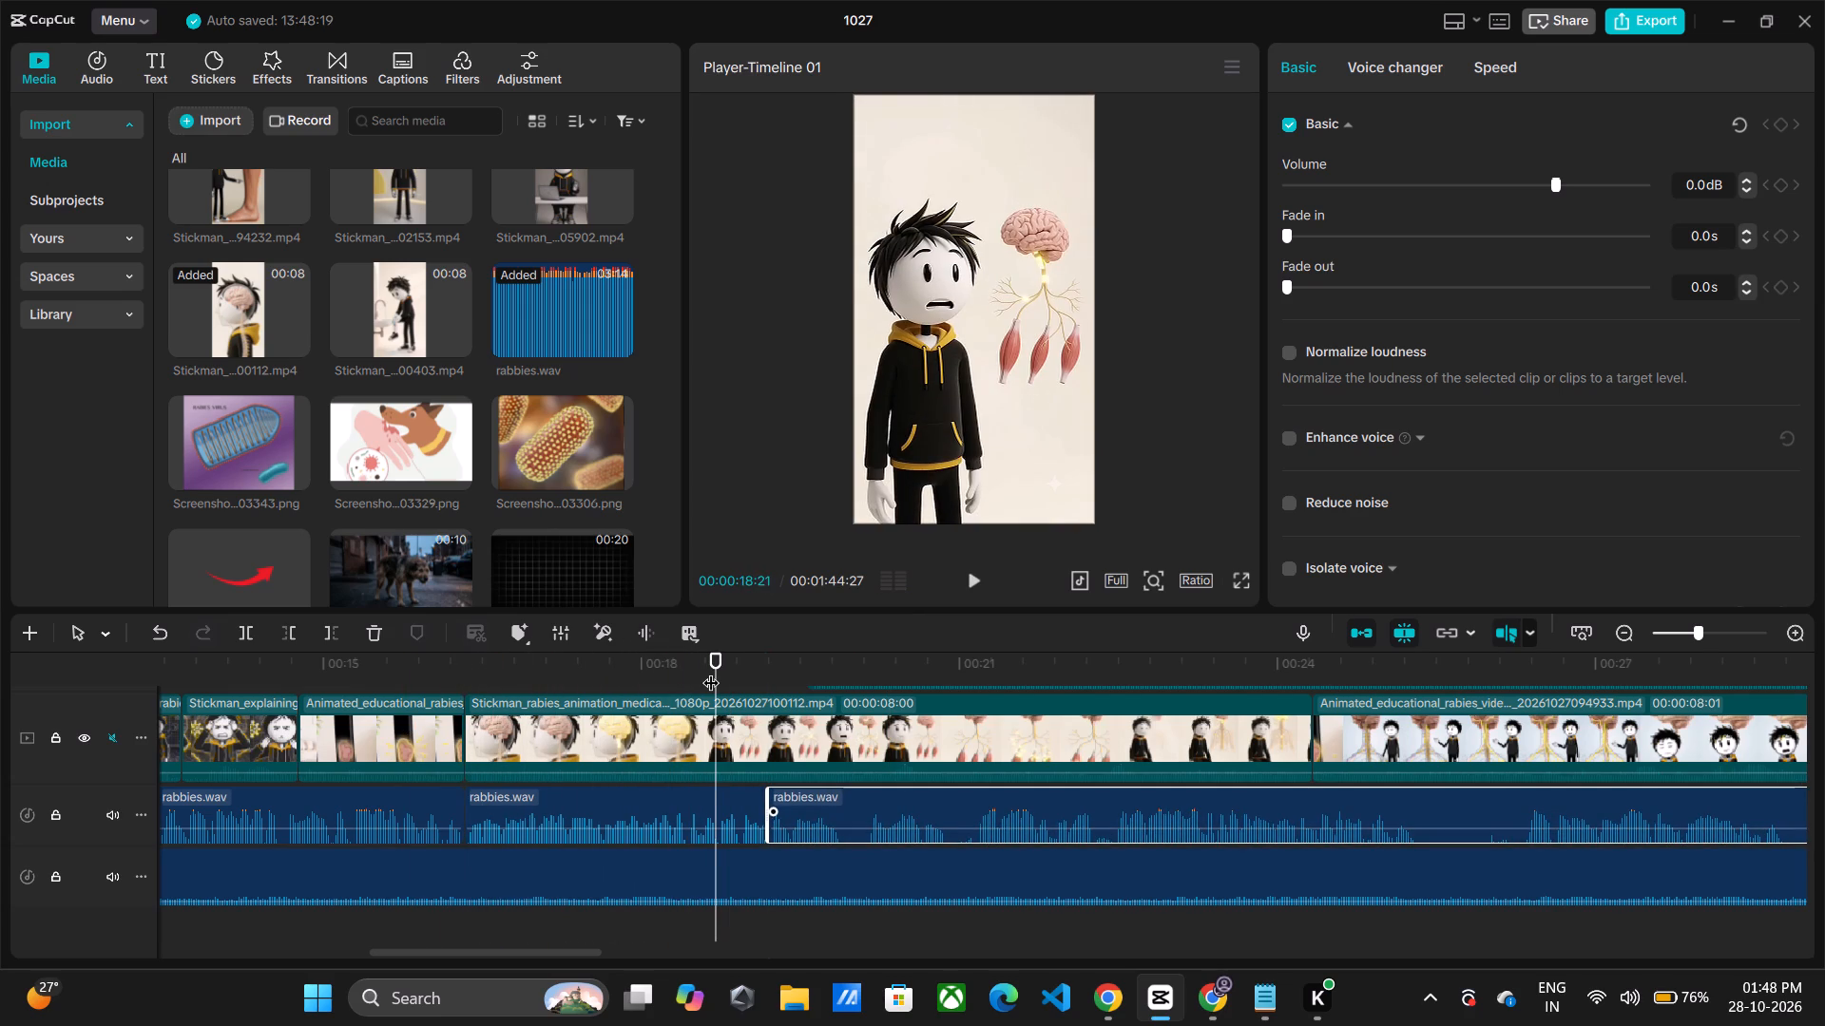
drag(712, 670, 686, 671)
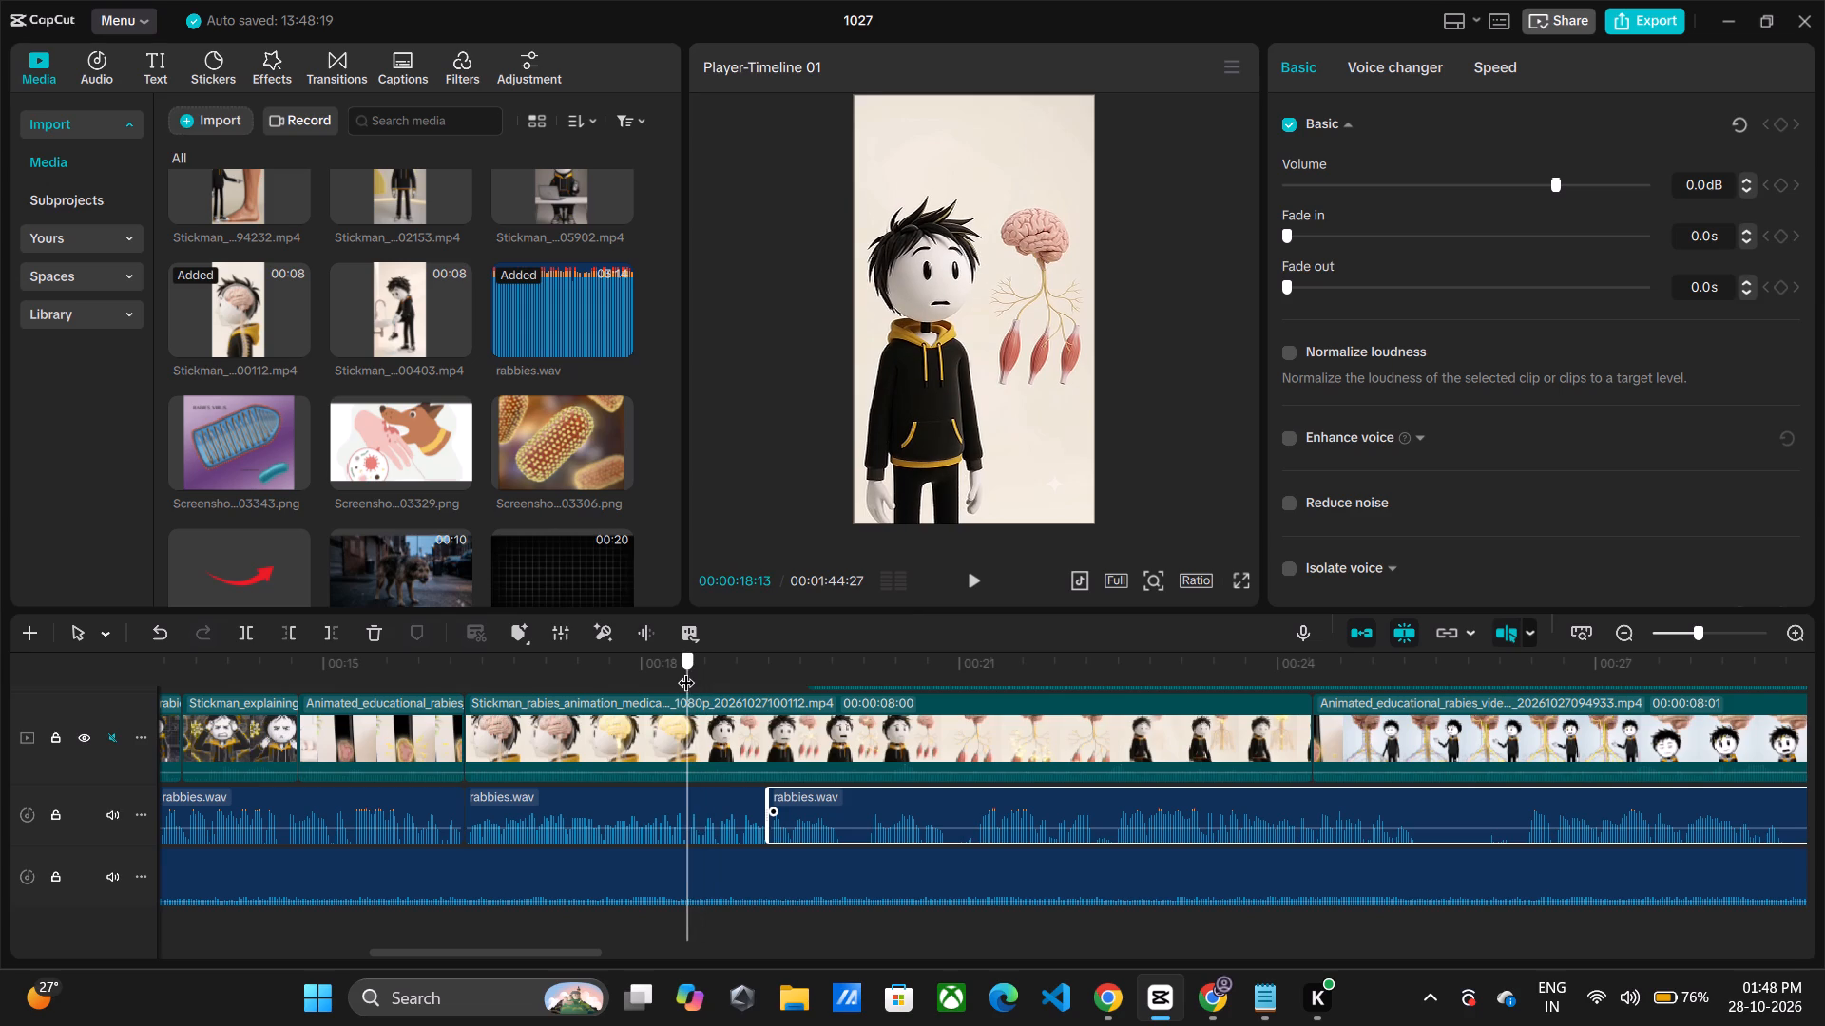
drag(686, 671, 660, 671)
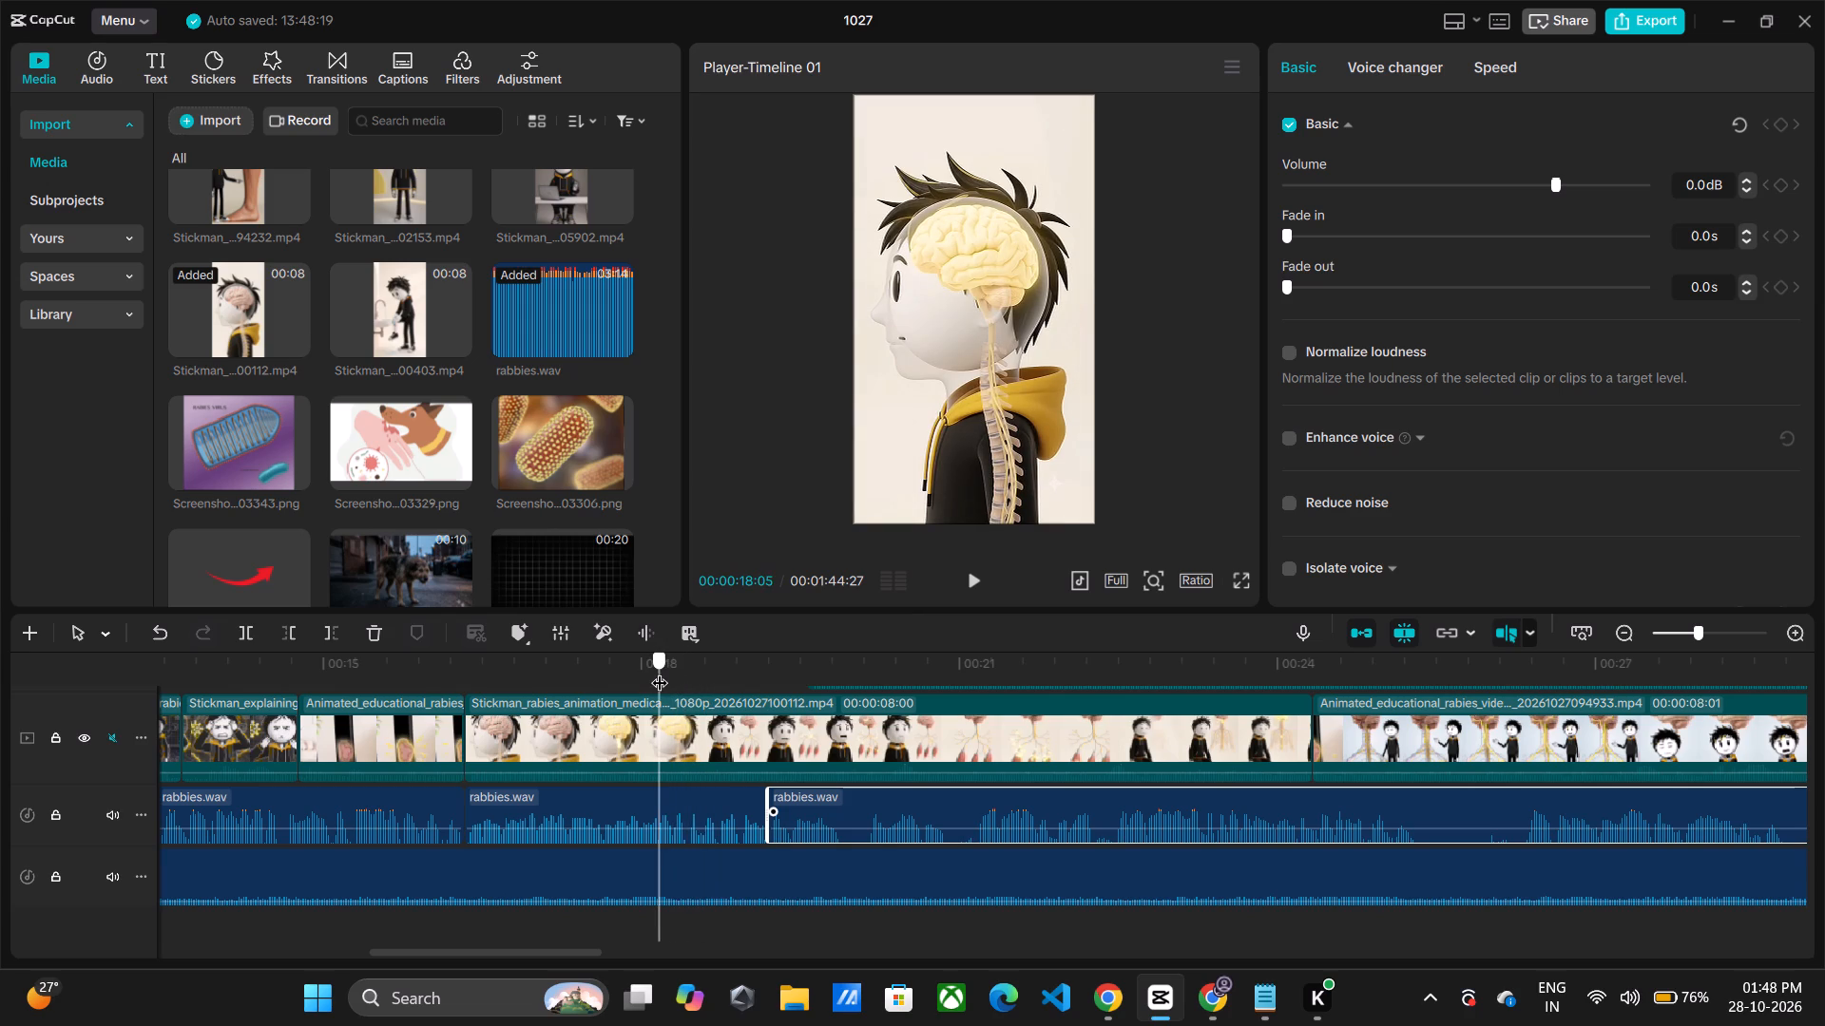
drag(660, 671, 674, 672)
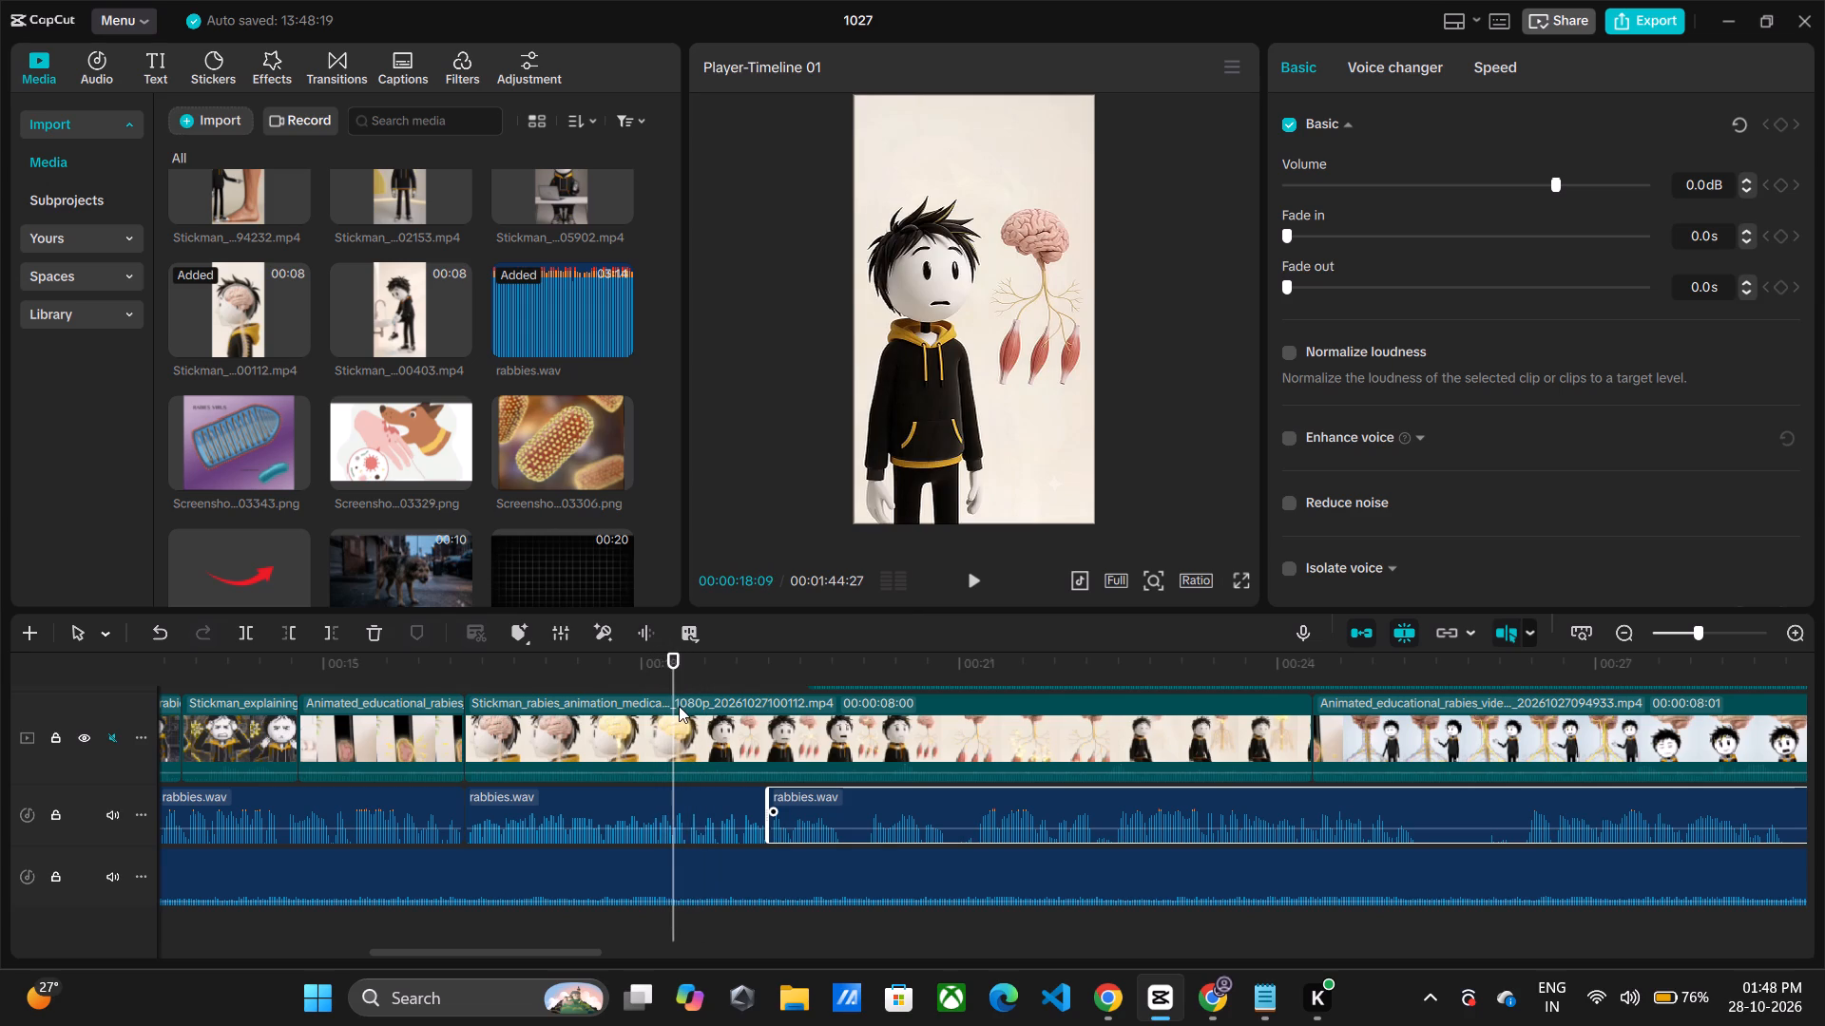
click(679, 706)
key(ctrl+b)
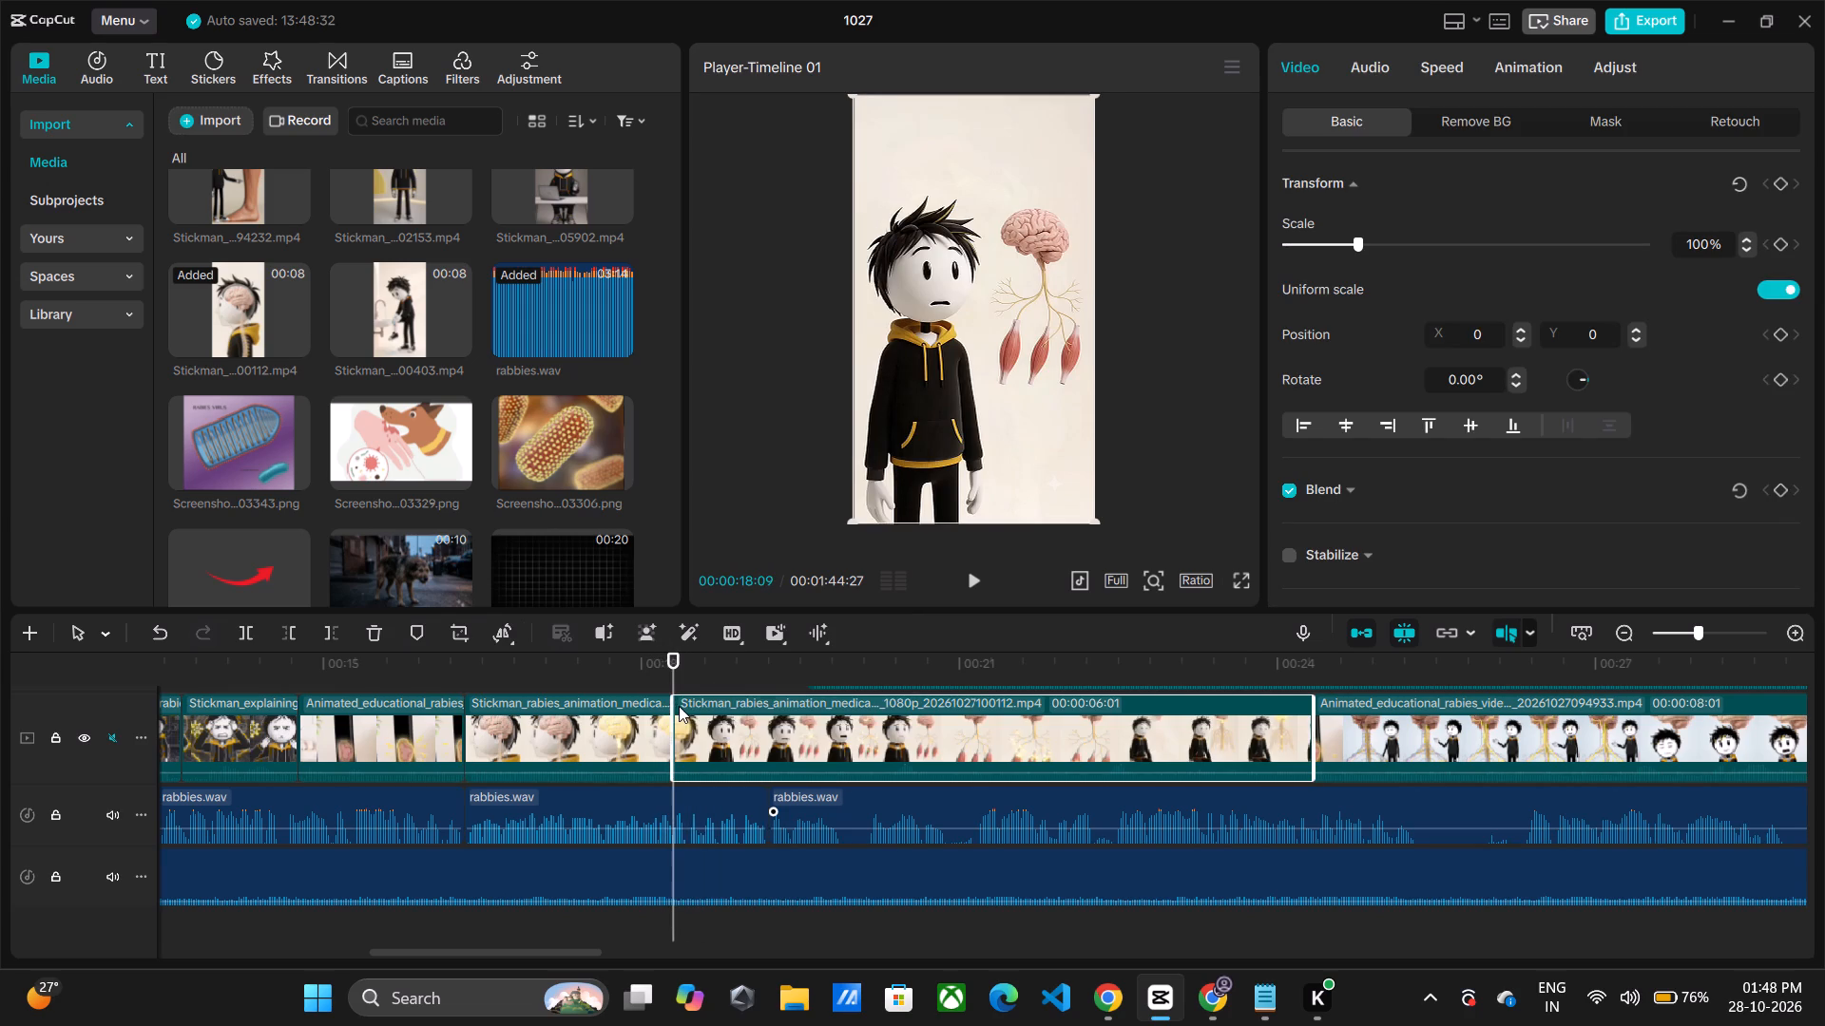
Move the brain close-up segment behind the brain-and-muscles segment, directly before the remaining animated educational rabies clip.
drag(599, 728, 1195, 755)
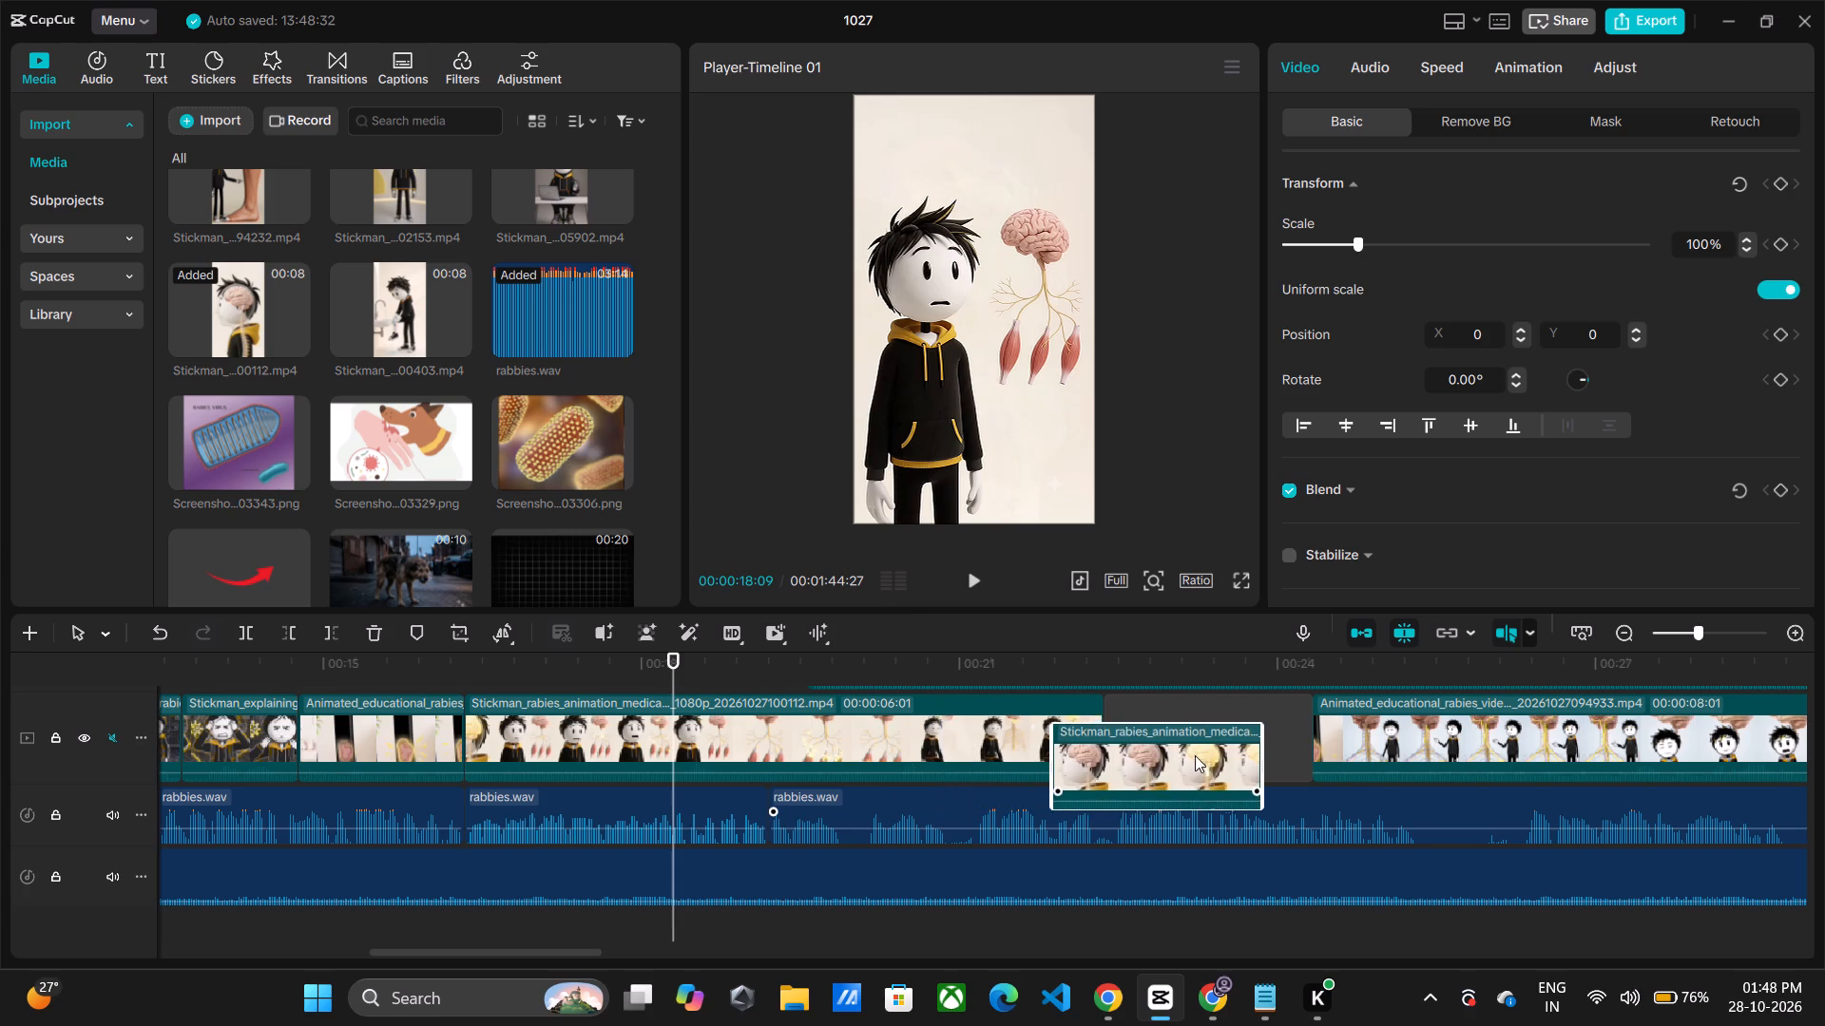
drag(1195, 755, 1199, 754)
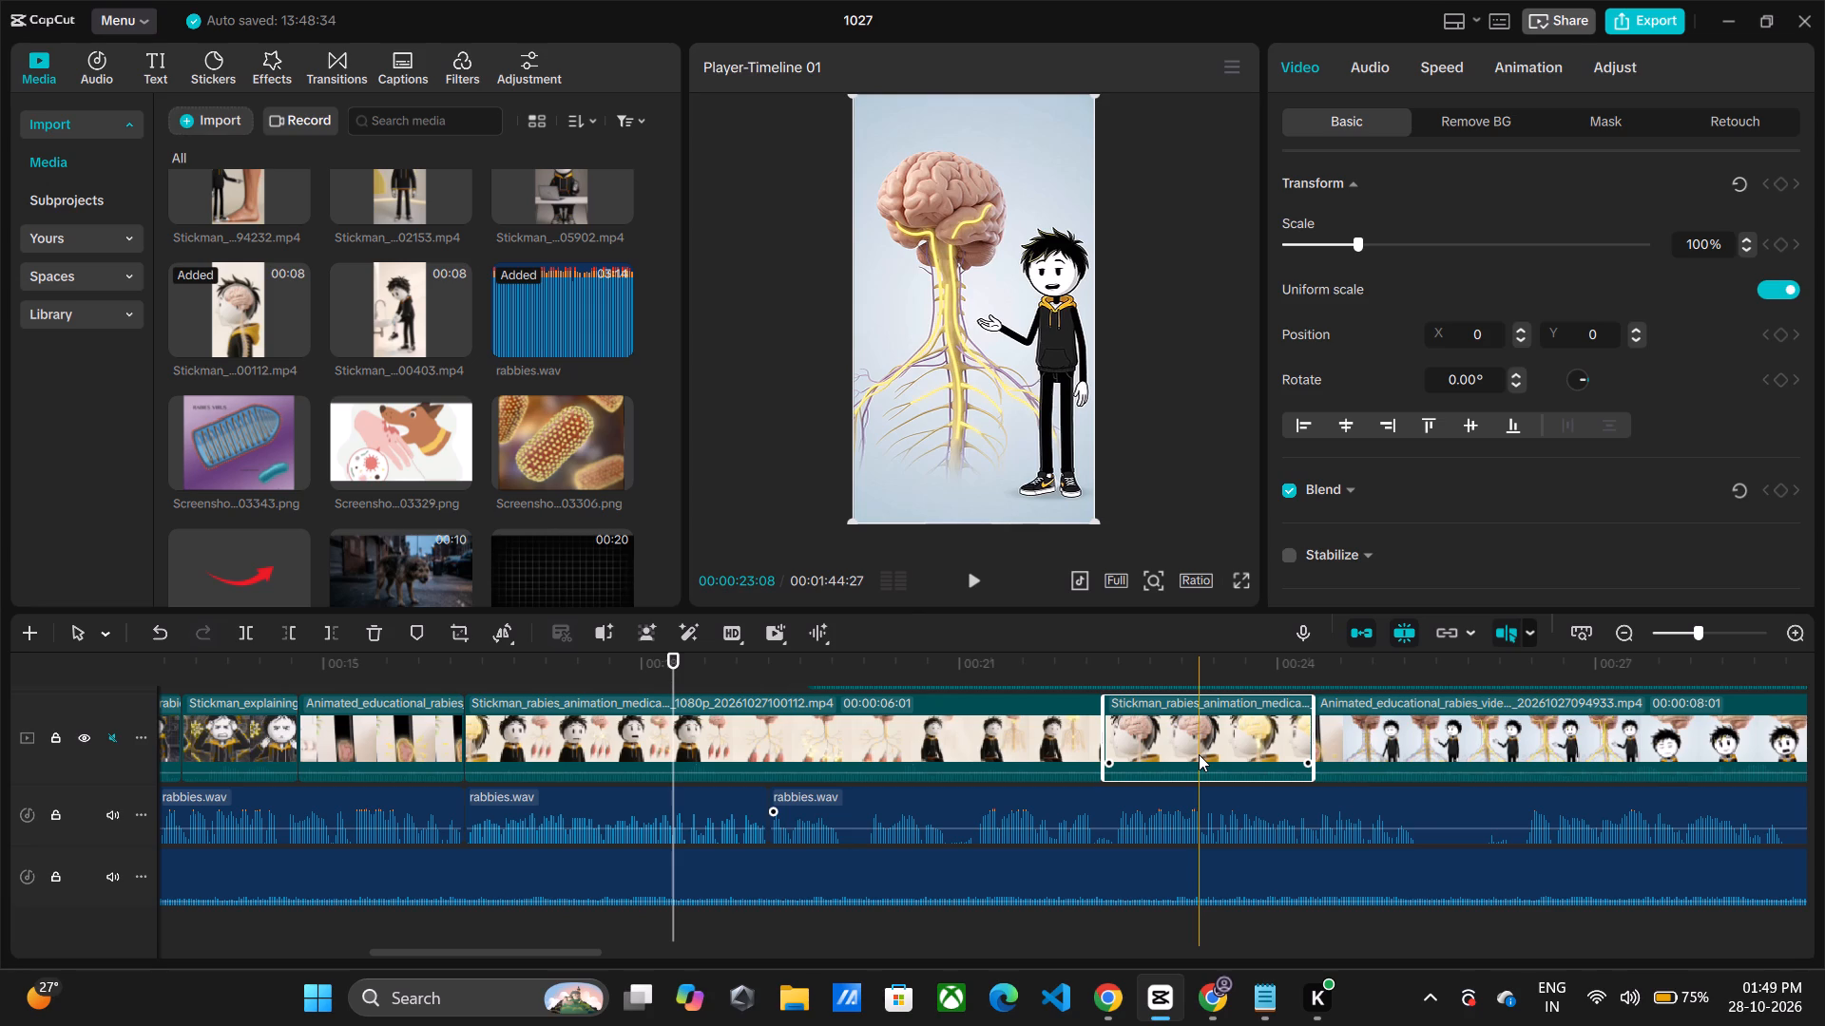
Review playback between about 15 and 20 seconds, checking the rearranged brain-and-muscles clip against the rabbies.wav narration.
click(374, 680)
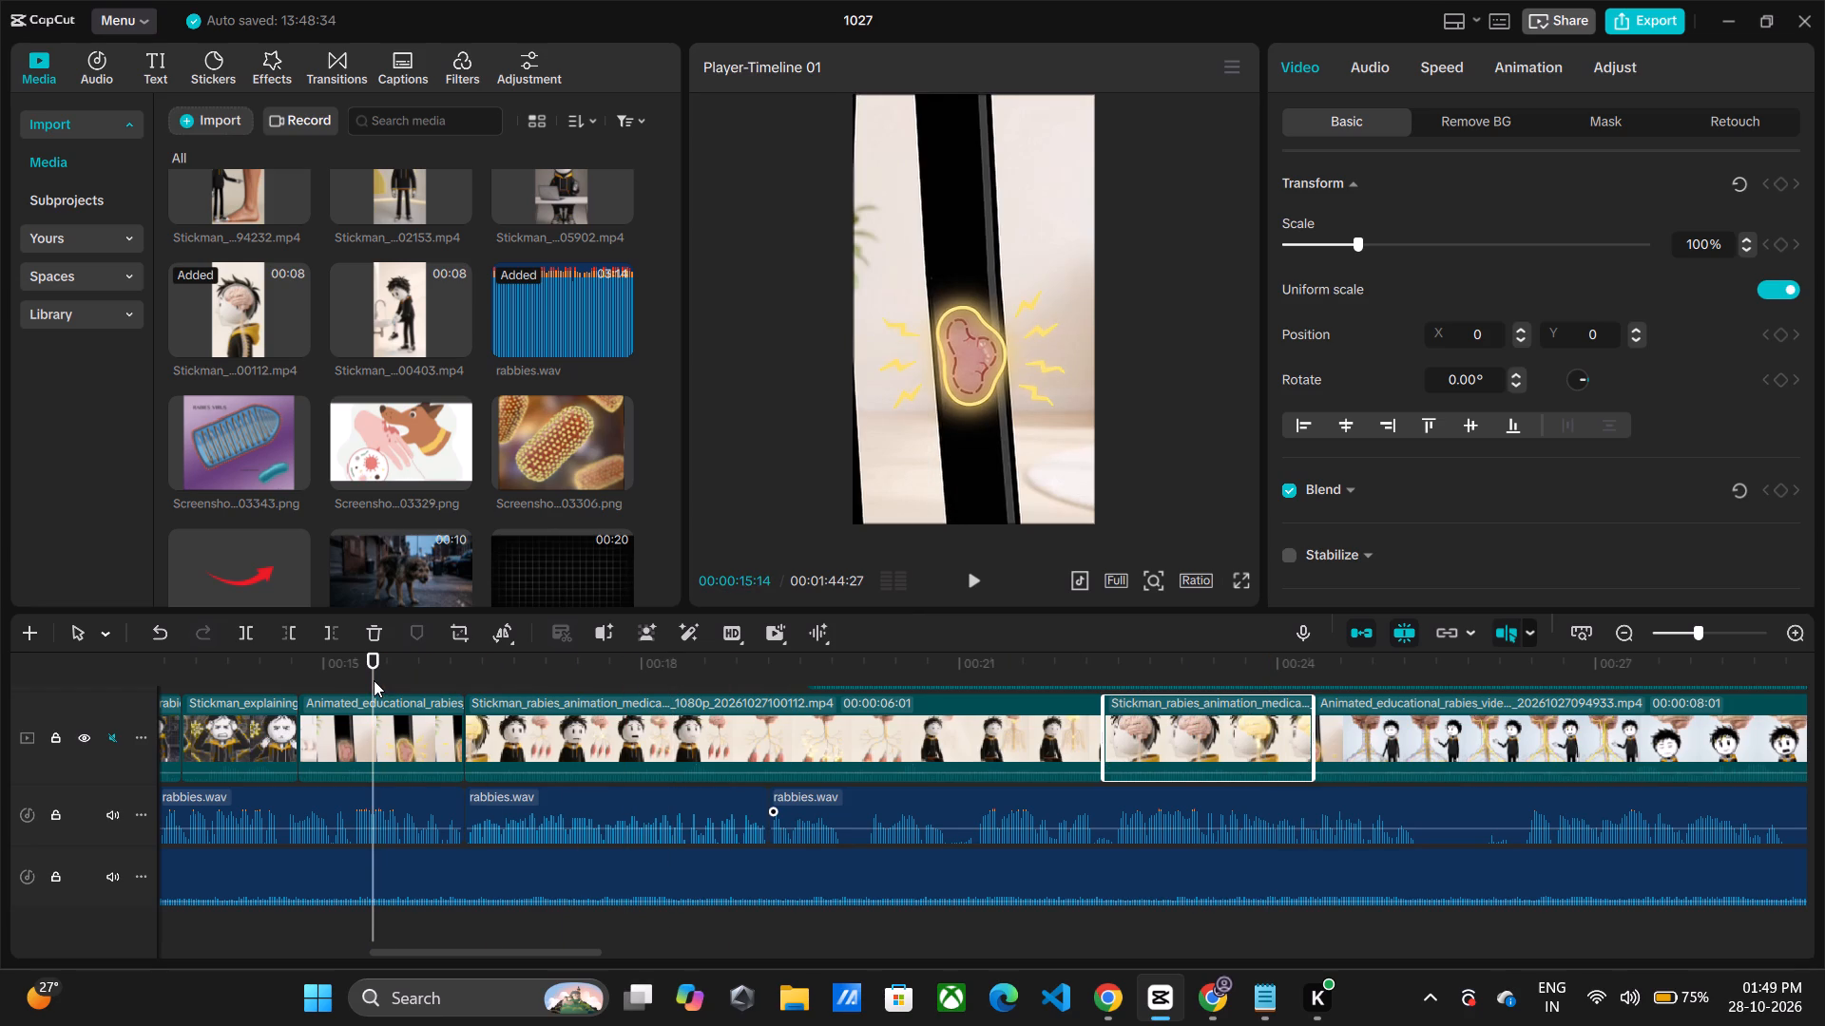
key(space)
key(space)
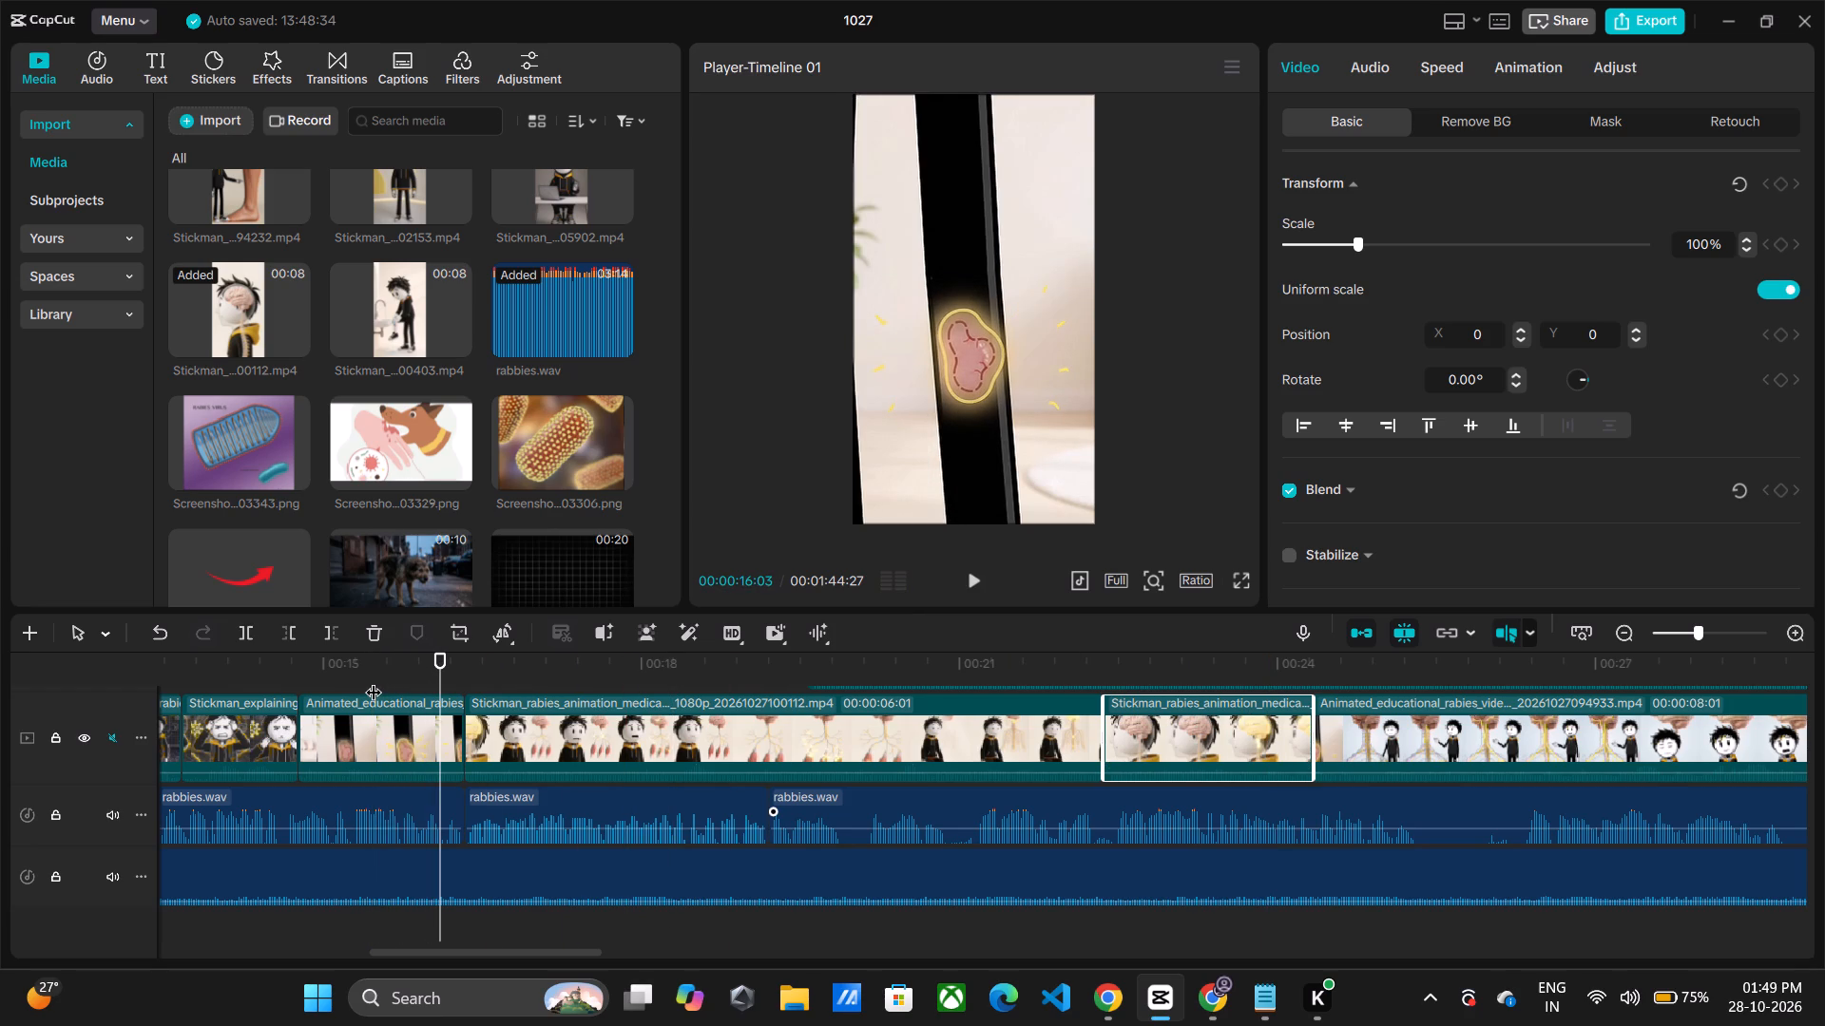
key(space)
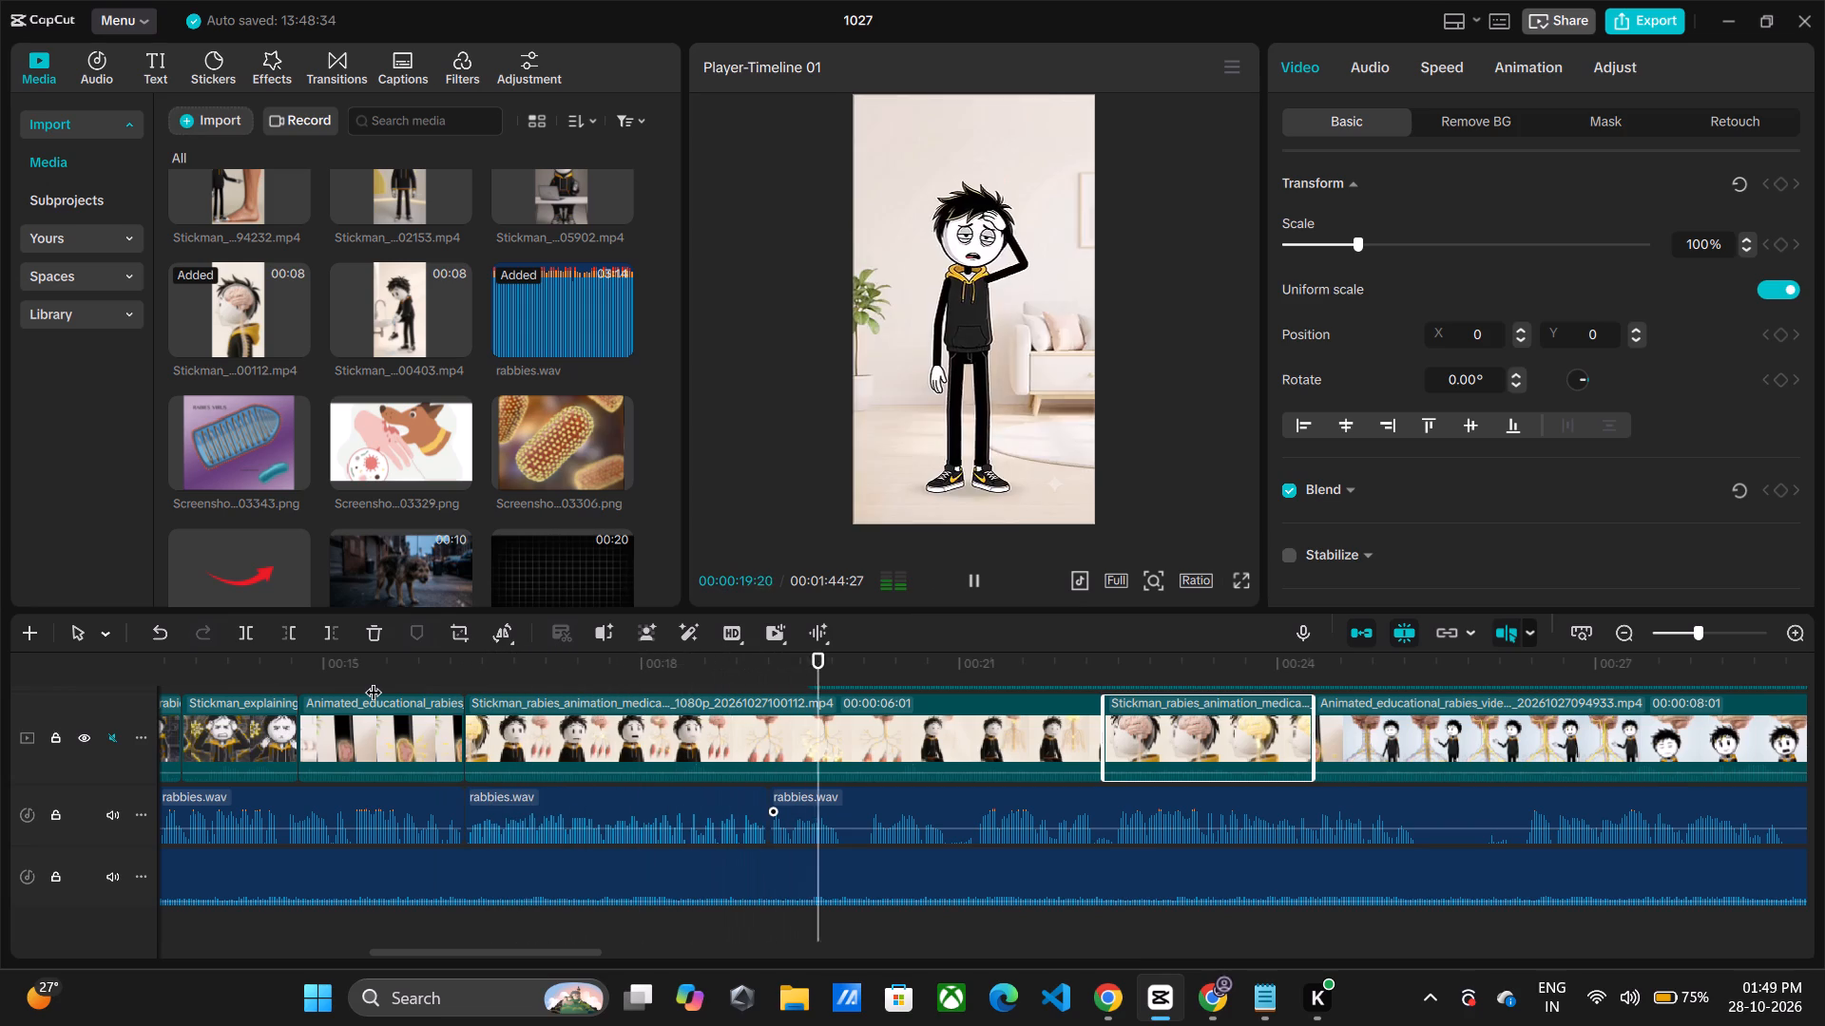
key(space)
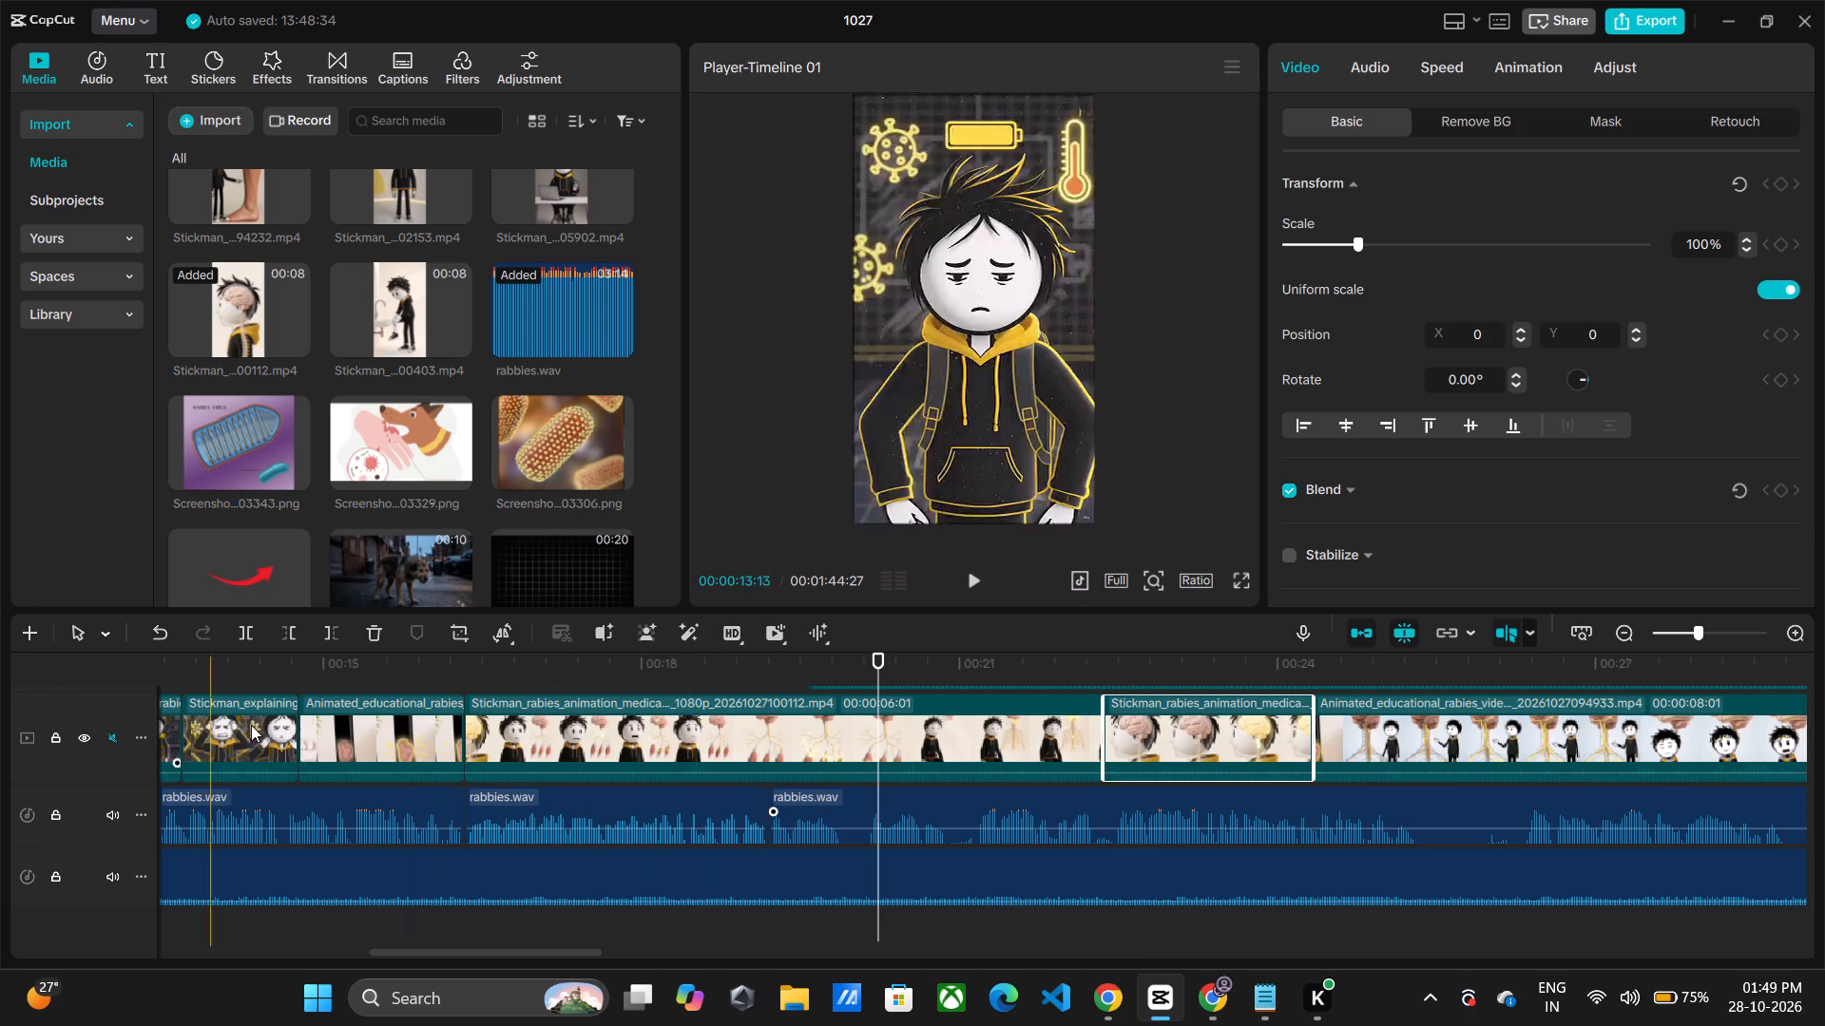
click(599, 671)
key(space)
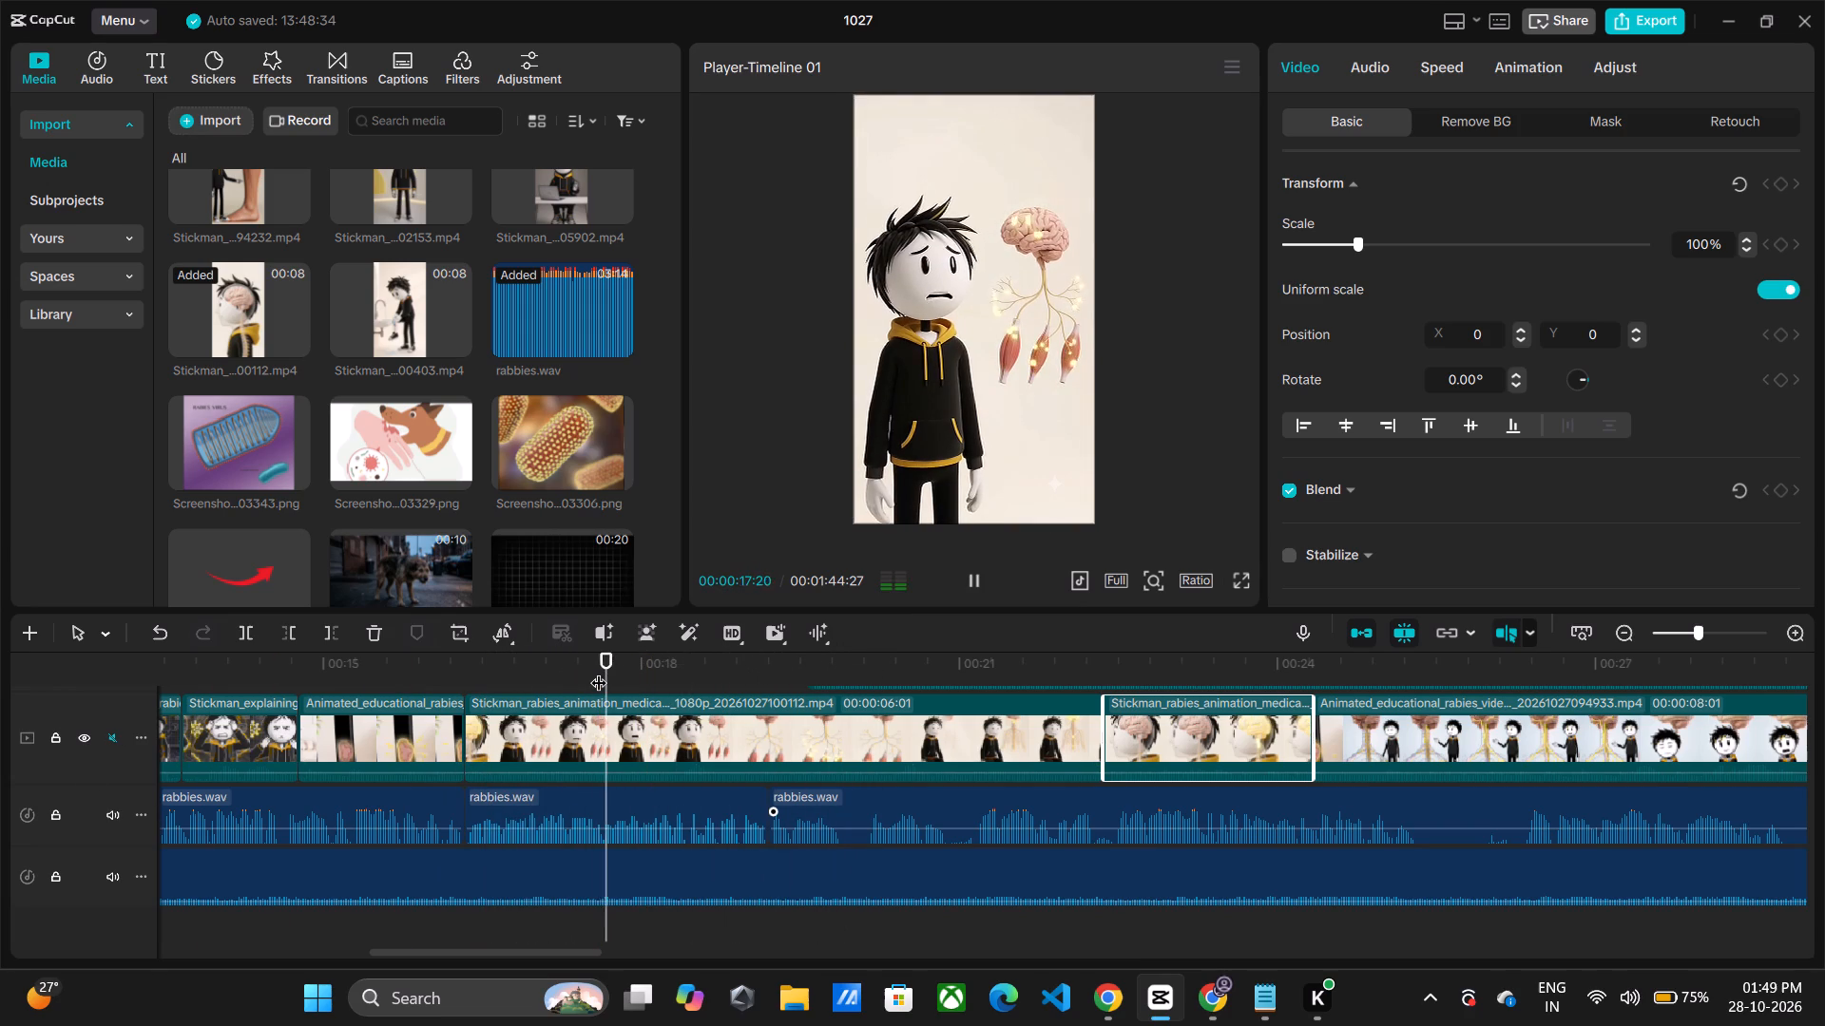
key(space)
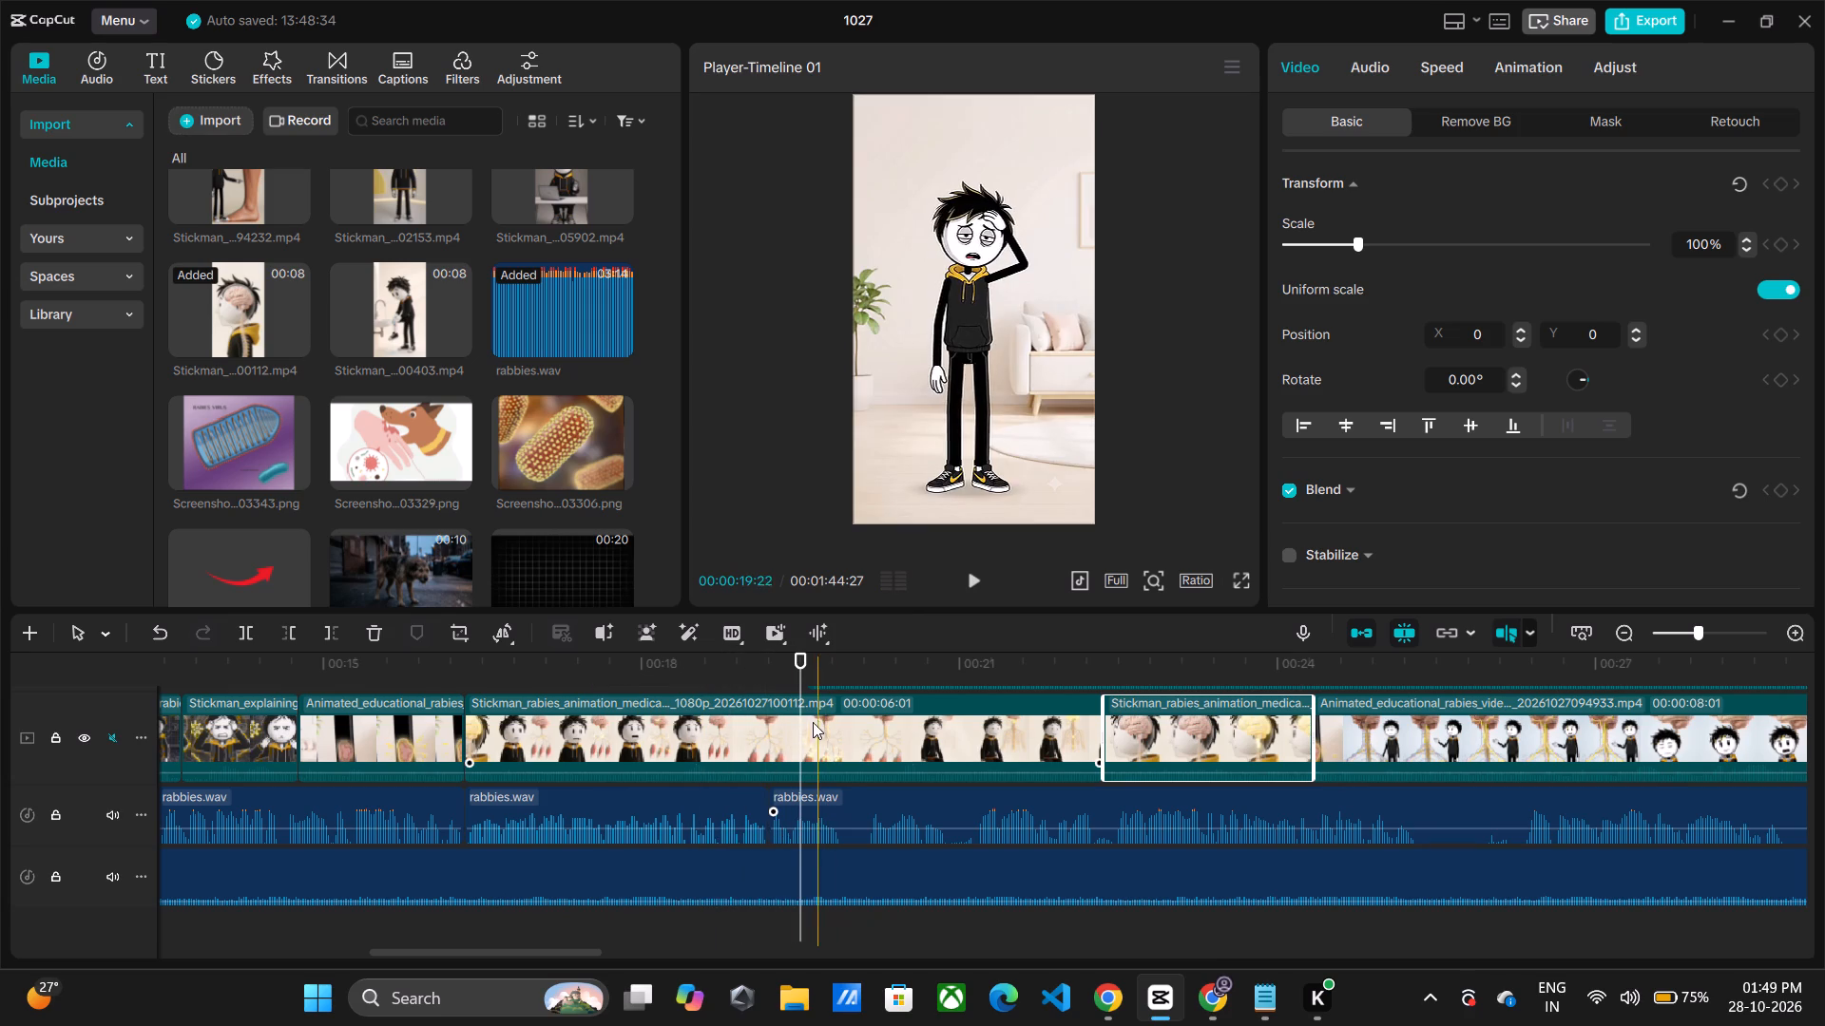
Select the rabbies.wav segment that starts at about 00:00:19:06, below the brain-and-muscles clip.
click(770, 726)
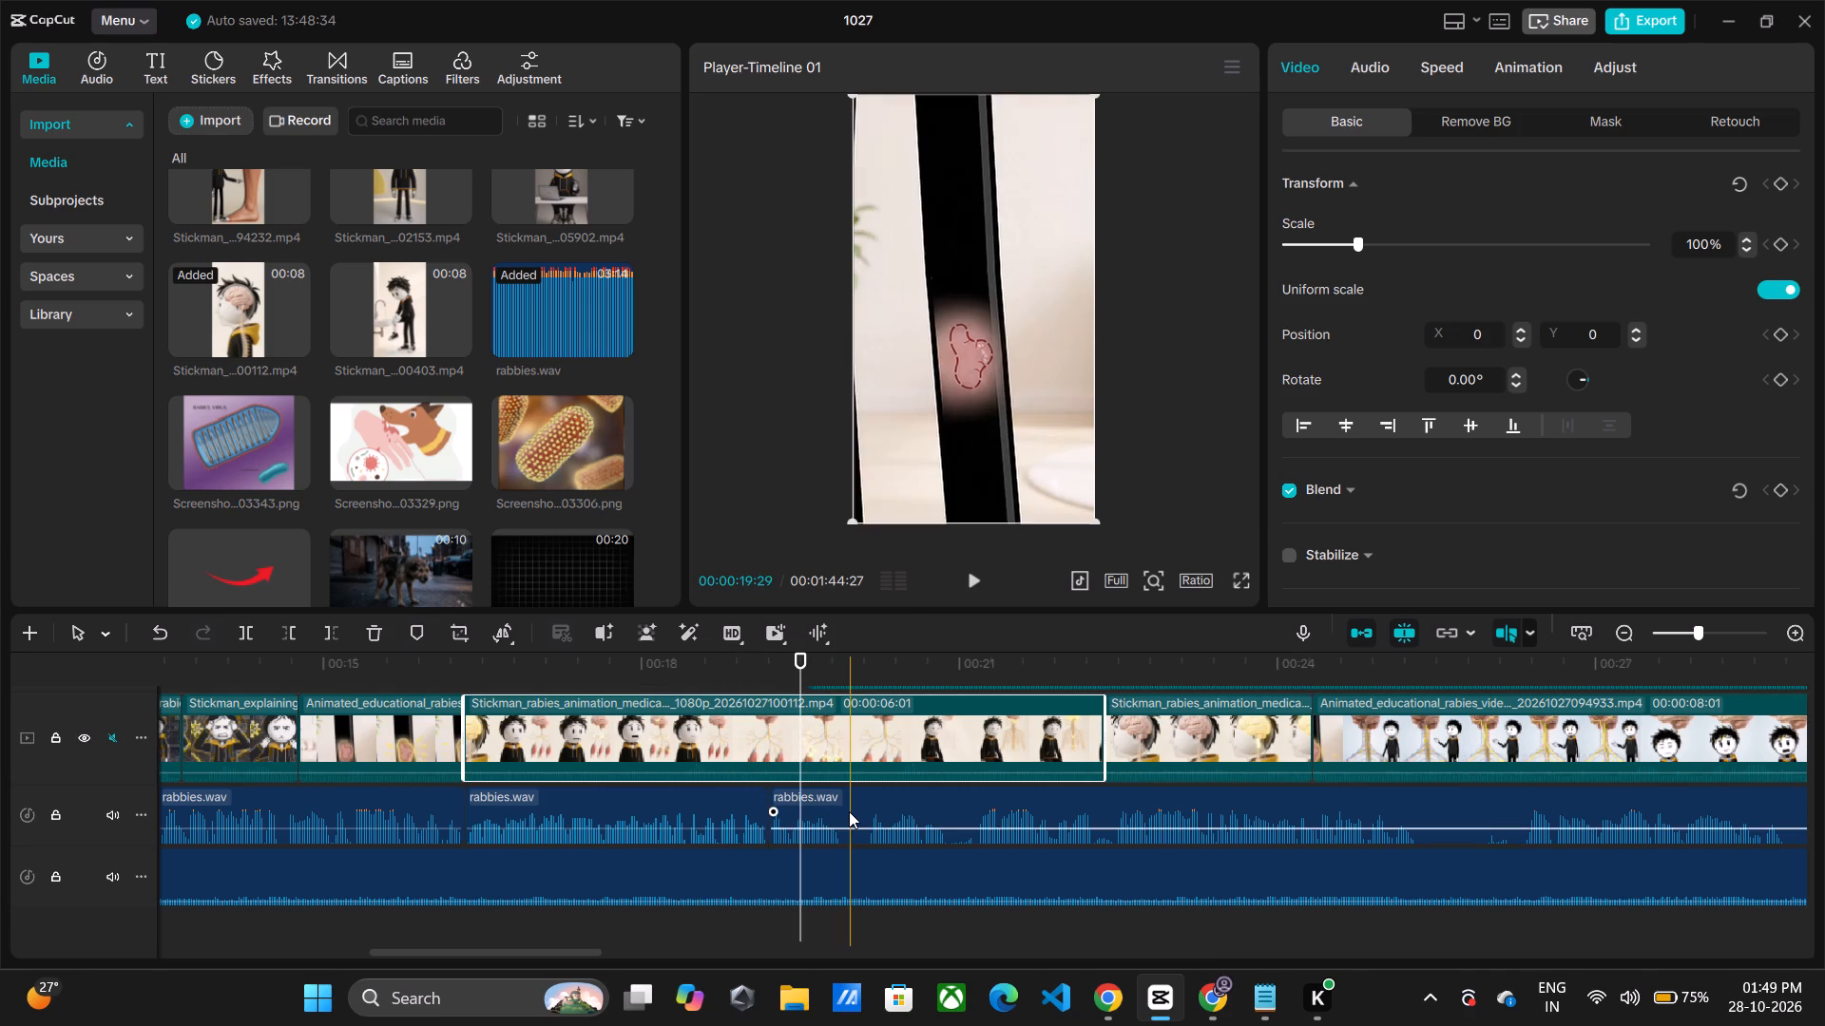
click(849, 811)
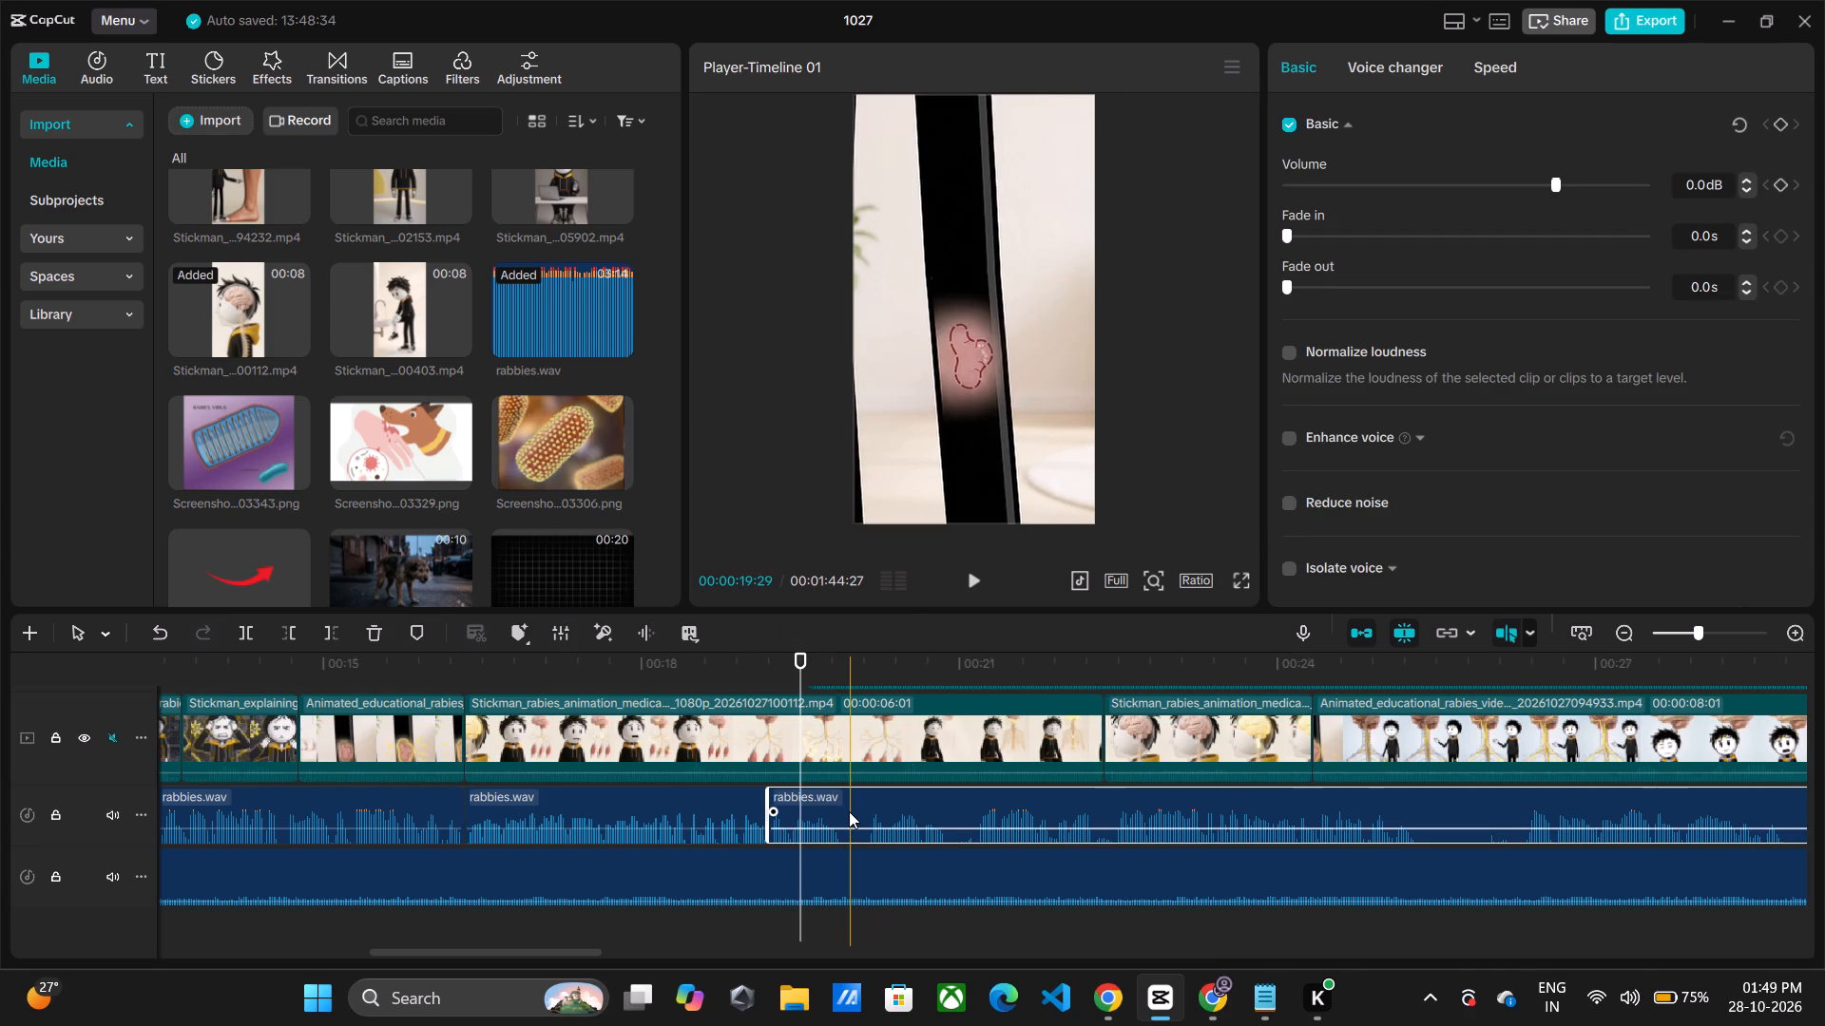
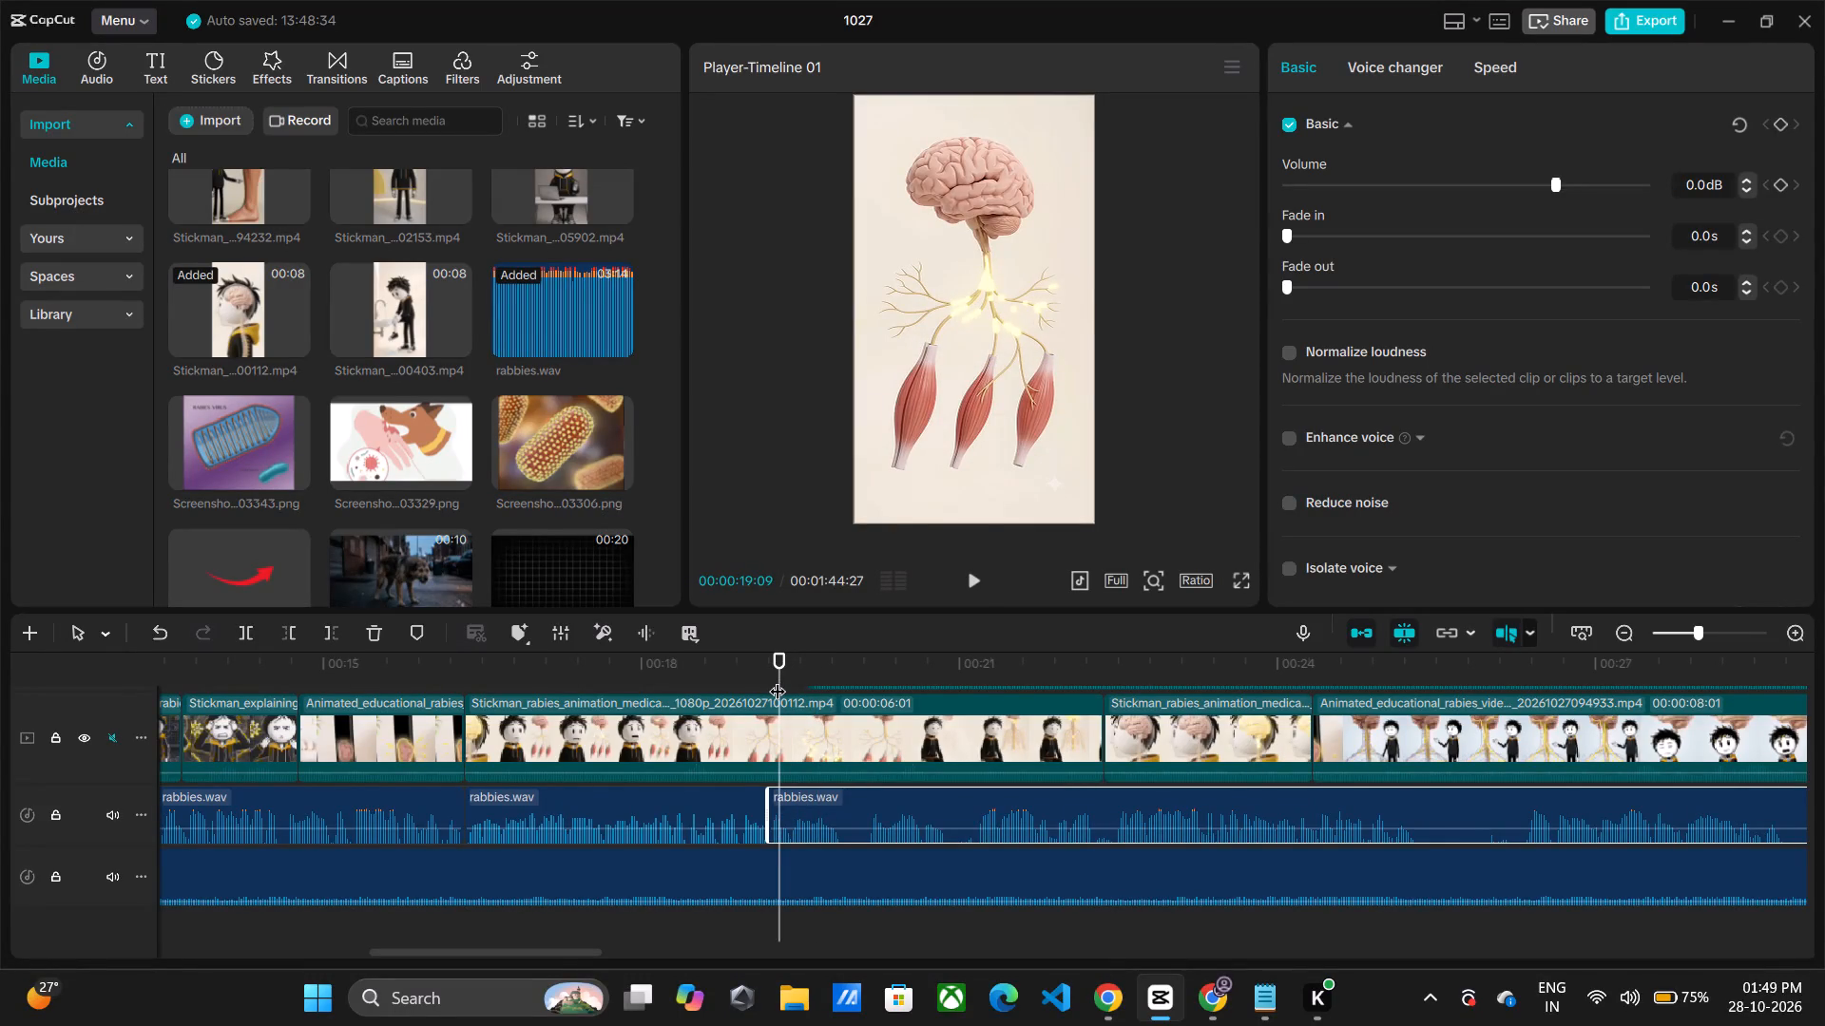
Compare the script around the passage "Jab rabies ke symptoms shuru hote hain" in Notepad with timeline playback from about 18 to 20 seconds.
click(1263, 996)
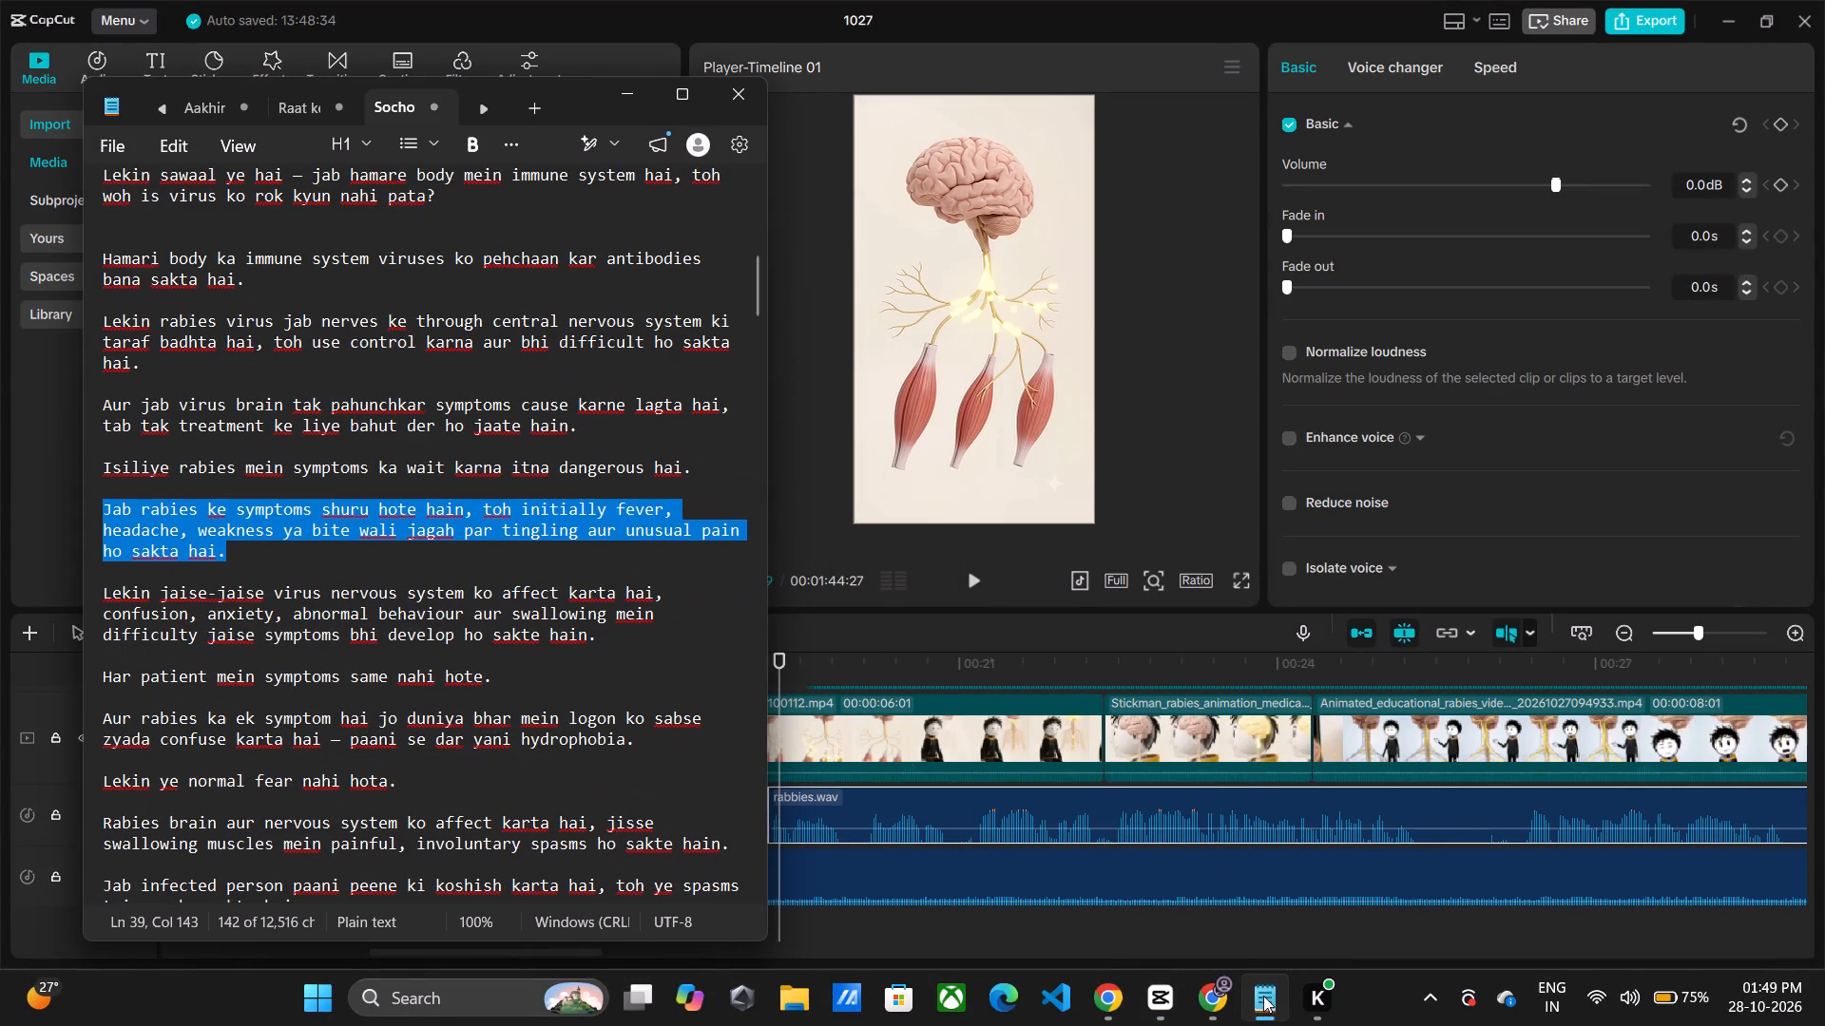
scroll(431, 545, down, 1)
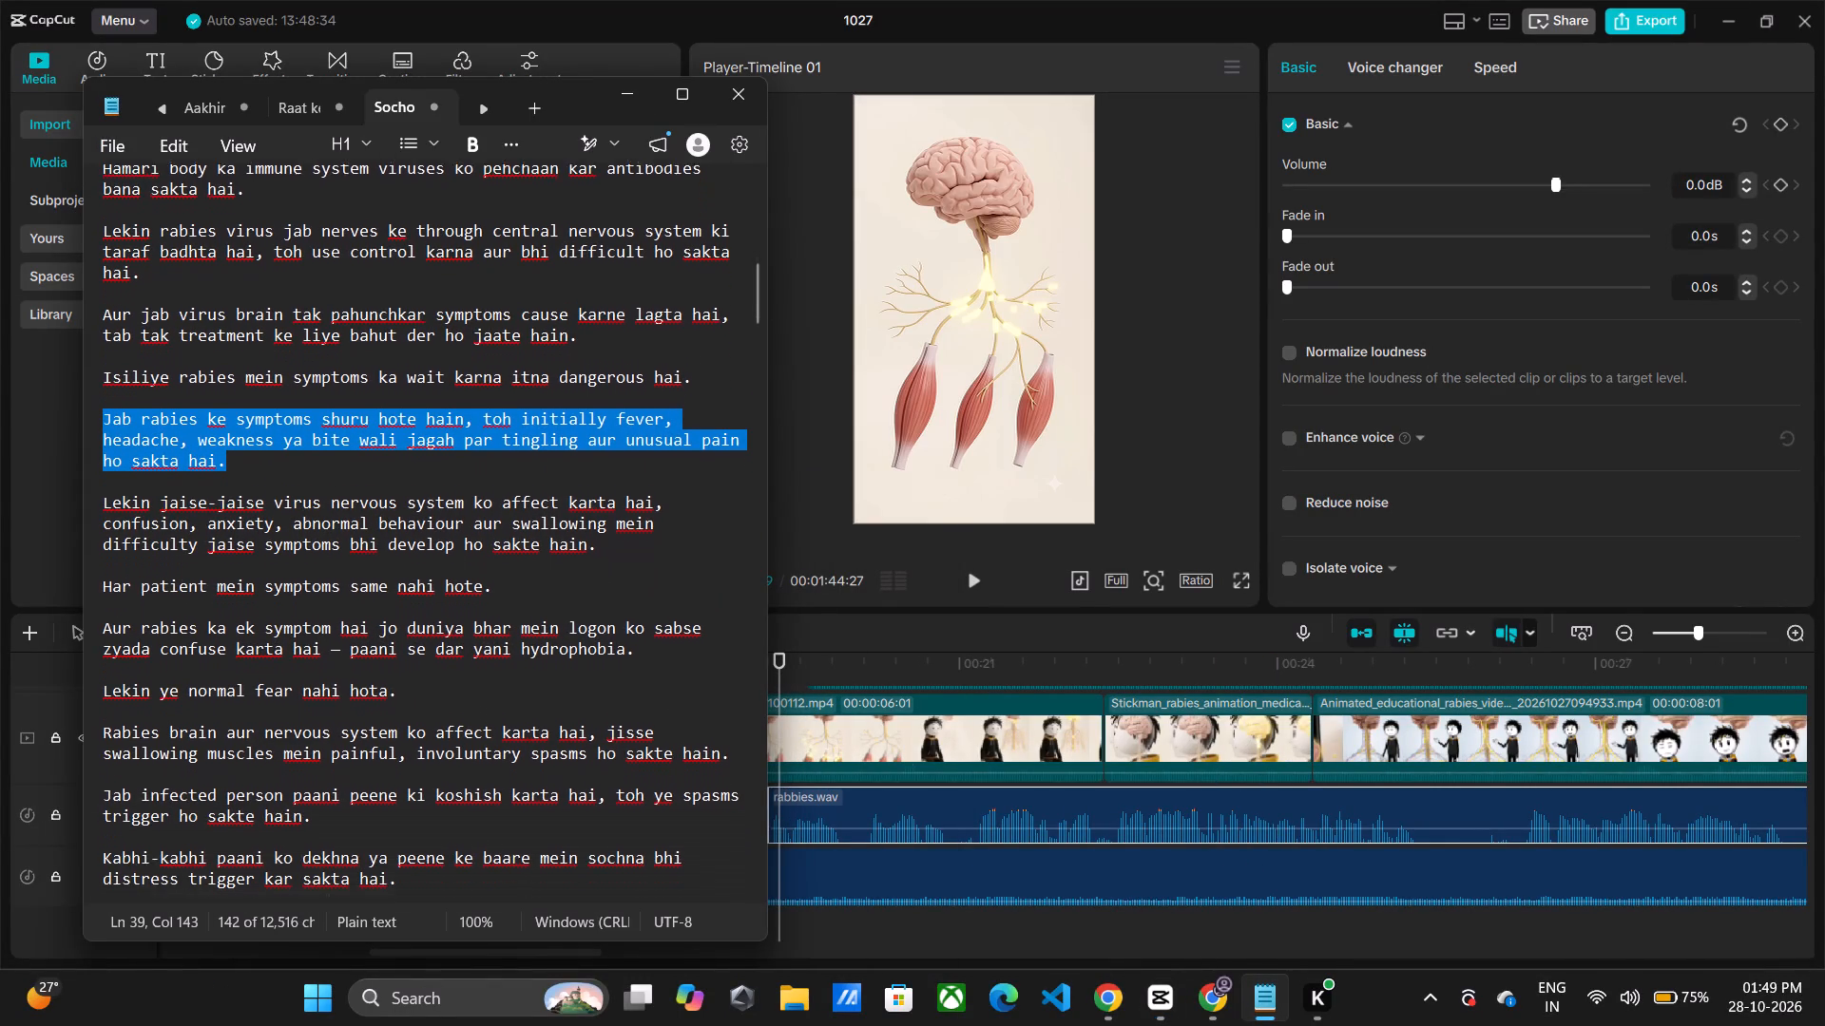
scroll(431, 545, down, 1)
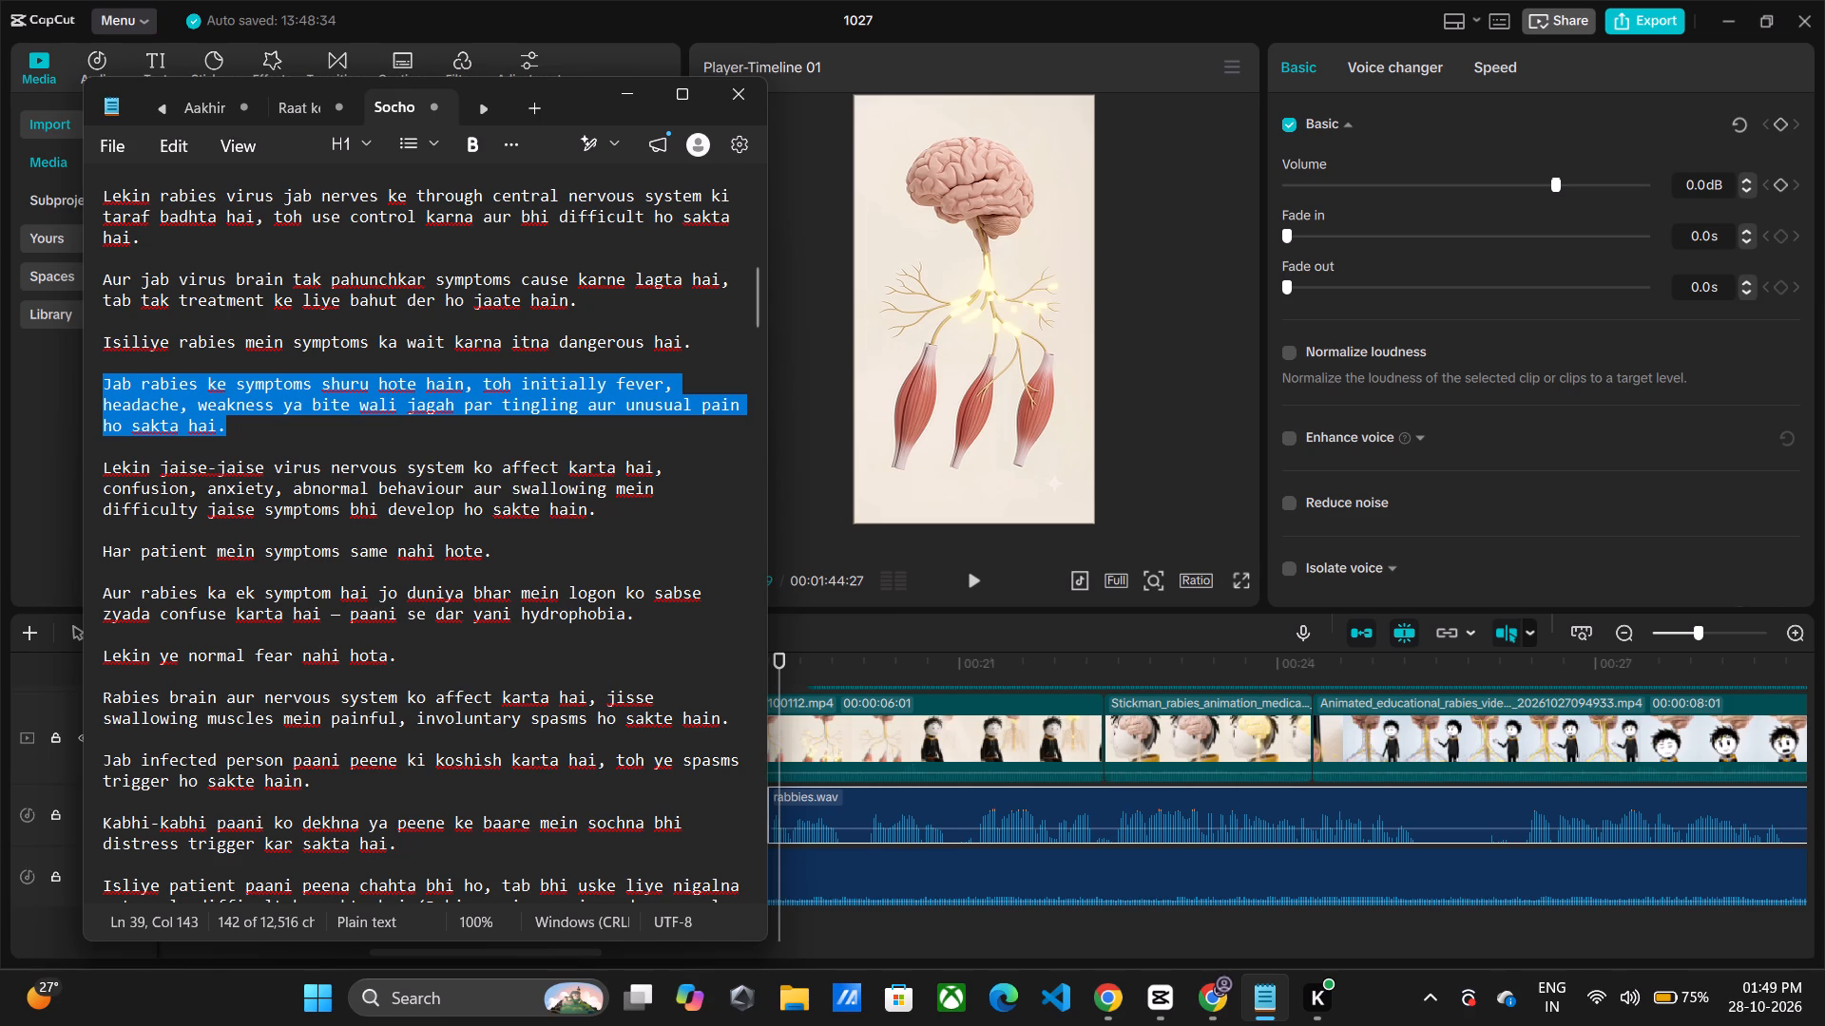
click(836, 617)
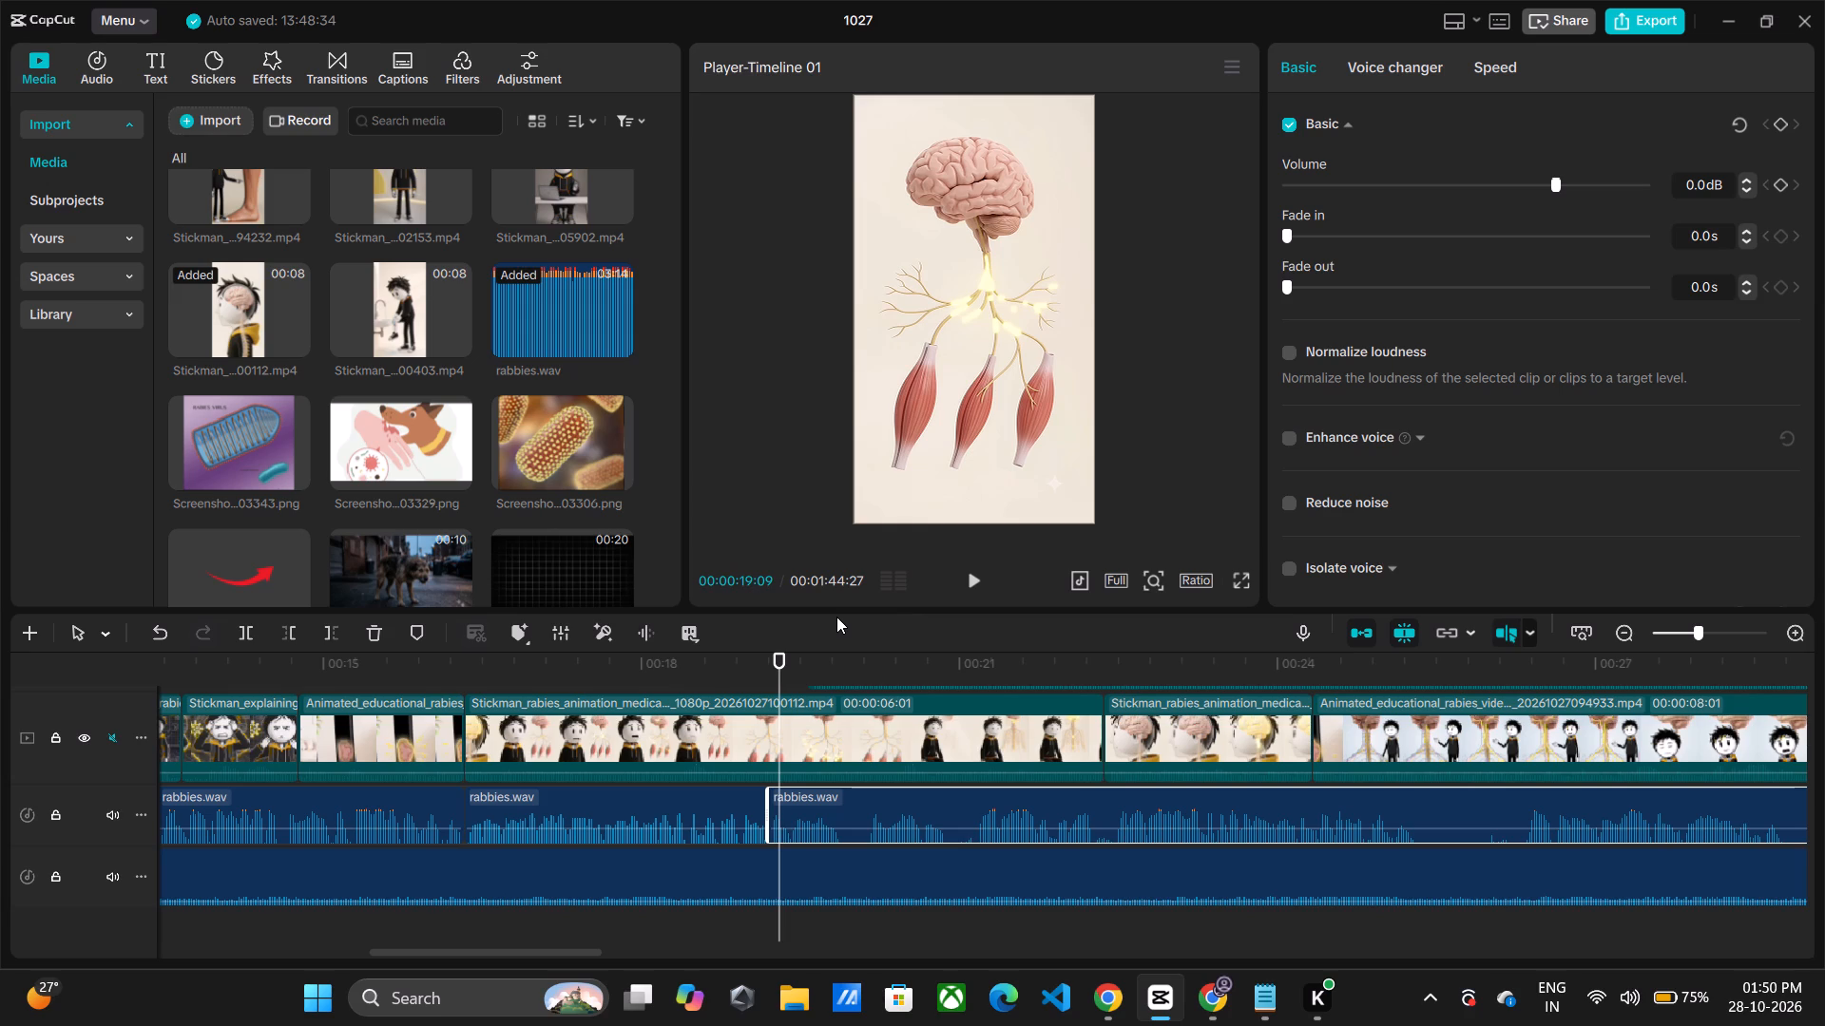
click(675, 661)
key(space)
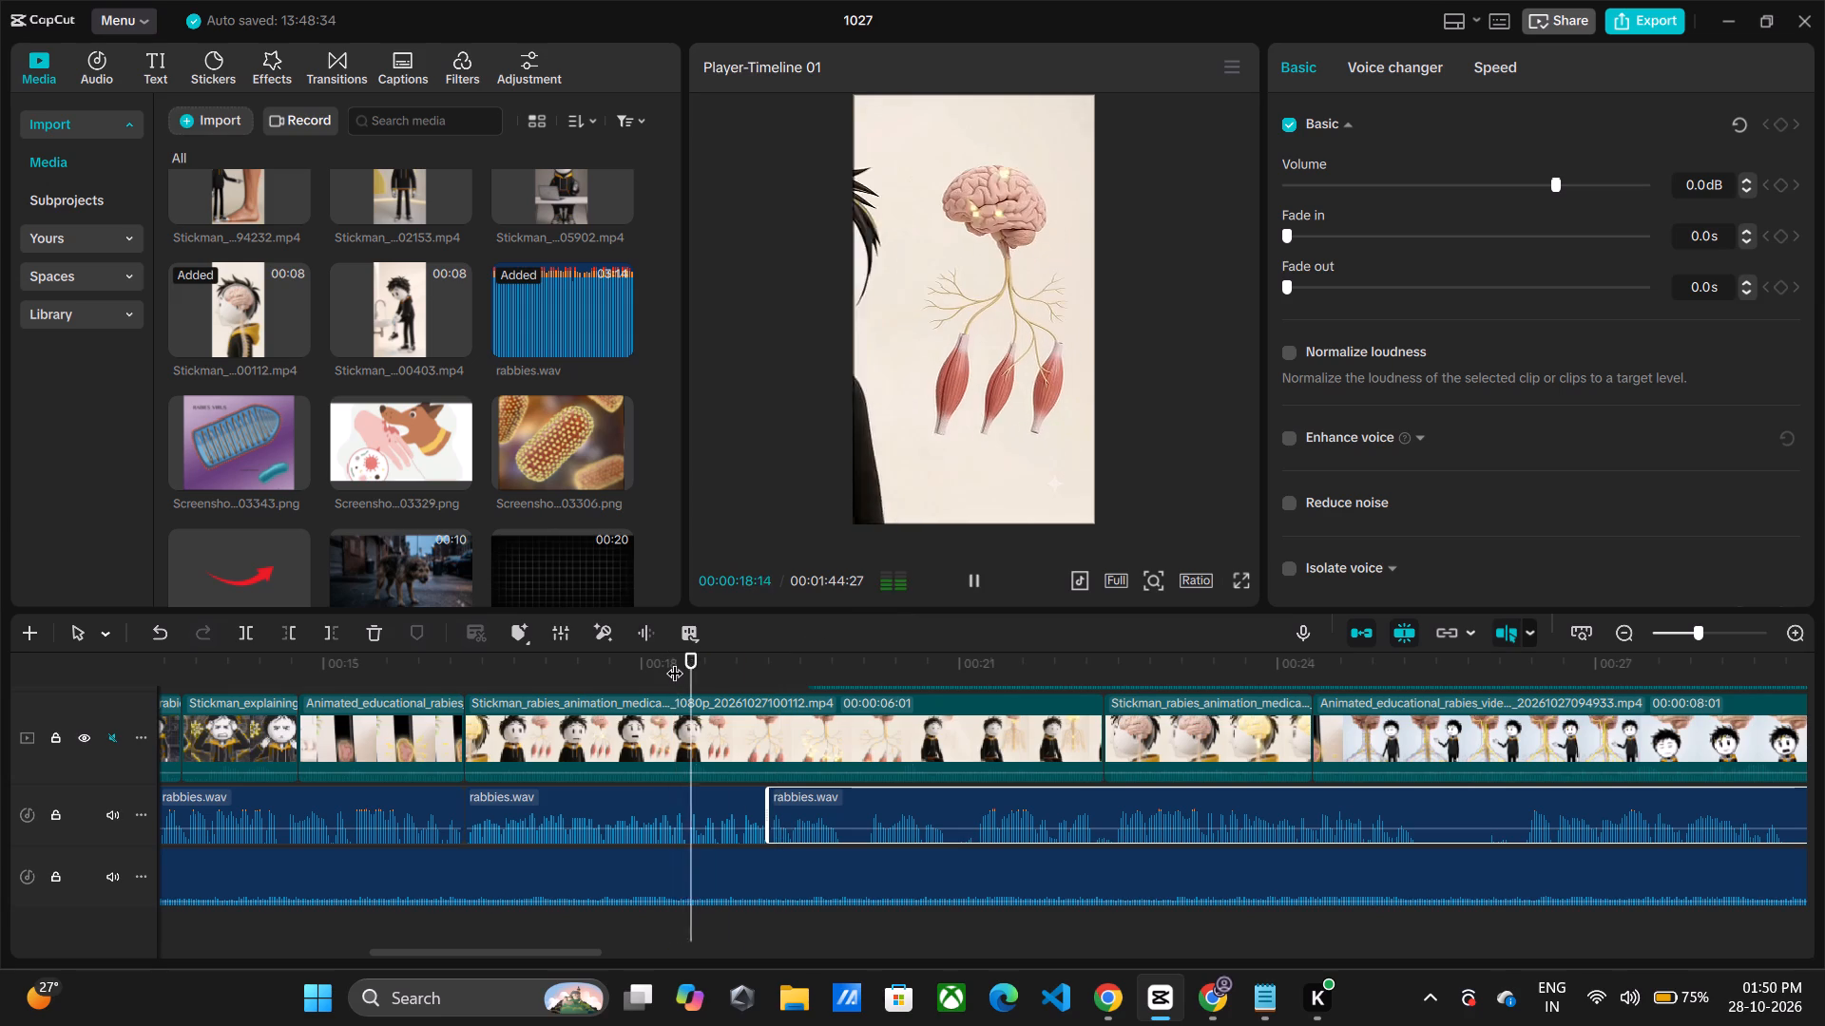
key(space)
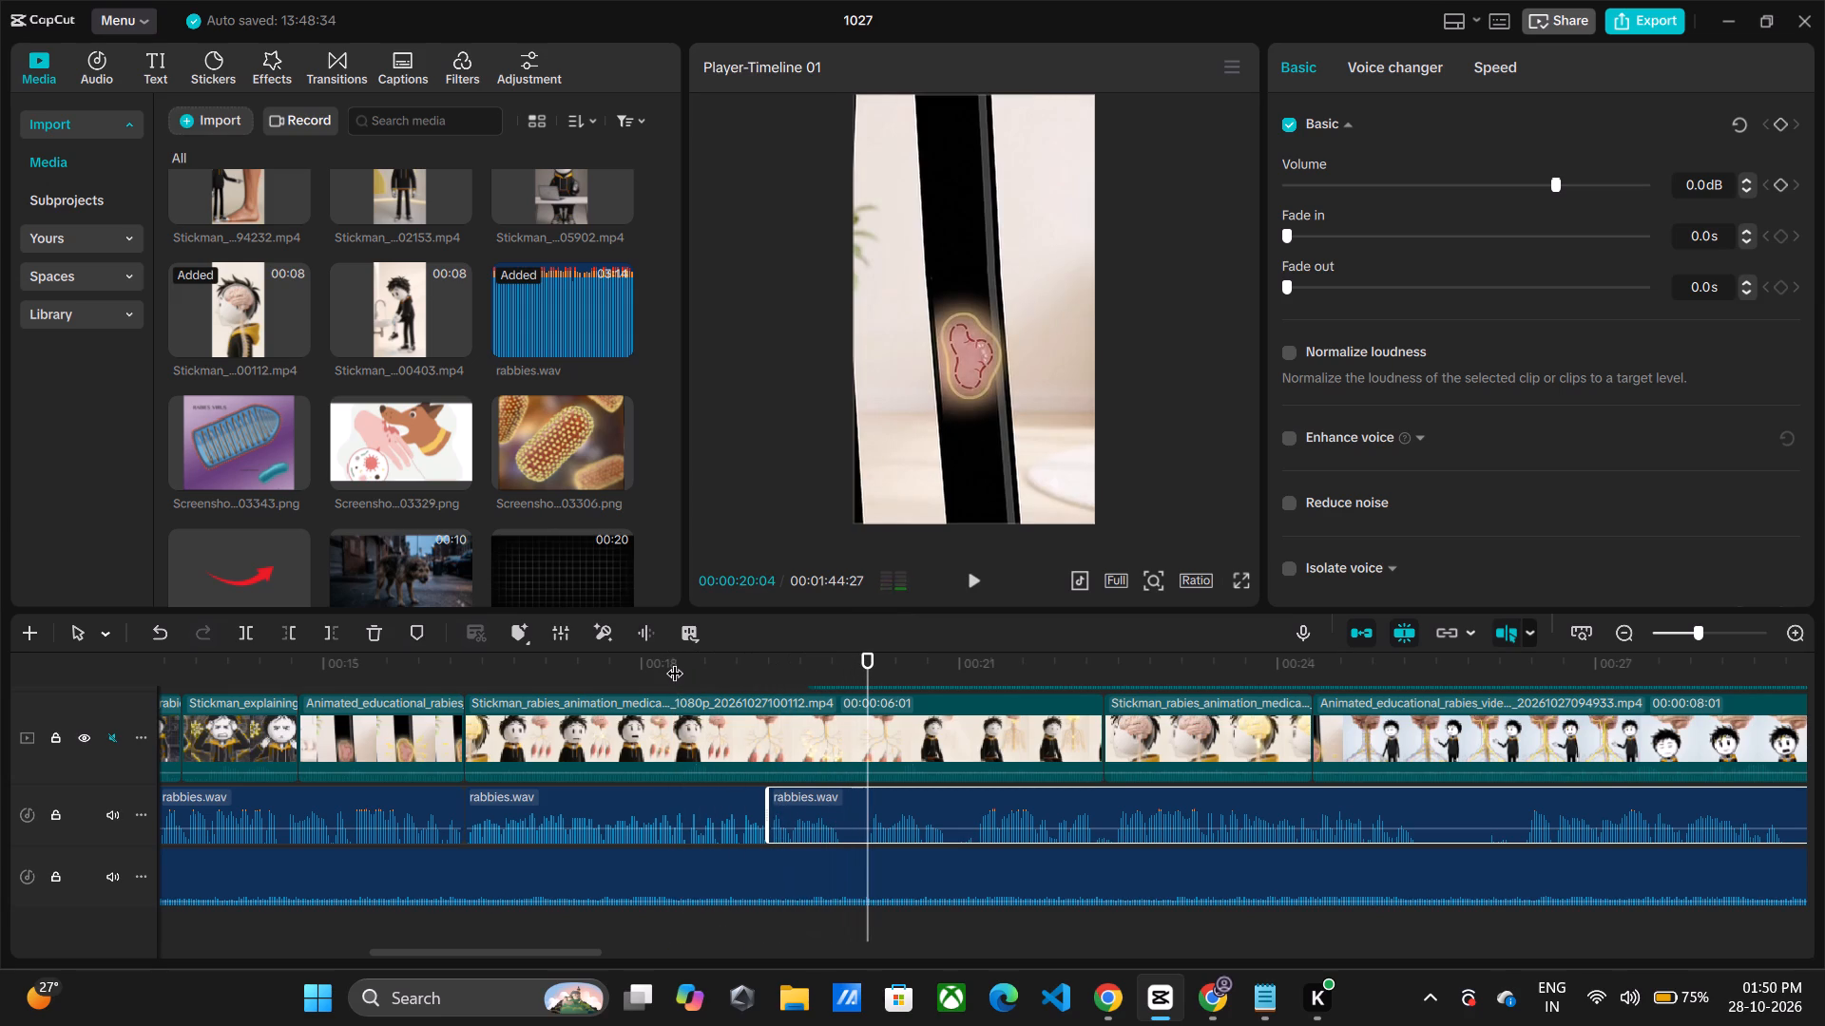
click(1255, 991)
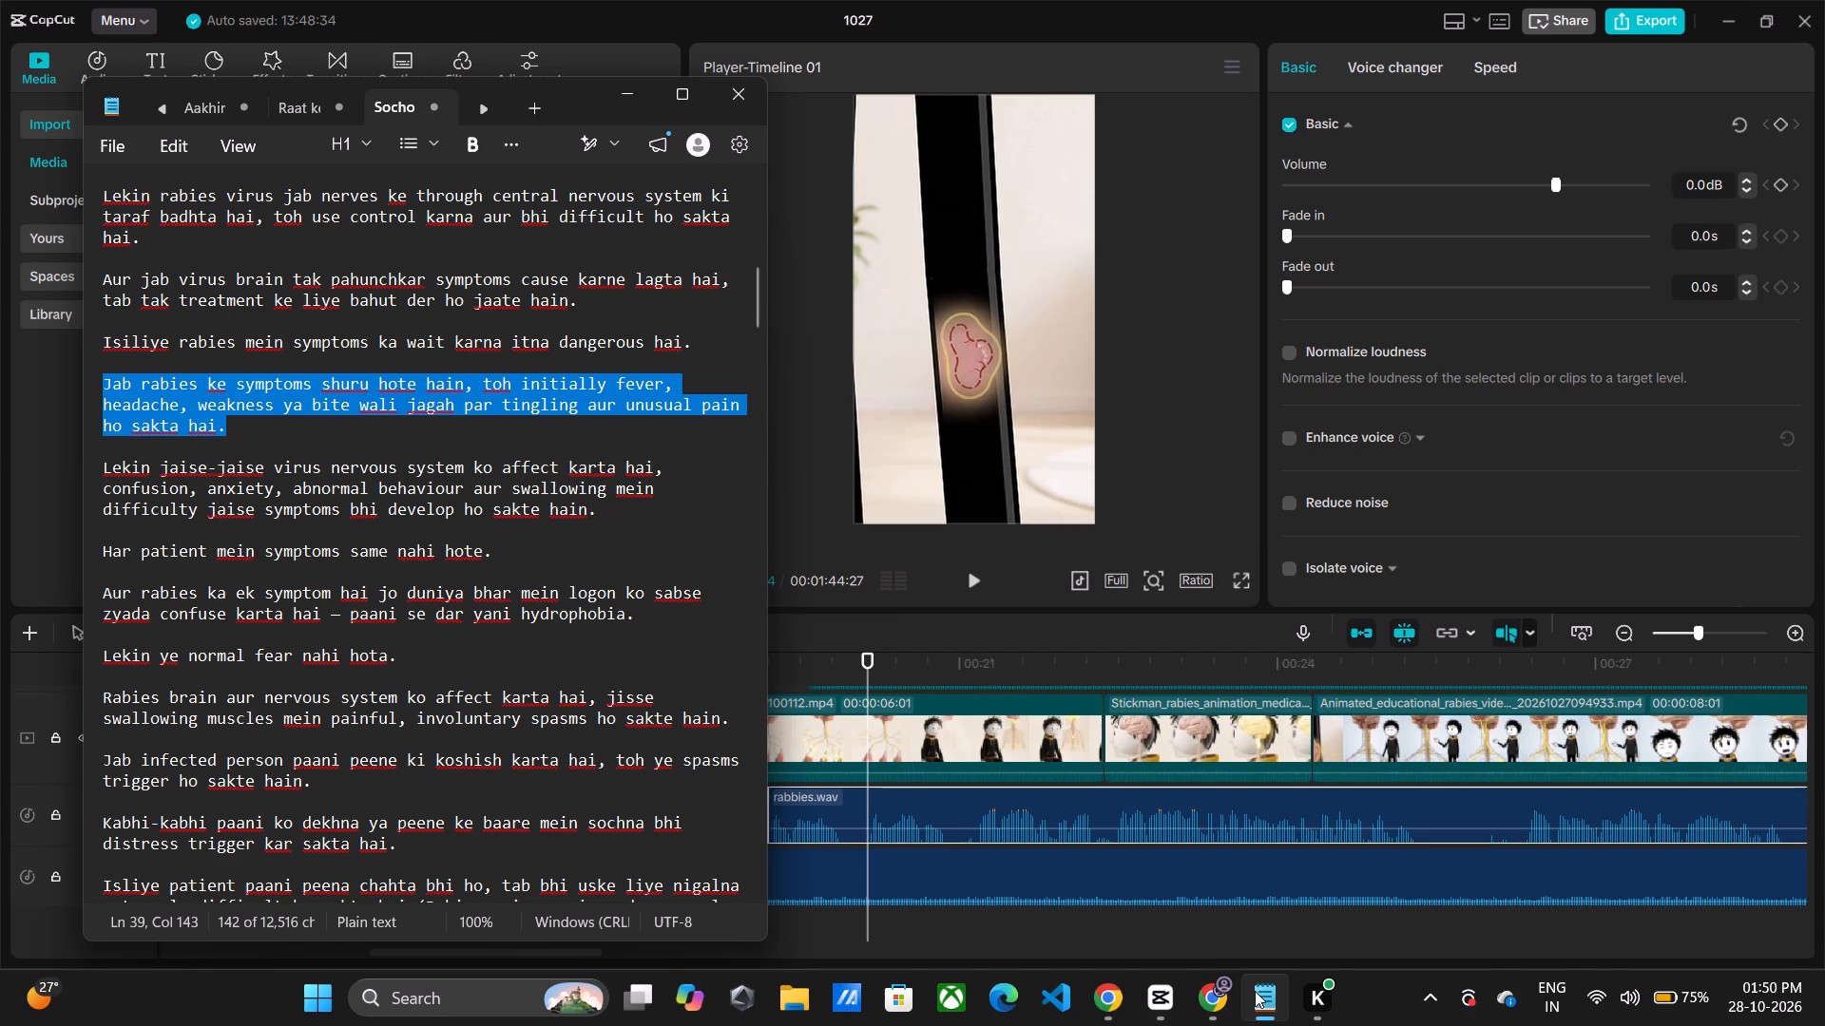
click(1189, 544)
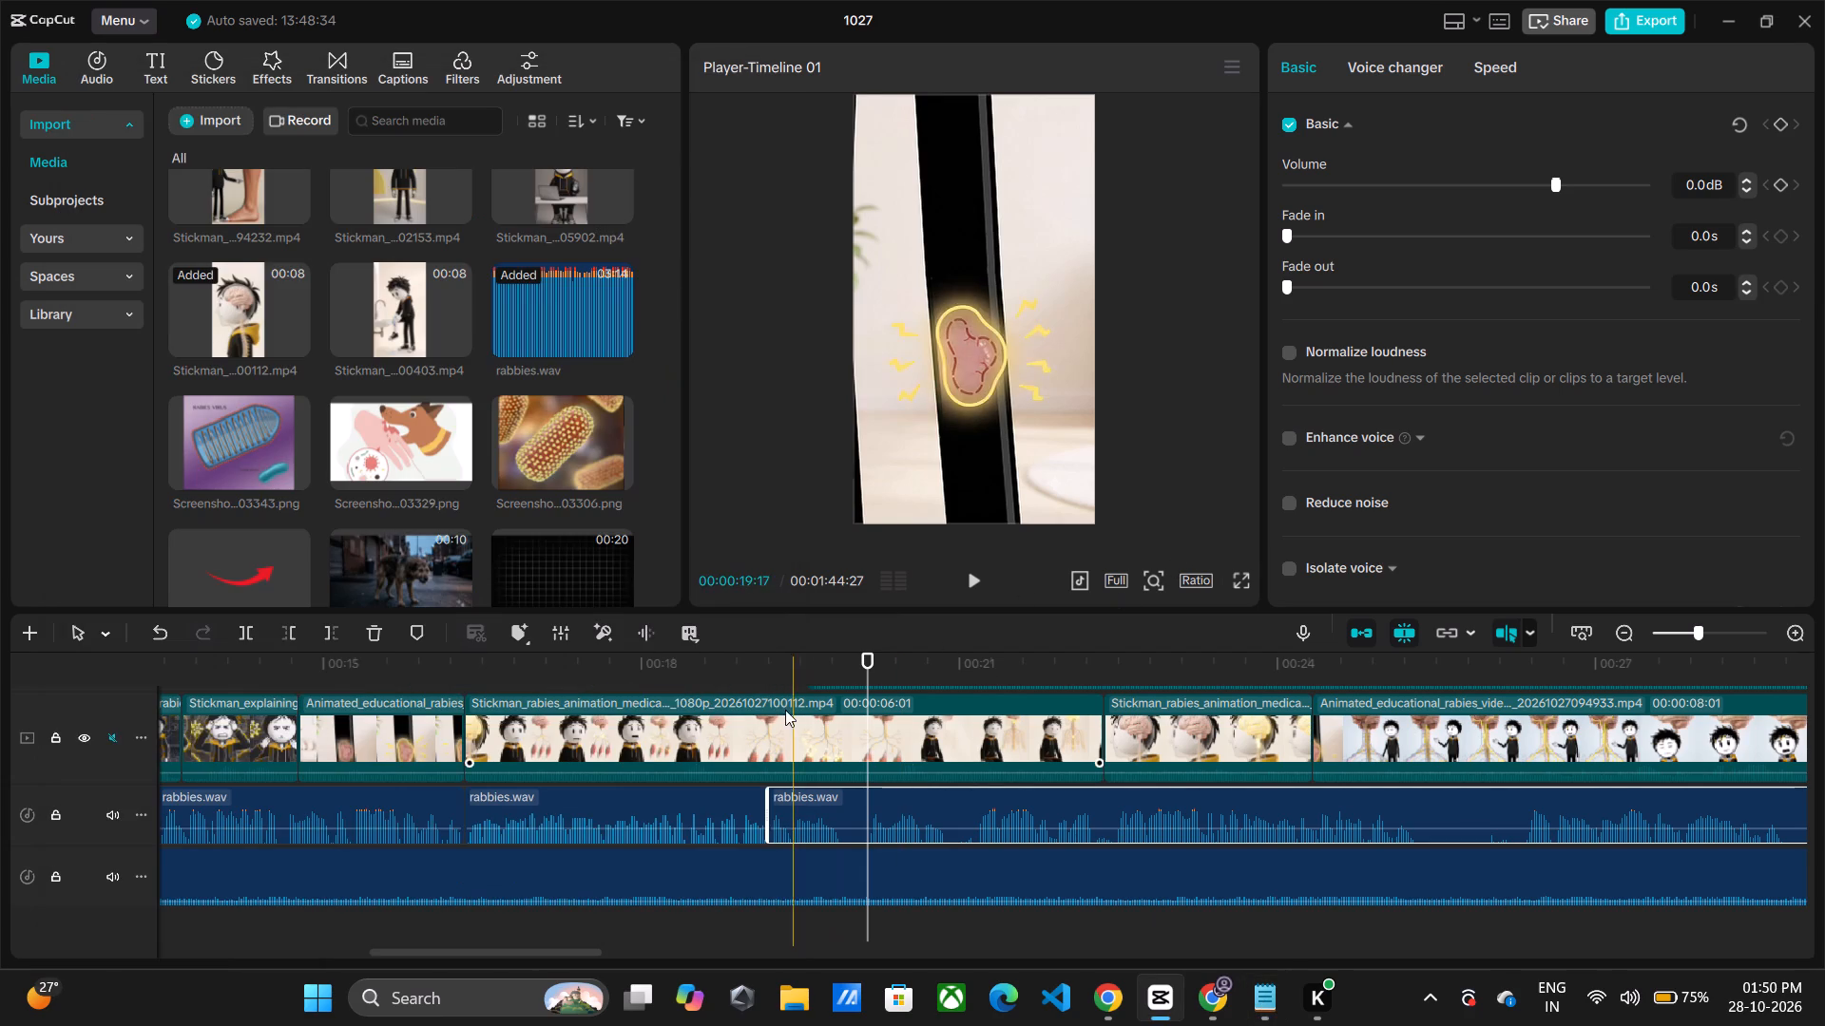
Split the brain-and-muscles clip at 00:00:19:06, in line with the start of the rabbies.wav segment below it.
click(769, 690)
click(776, 726)
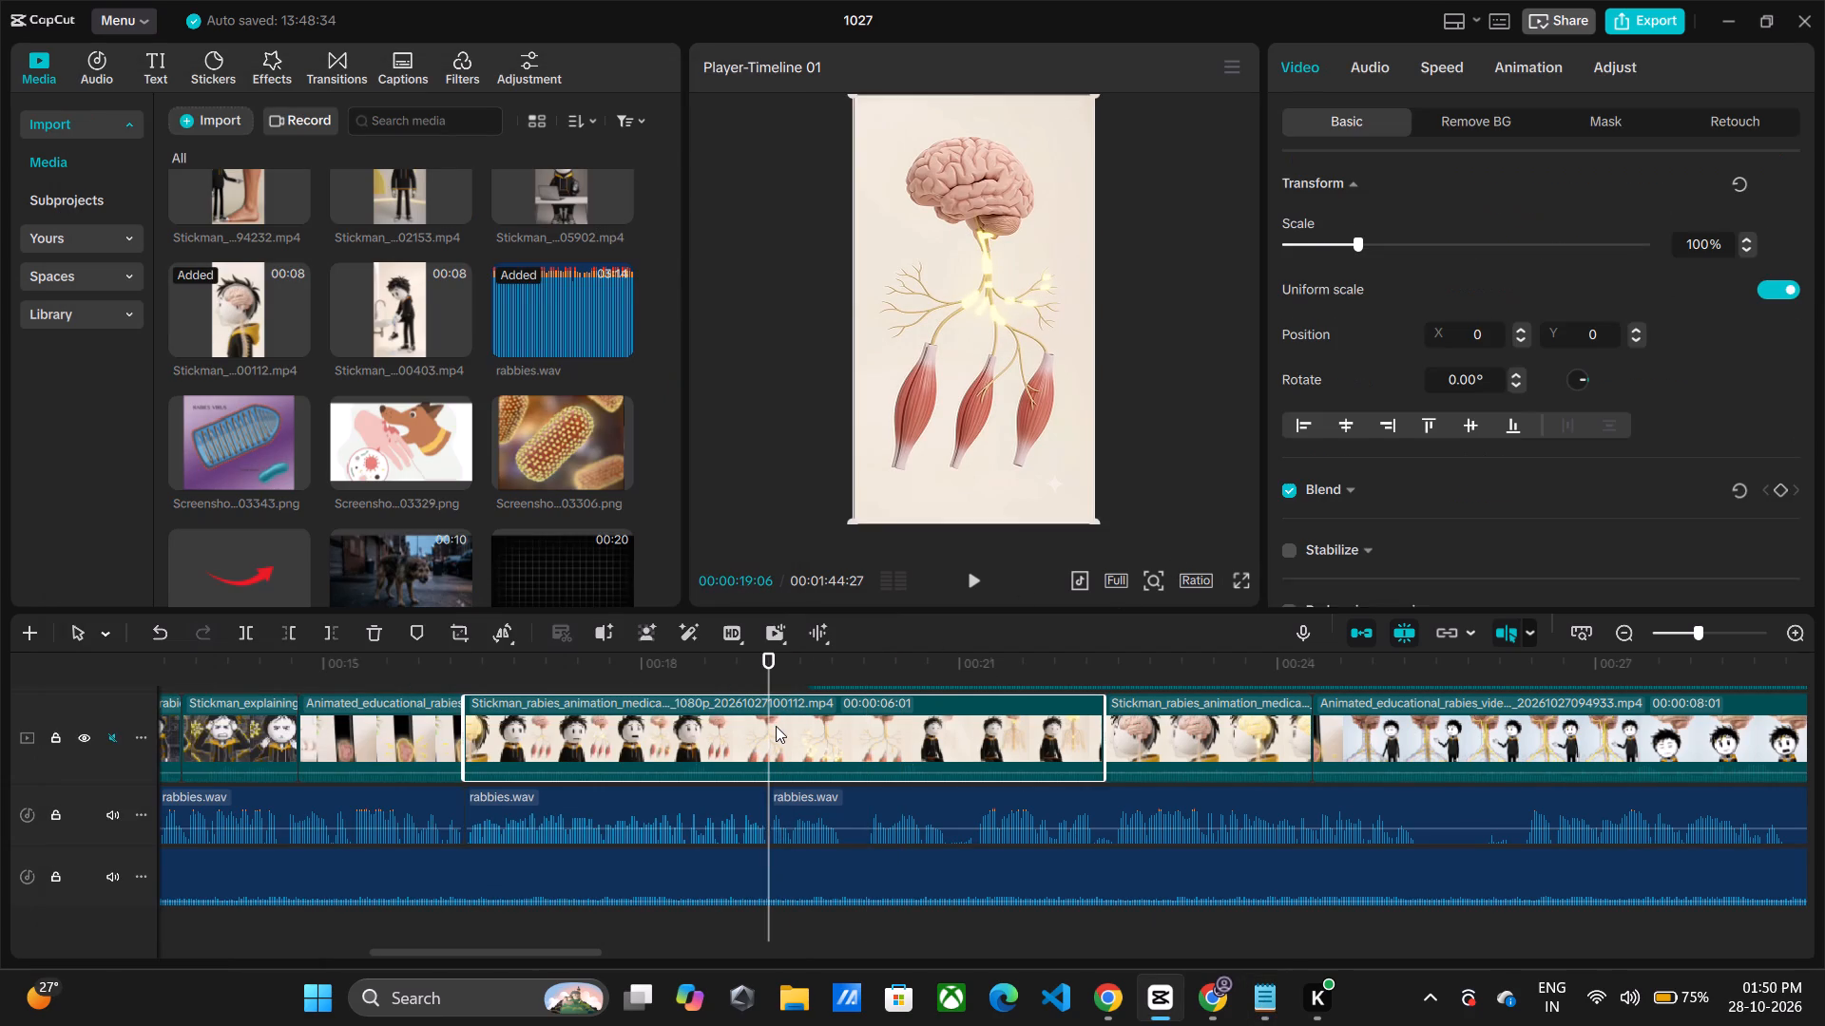
key(ctrl+b)
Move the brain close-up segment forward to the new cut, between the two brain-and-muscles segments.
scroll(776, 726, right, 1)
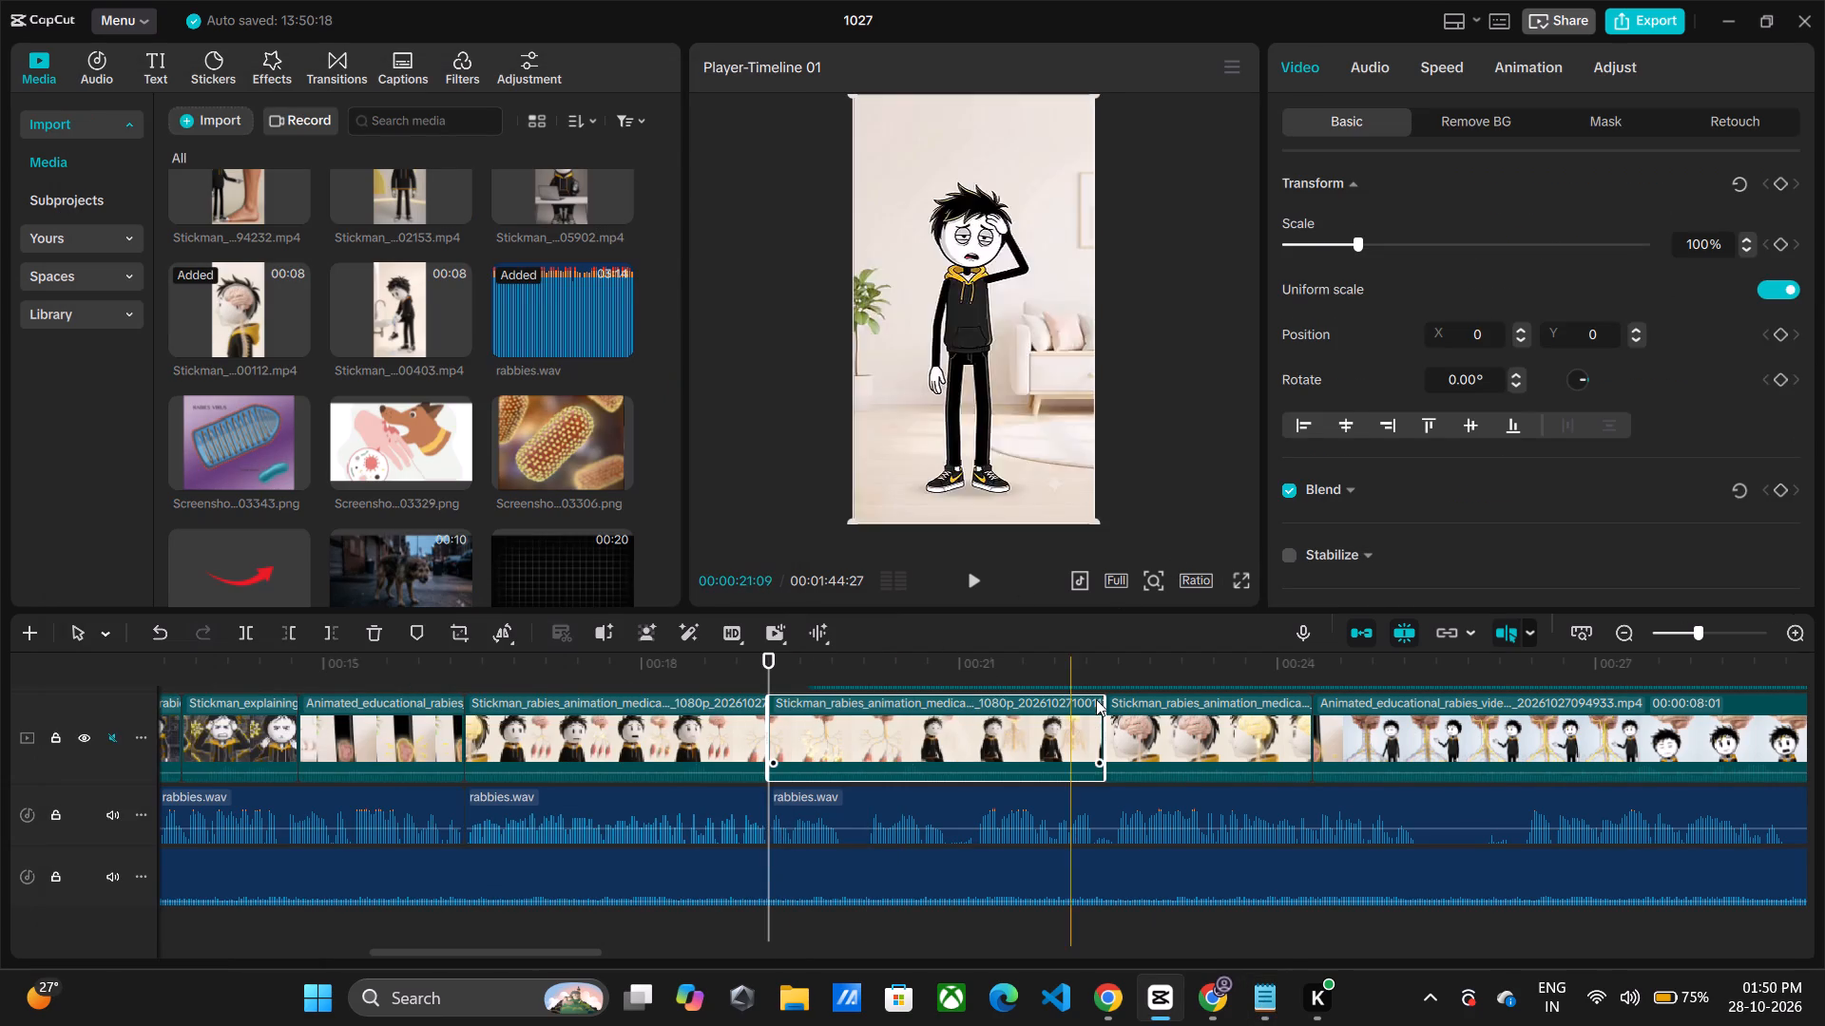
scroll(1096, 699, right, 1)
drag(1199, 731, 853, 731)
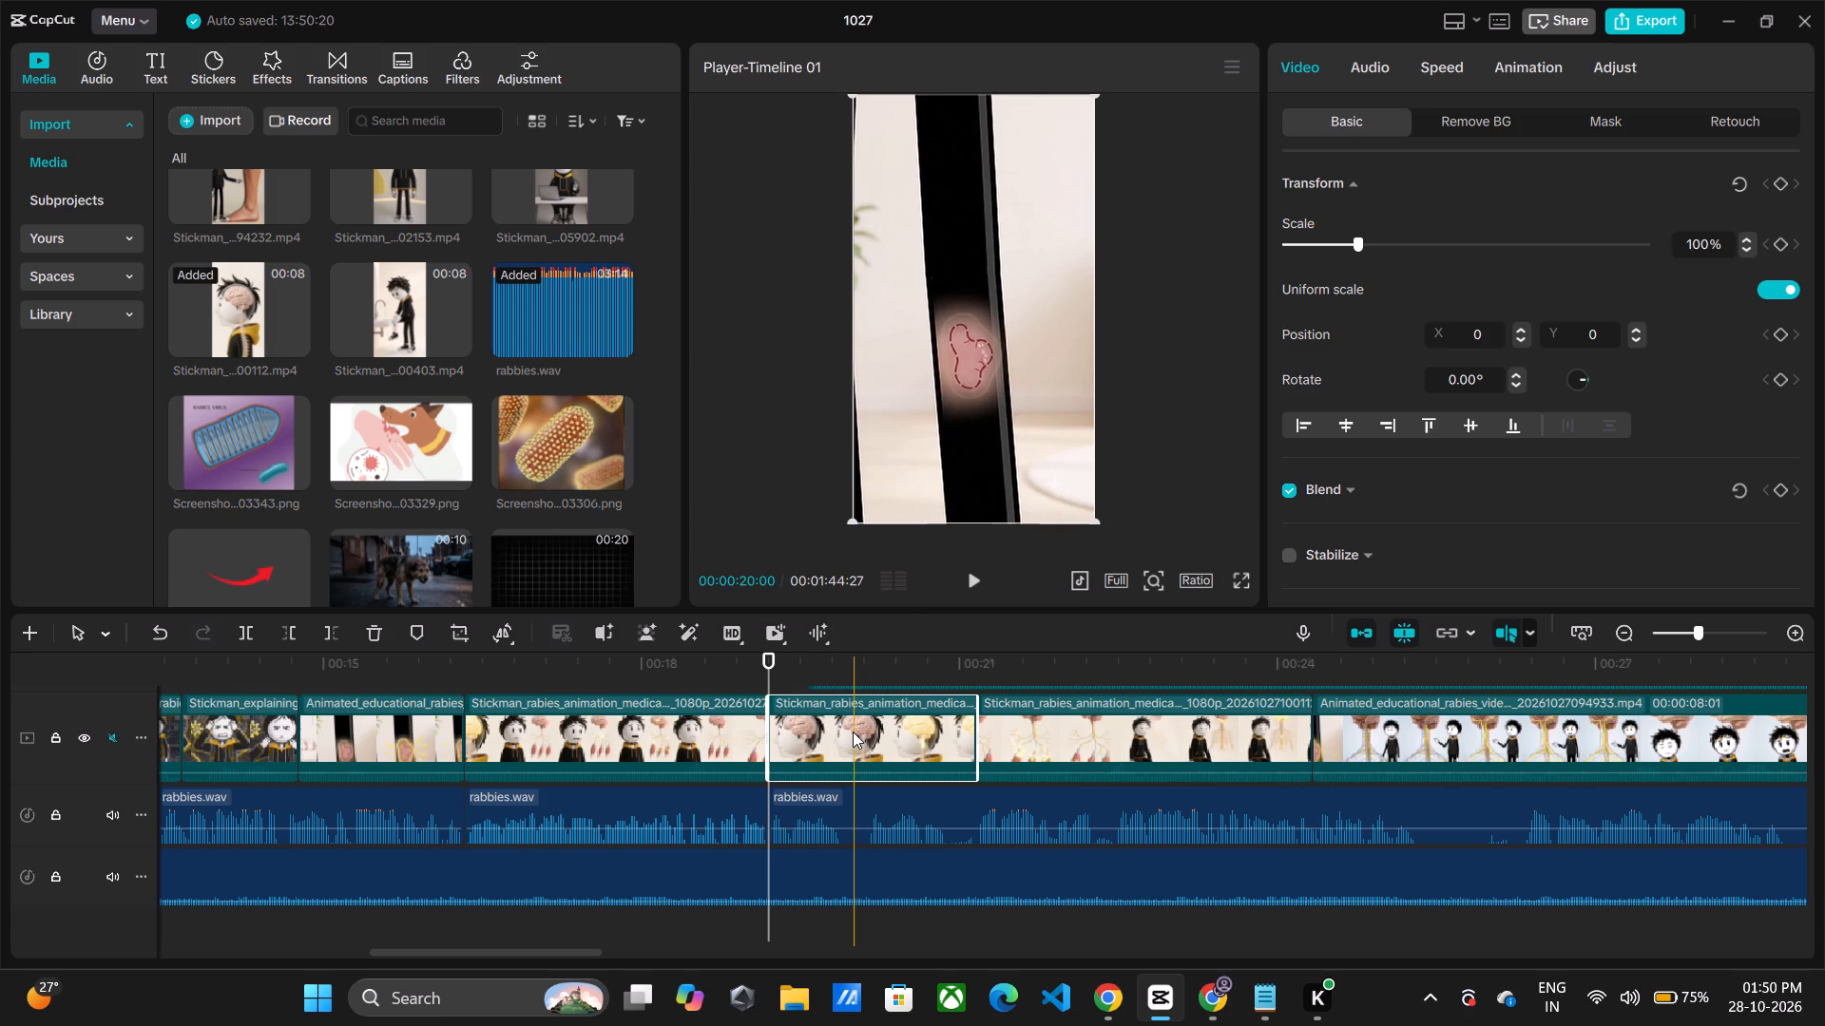
Play the section from about 19 seconds against the narration and delete the brain close-up segment between the two brain-and-muscles segments.
click(758, 681)
key(space)
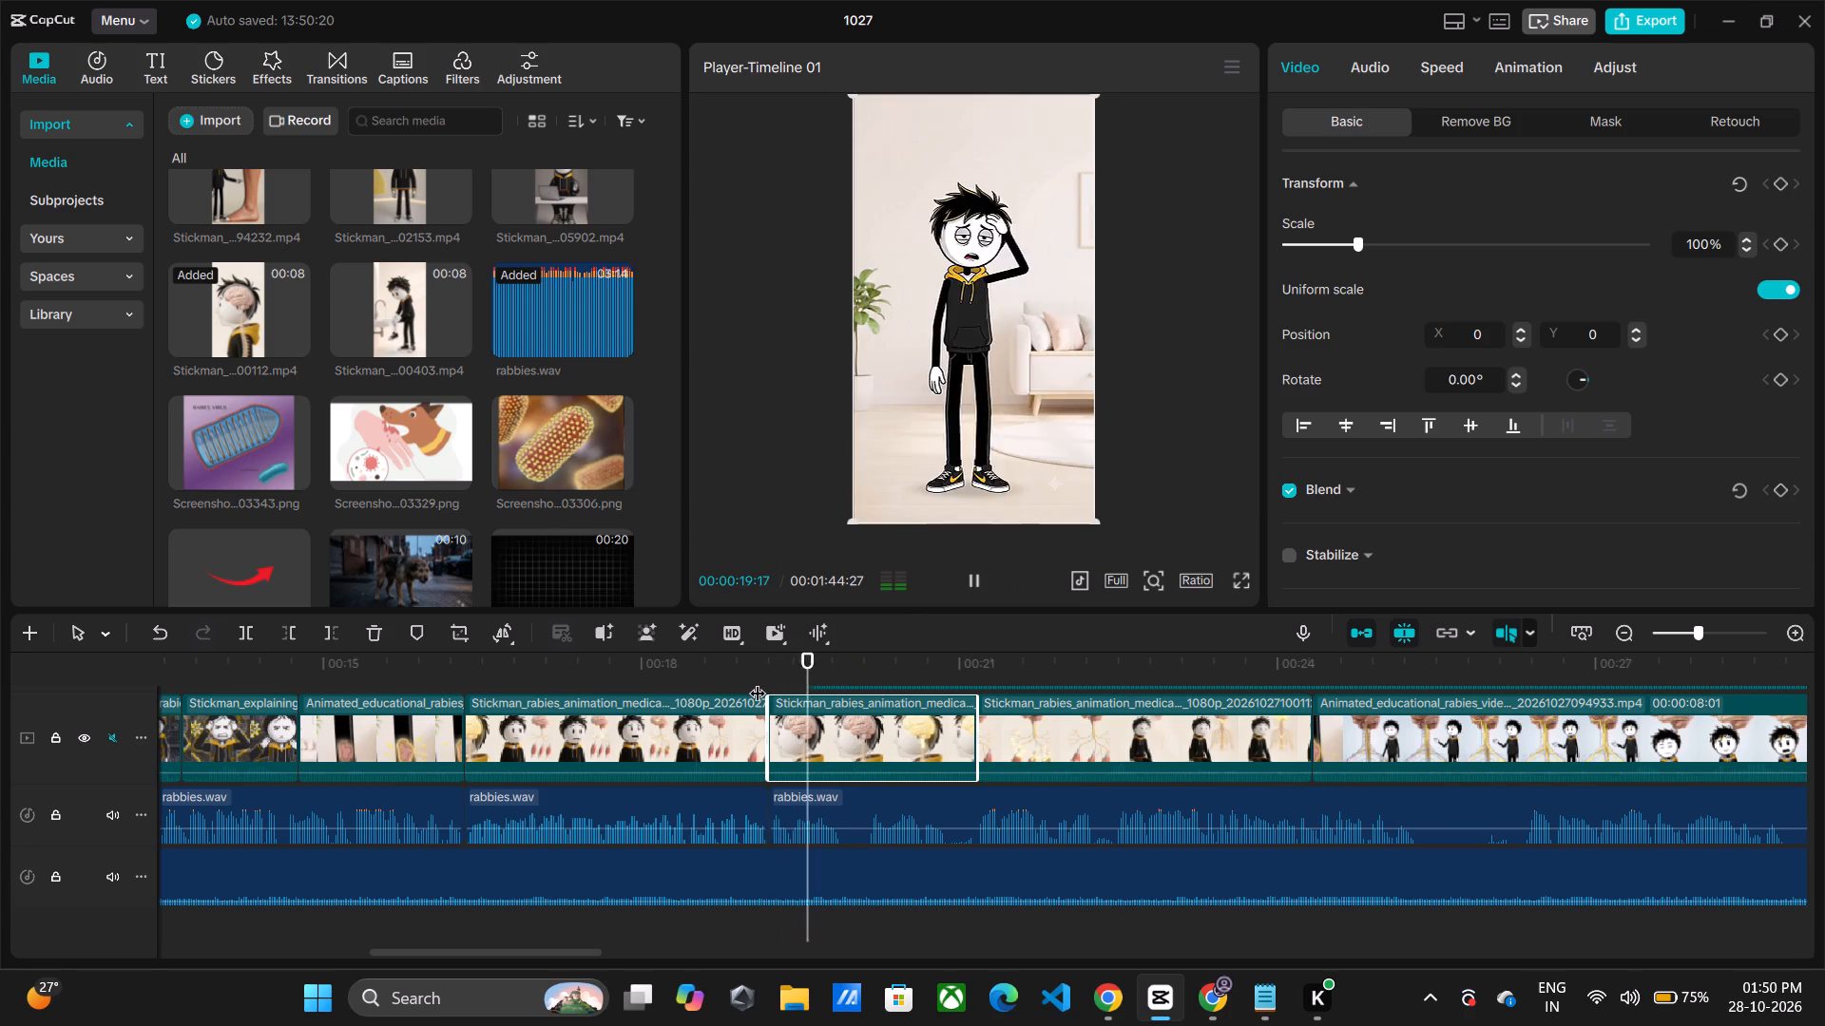
key(space)
key(space)
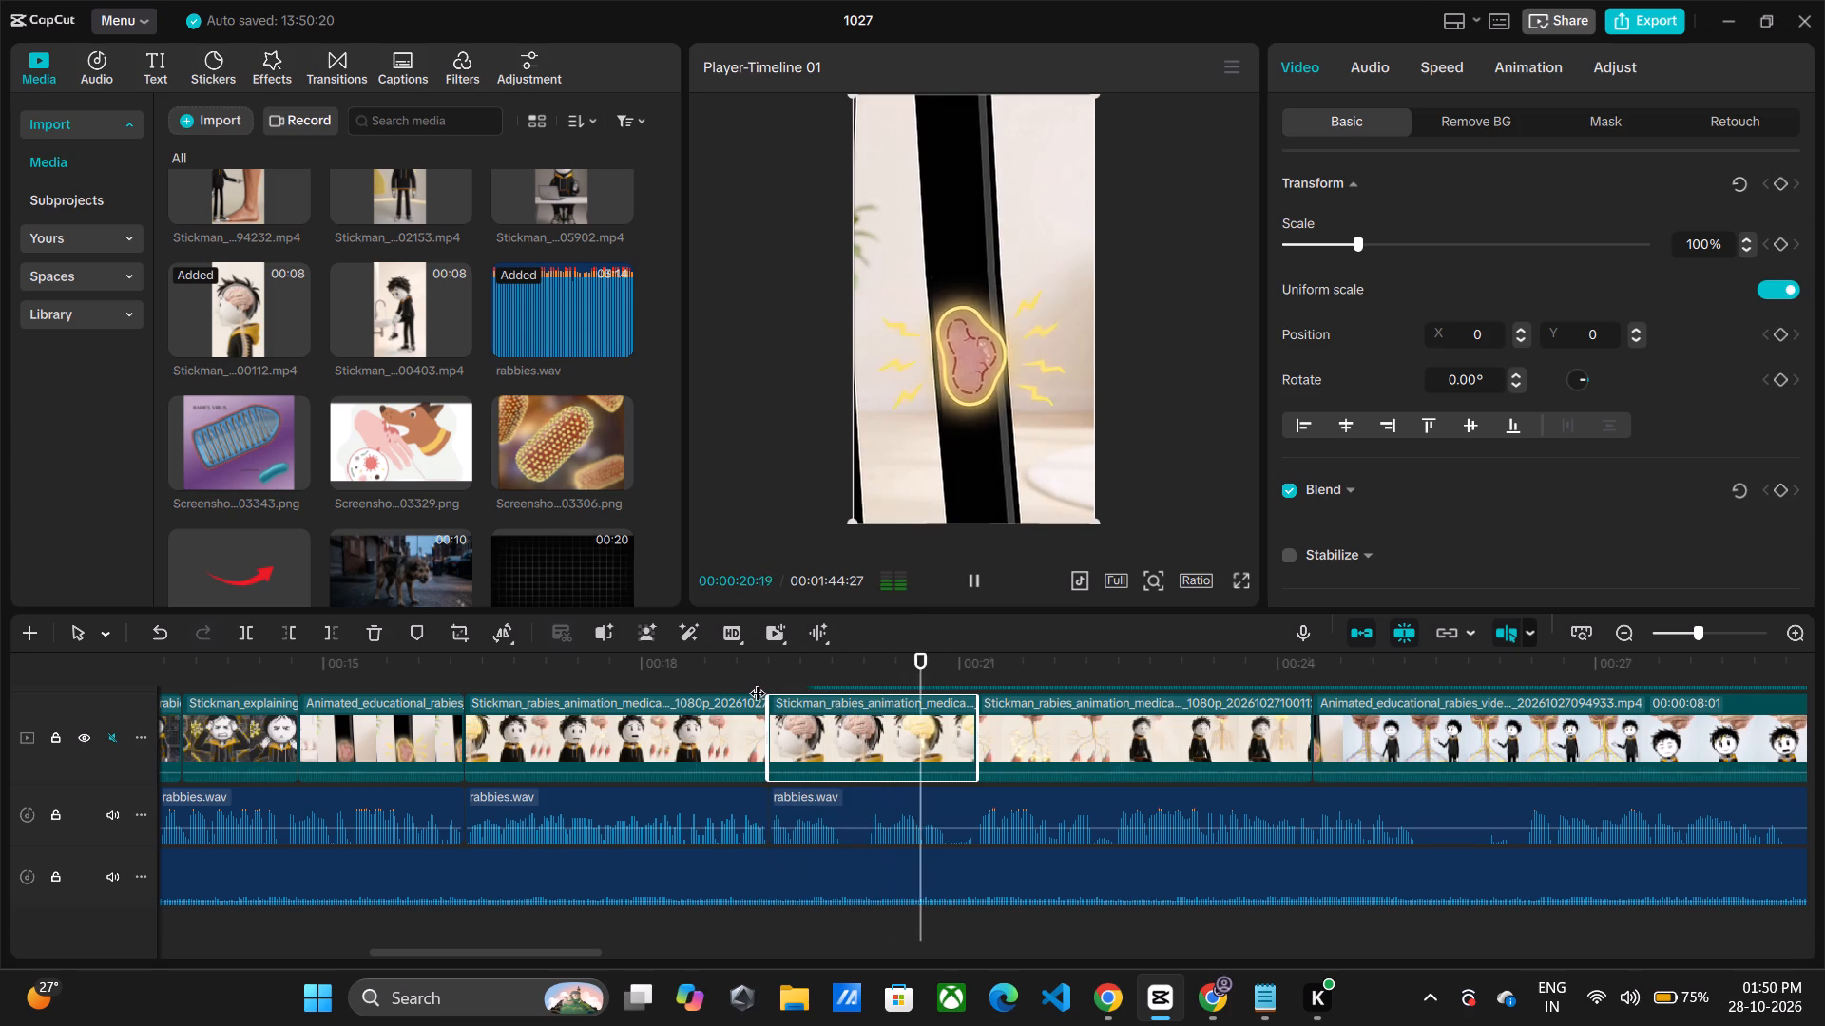
key(space)
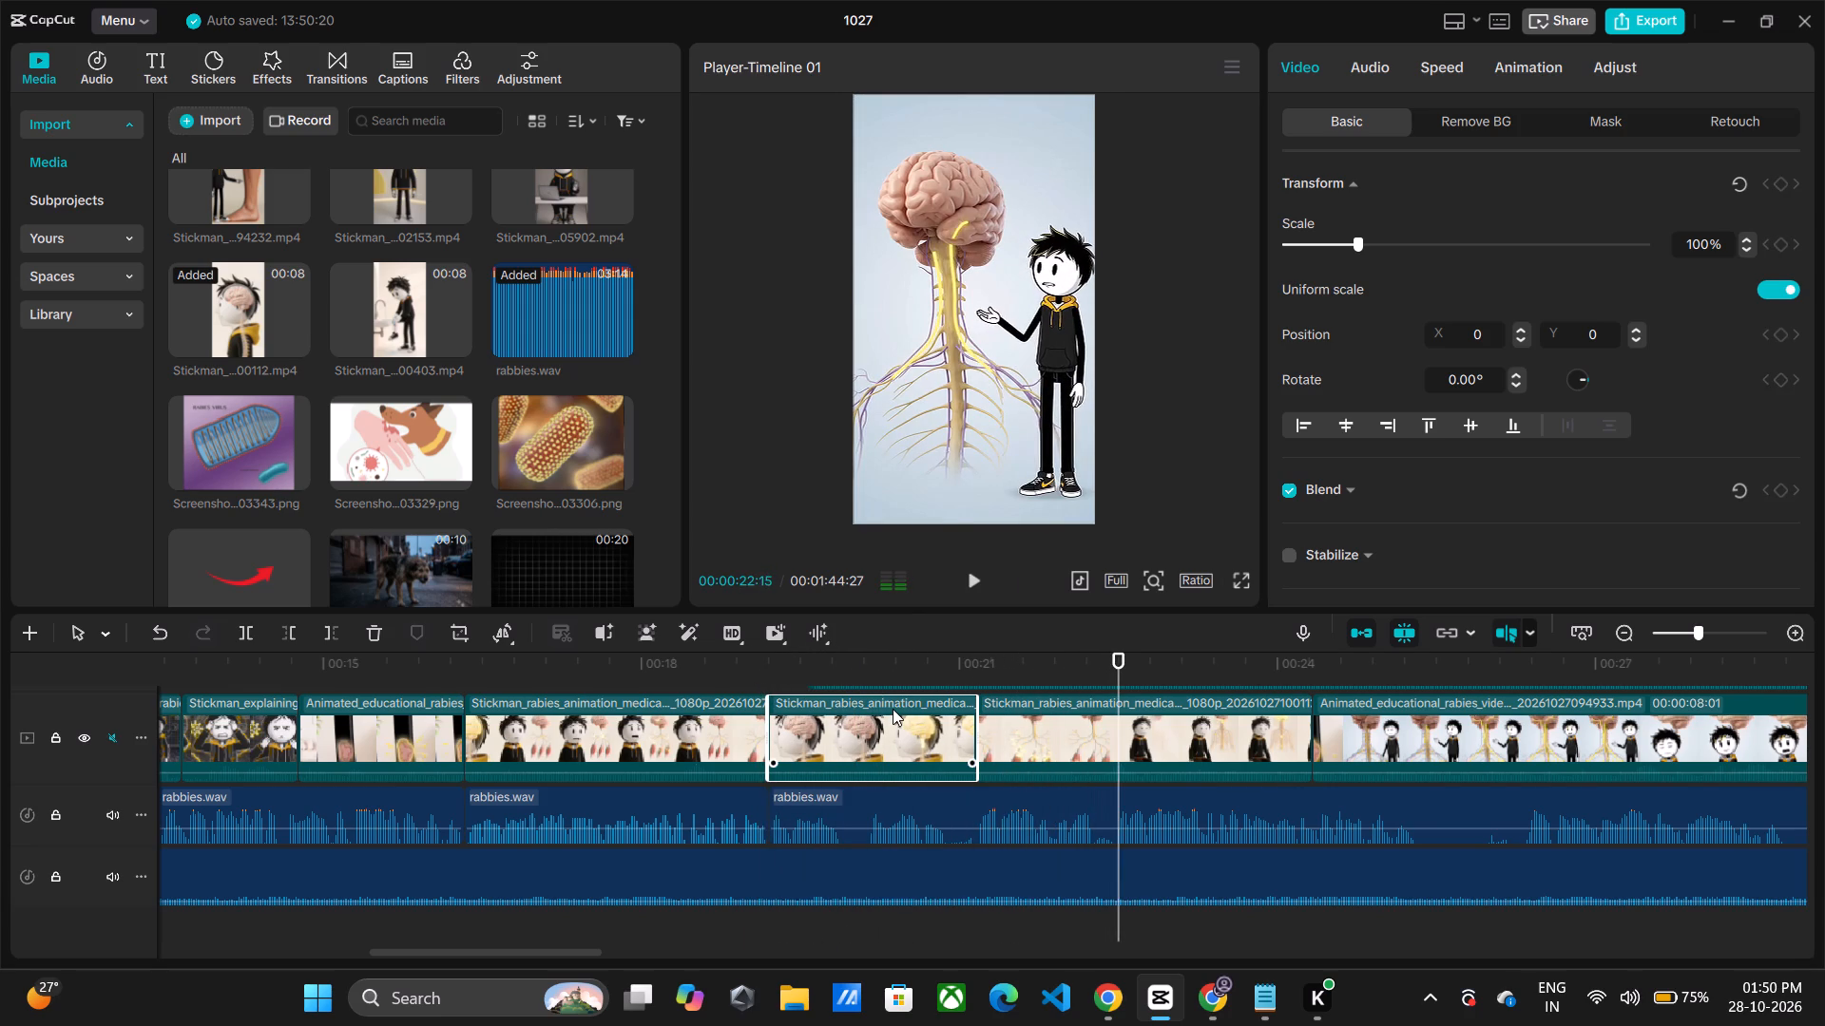
key(Delete)
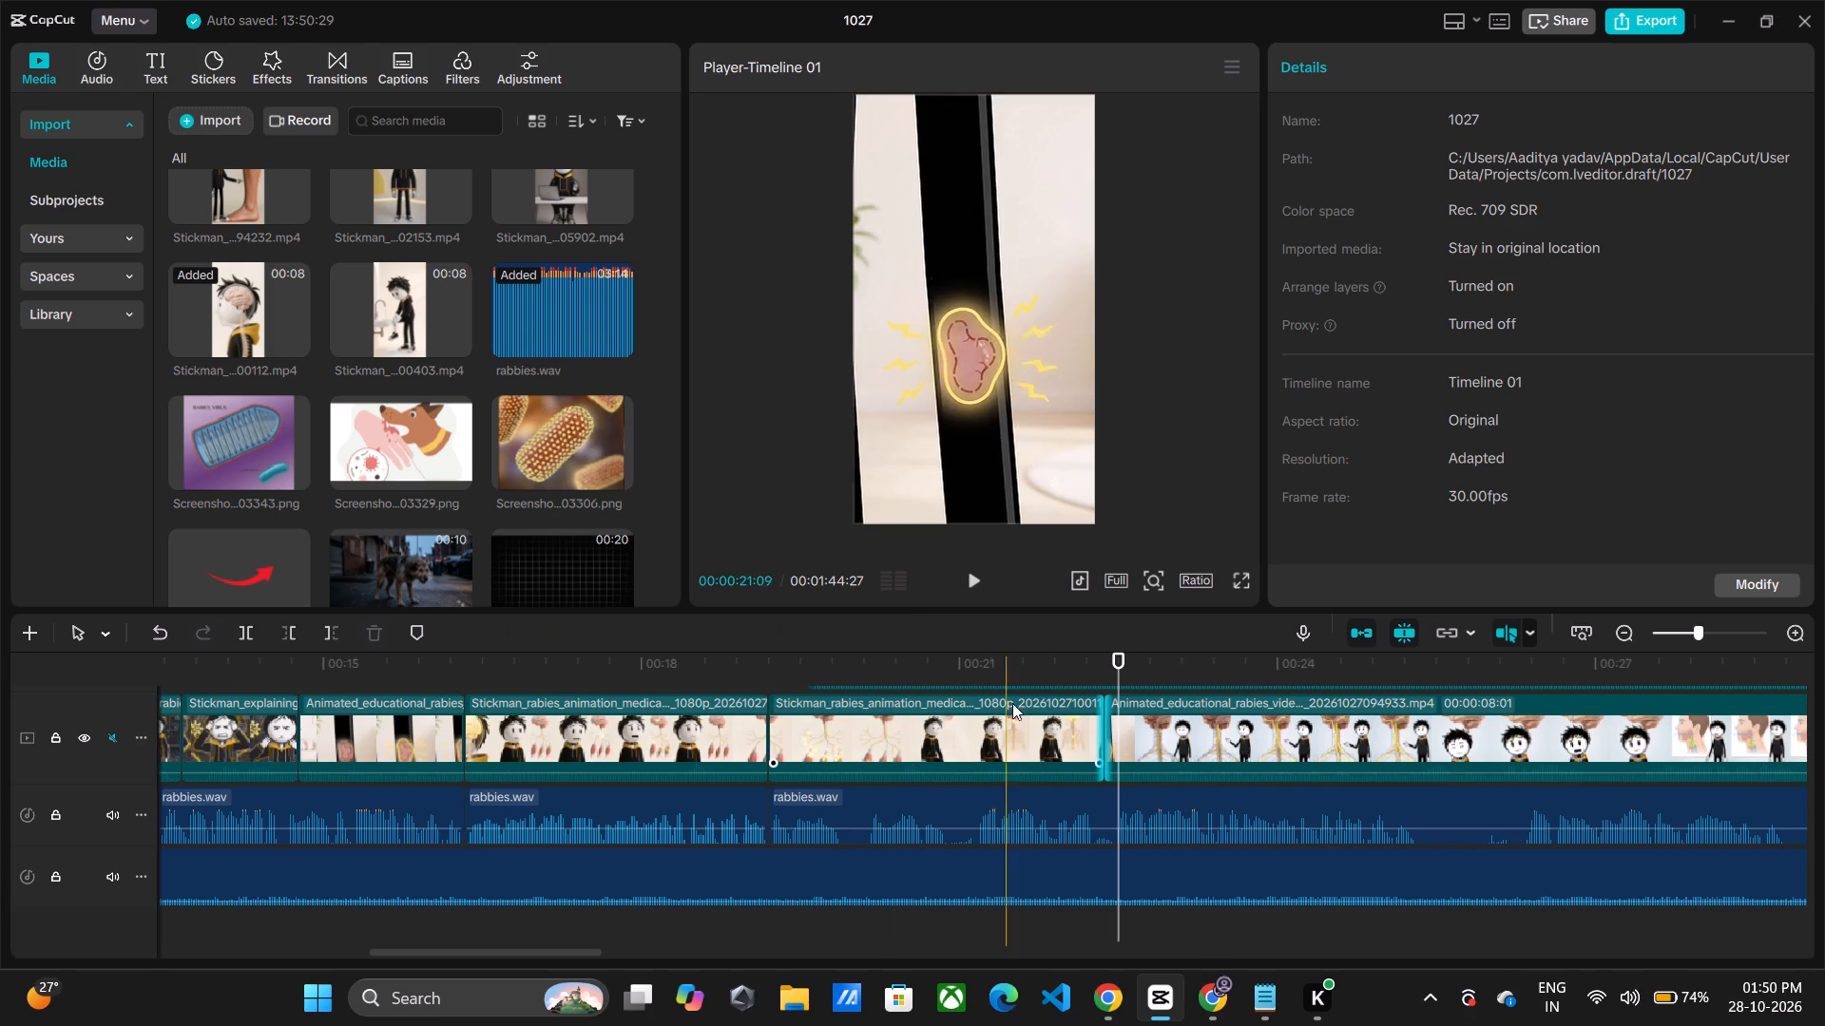
Shift the 10-second animated educational rabies clip on the overlay track later, so it starts at about 23.4 seconds.
scroll(1018, 701, up, 1)
drag(983, 734, 1063, 718)
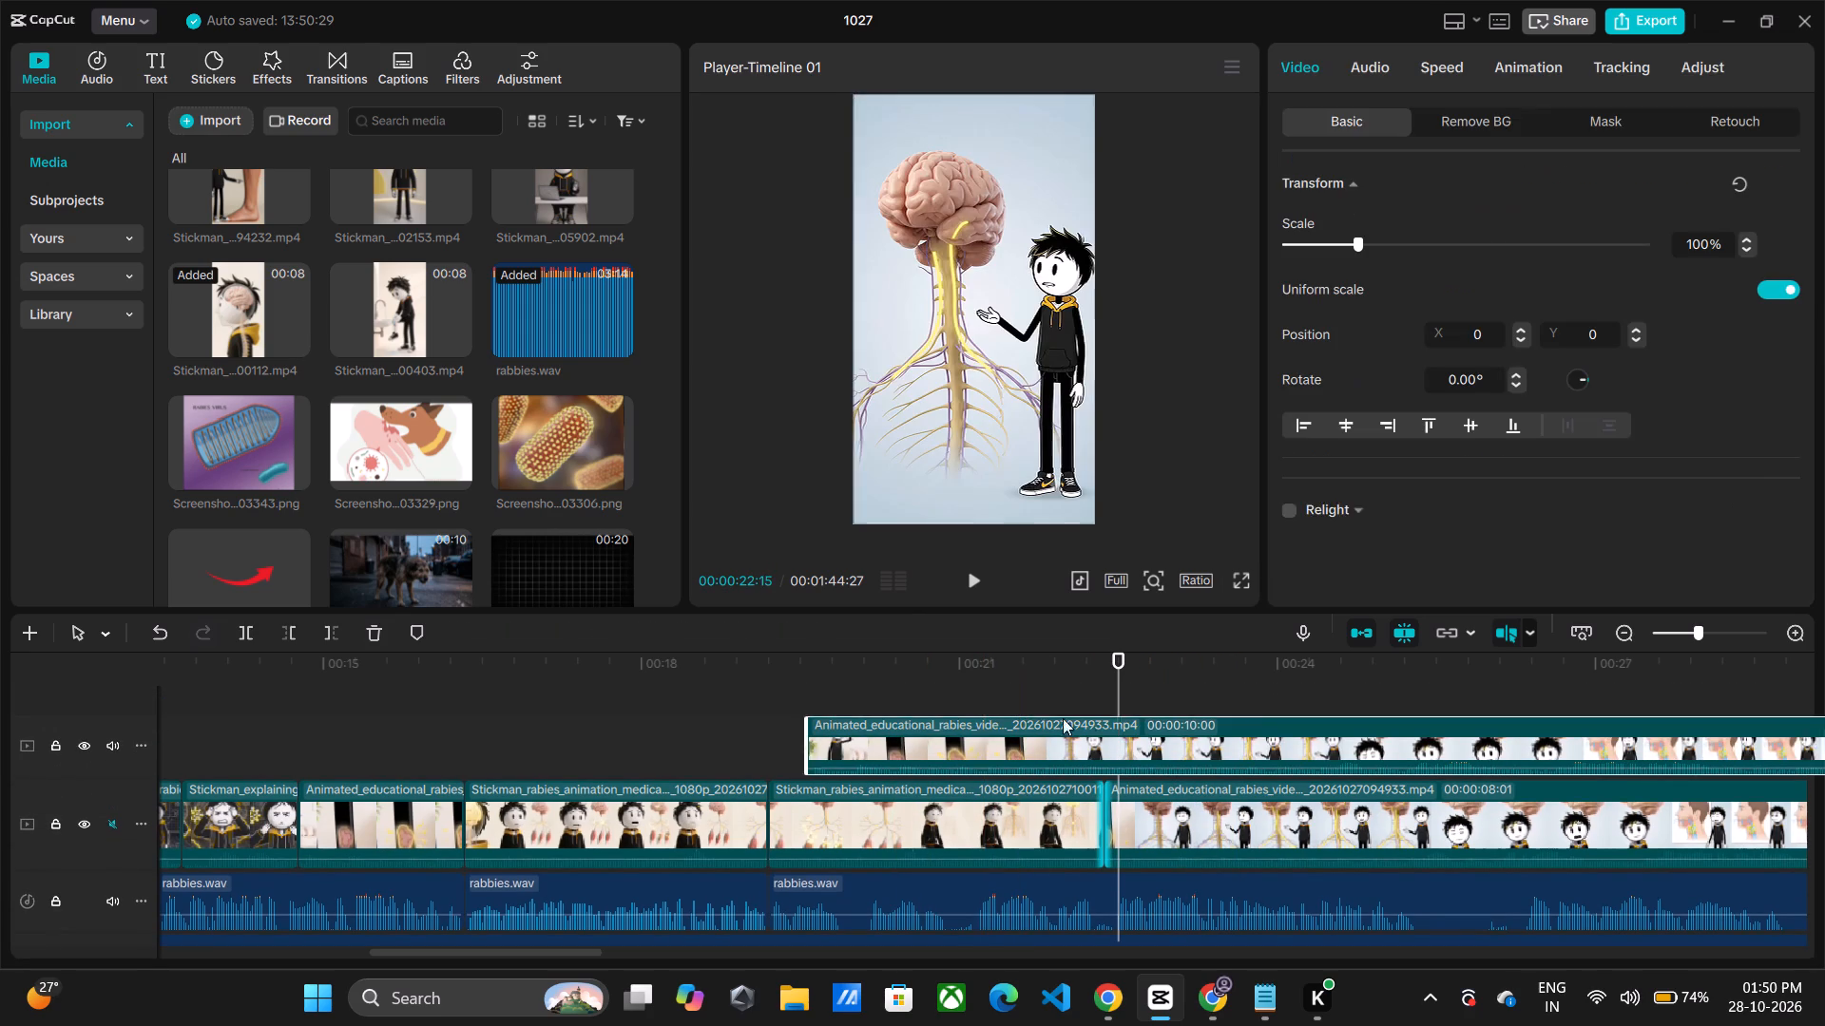
drag(1063, 718, 1389, 738)
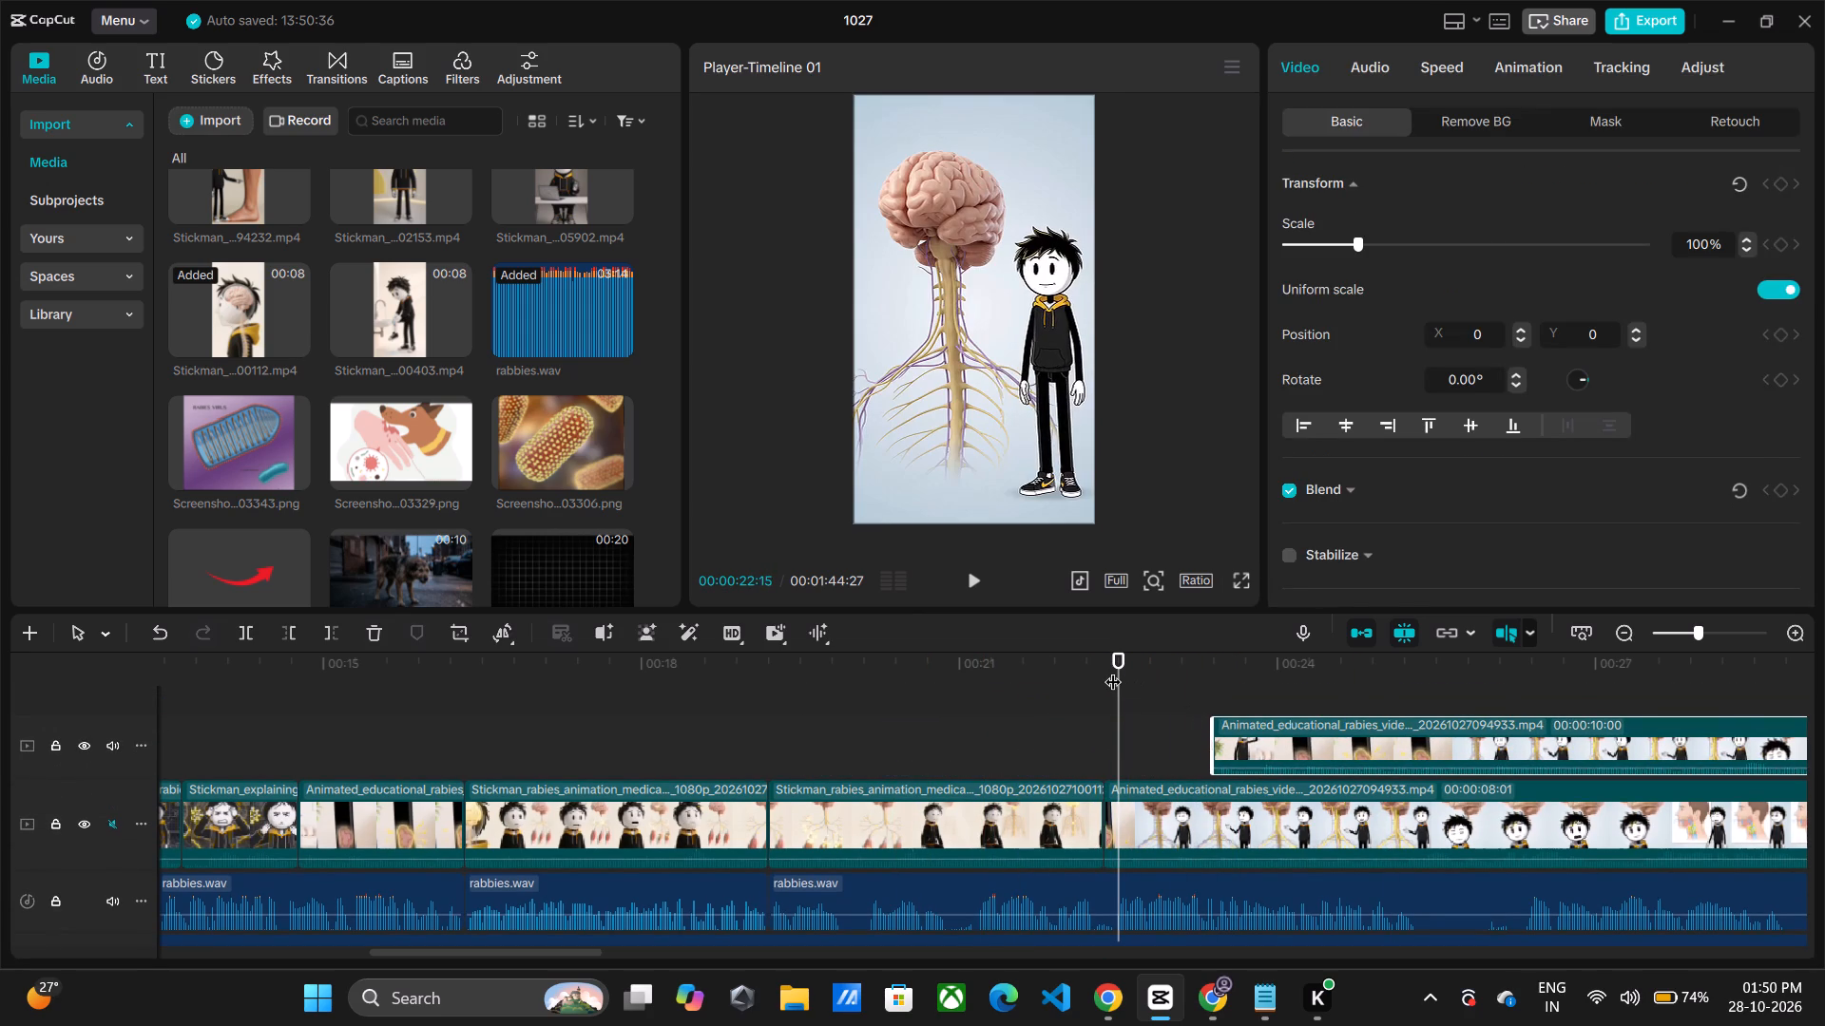
Play back from about 17 seconds and set the speed of the first brain-and-muscles segment to 1.20x.
drag(1113, 670, 600, 609)
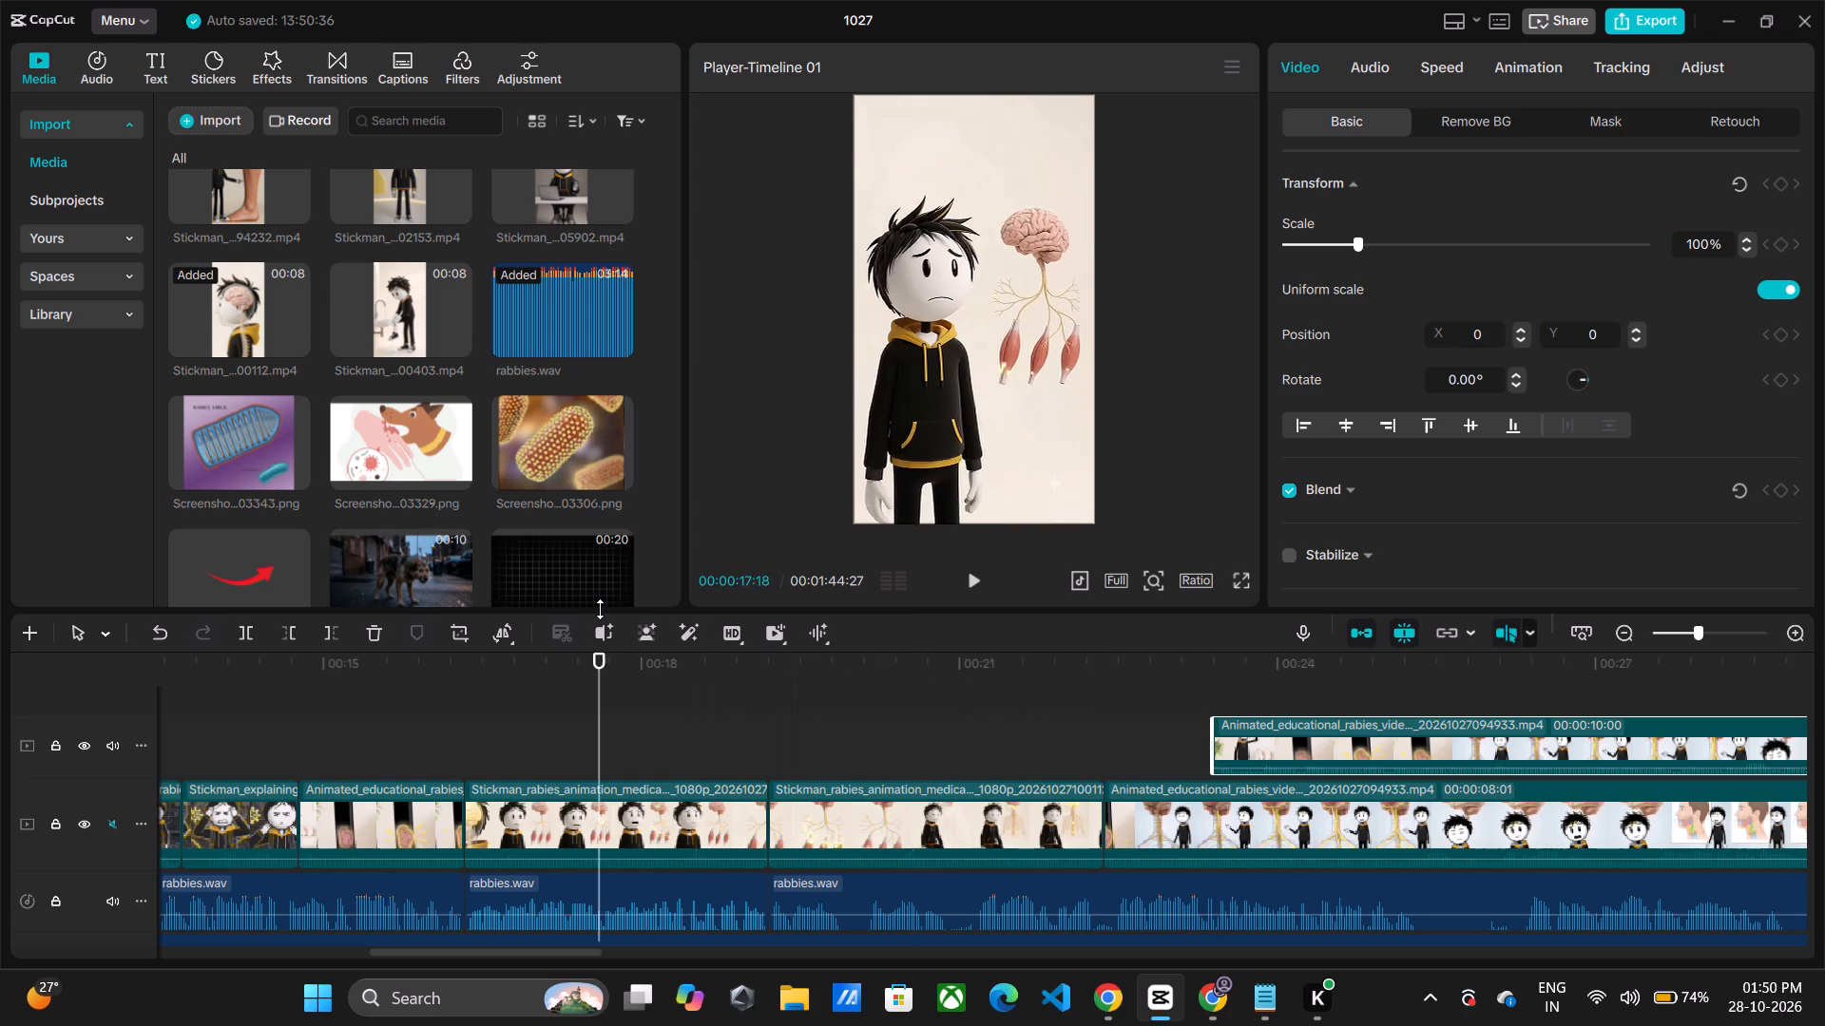
key(space)
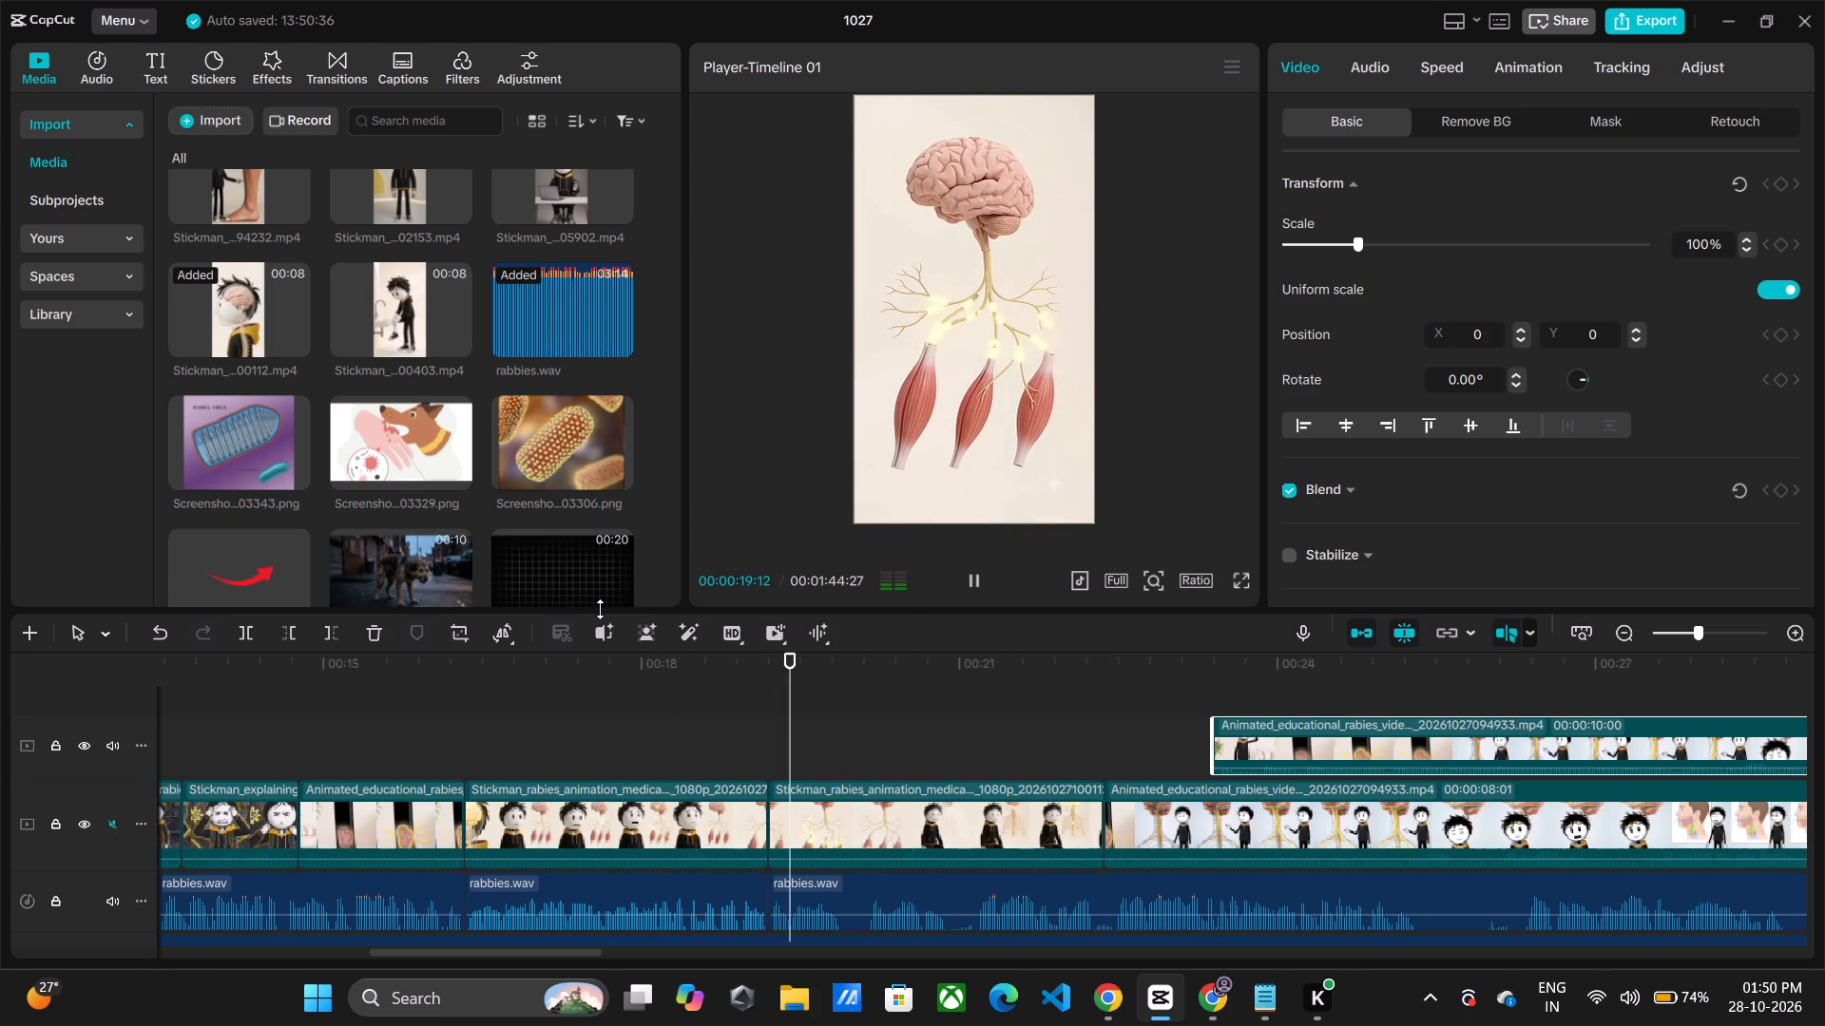
key(space)
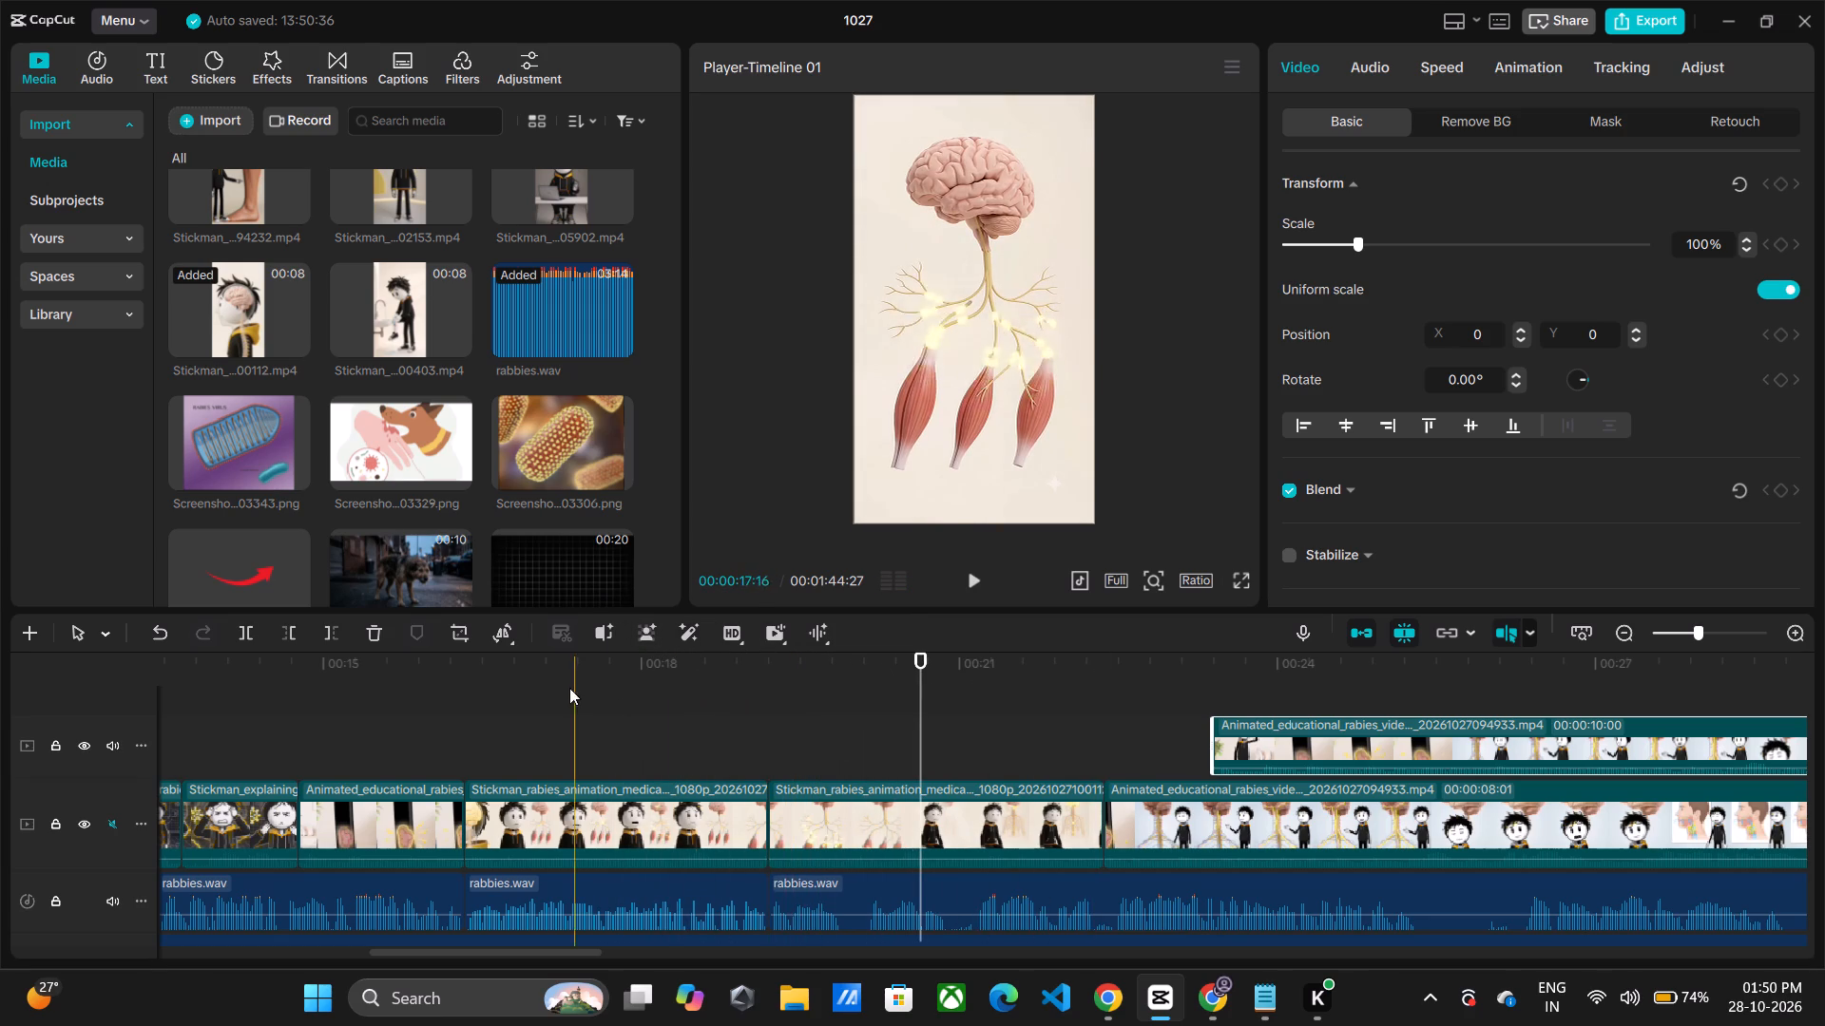
key(space)
key(space)
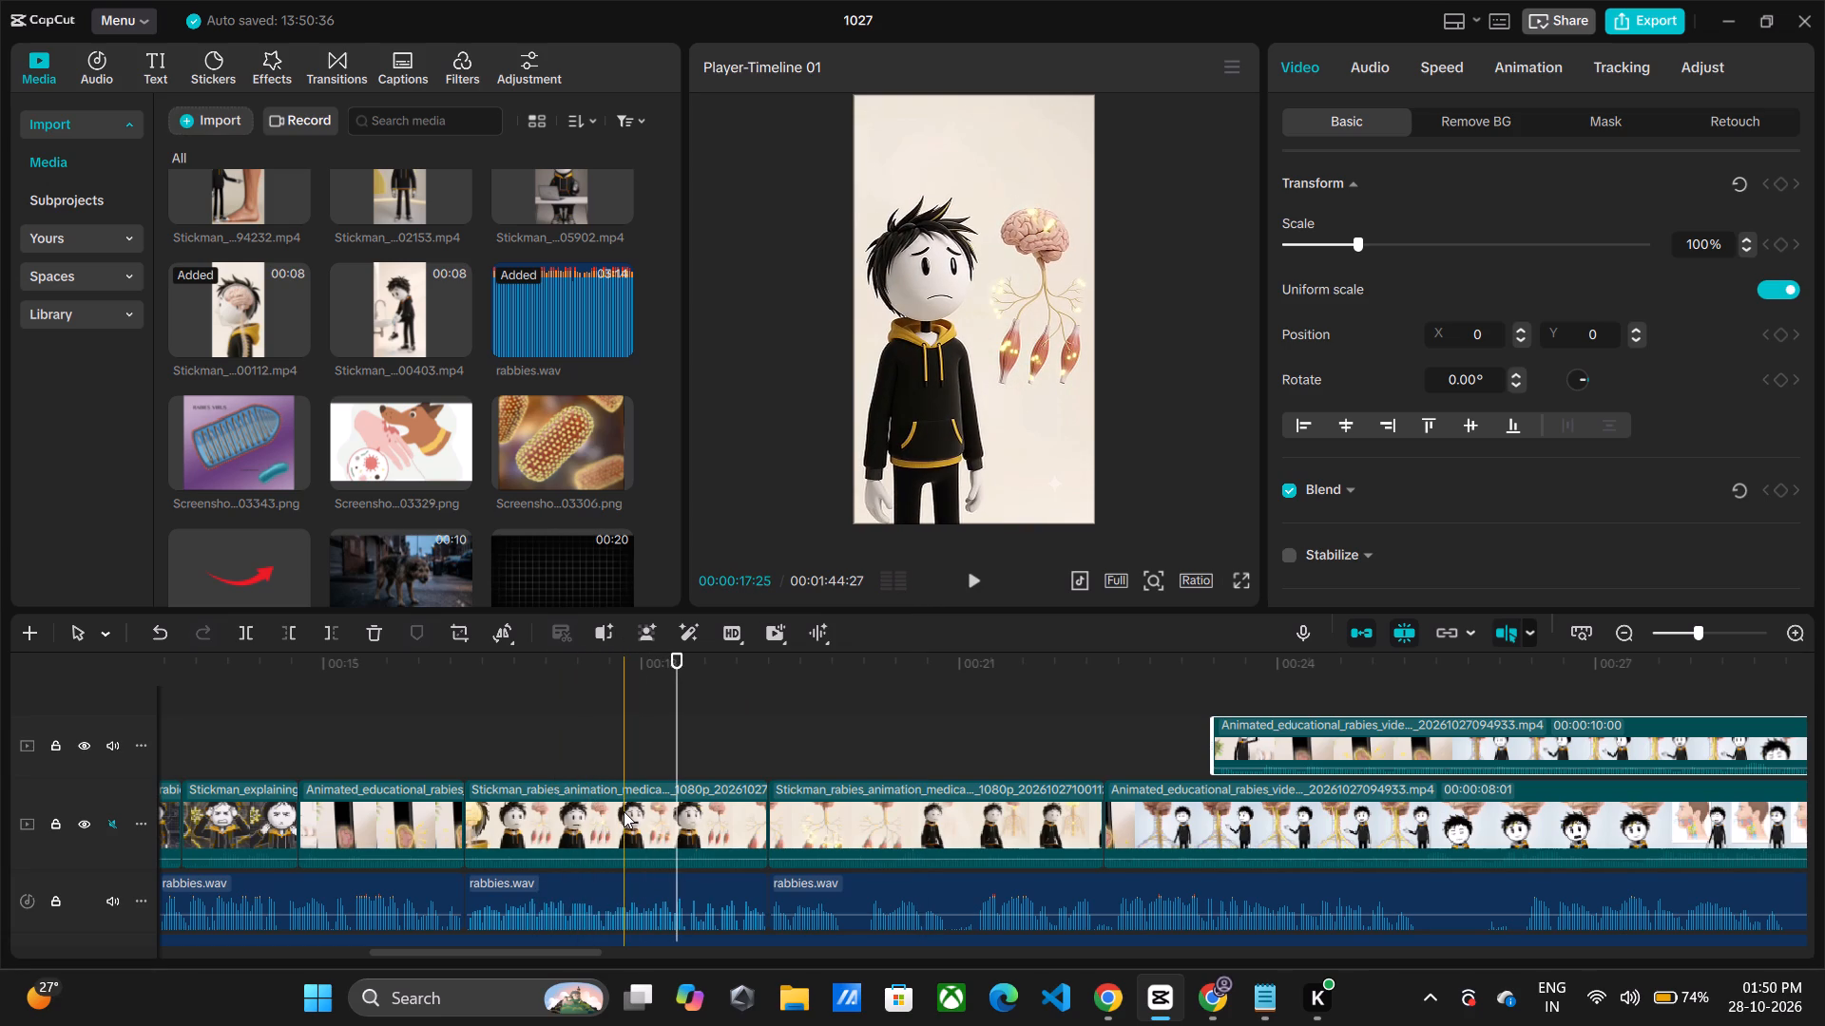
click(677, 813)
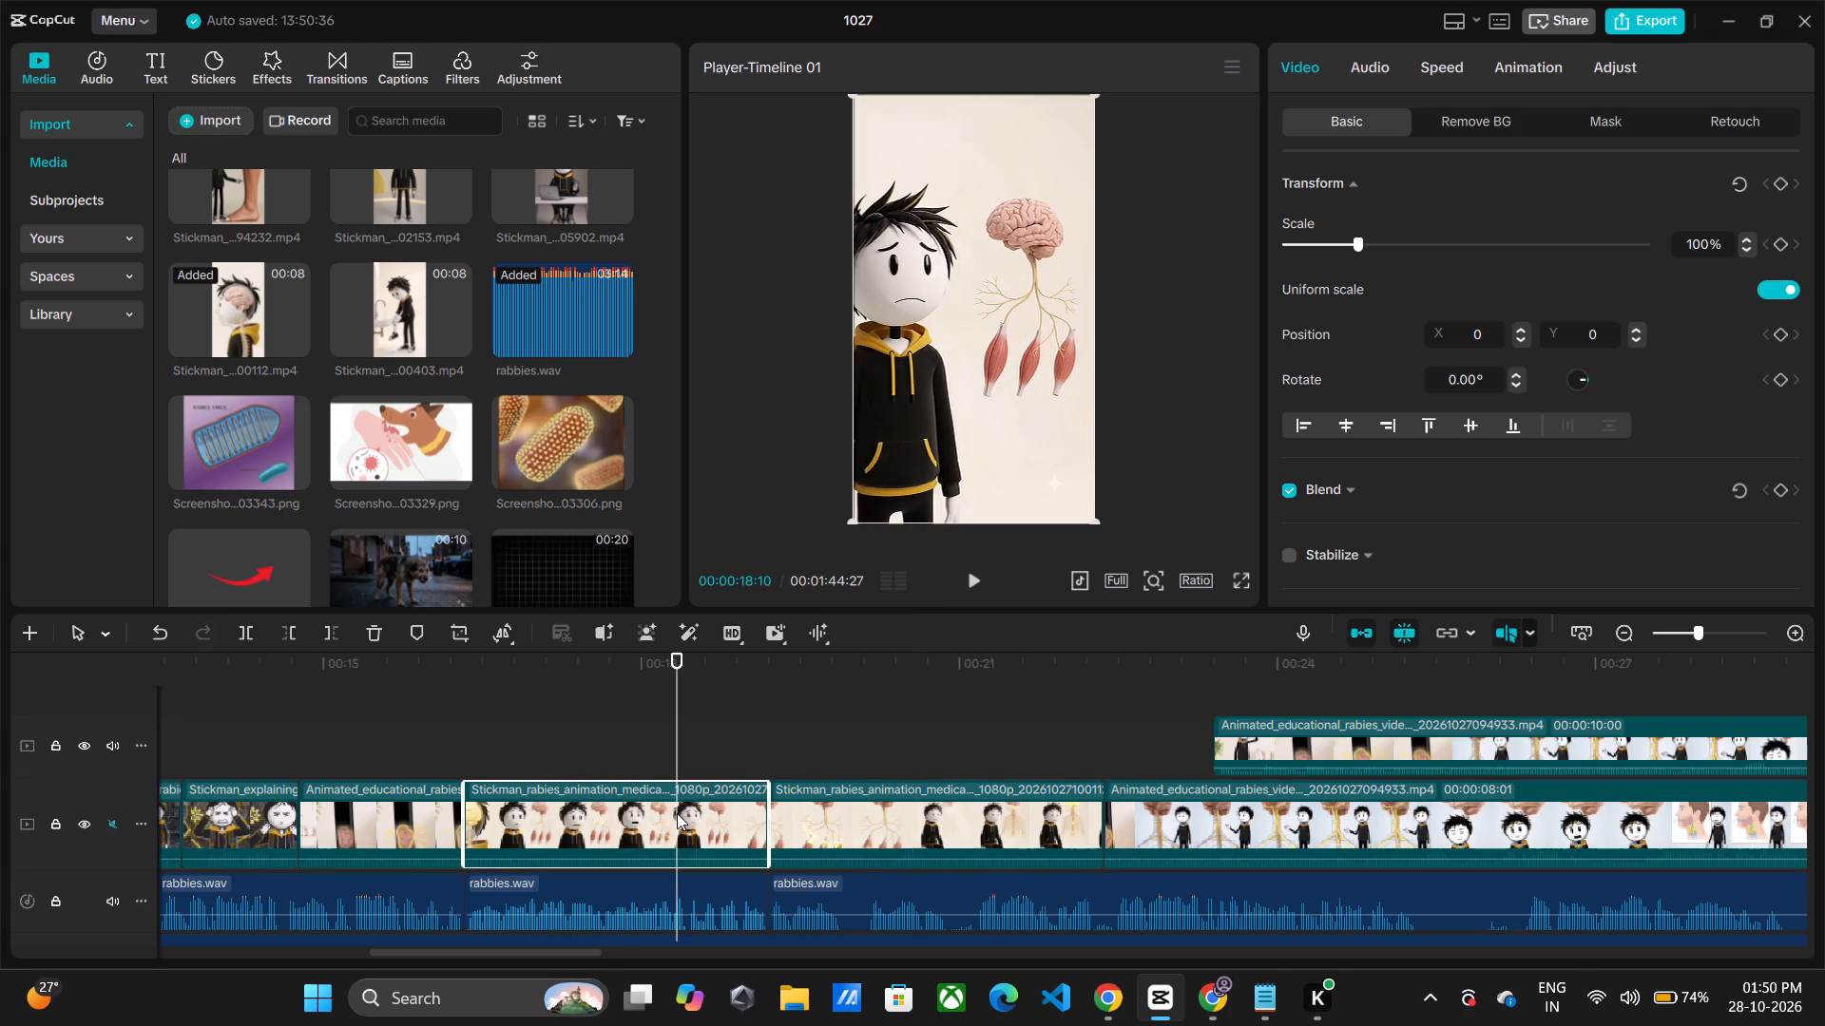
click(1436, 70)
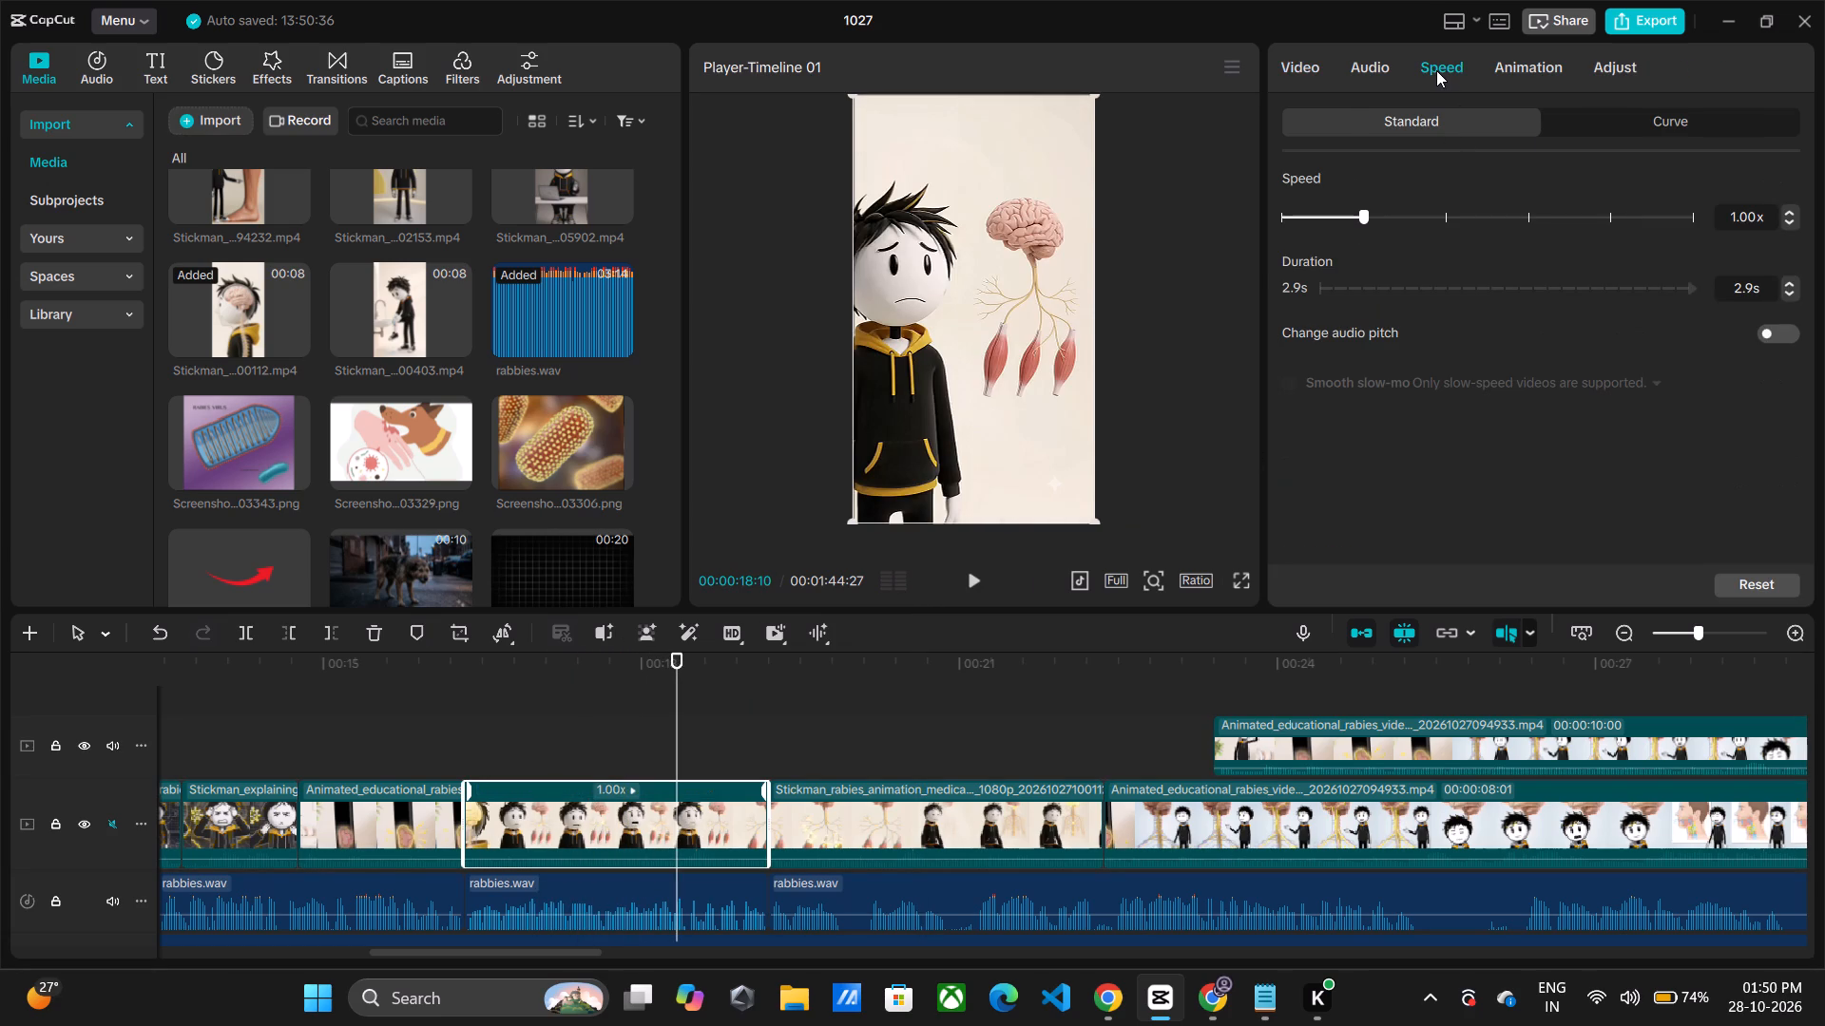
click(1789, 213)
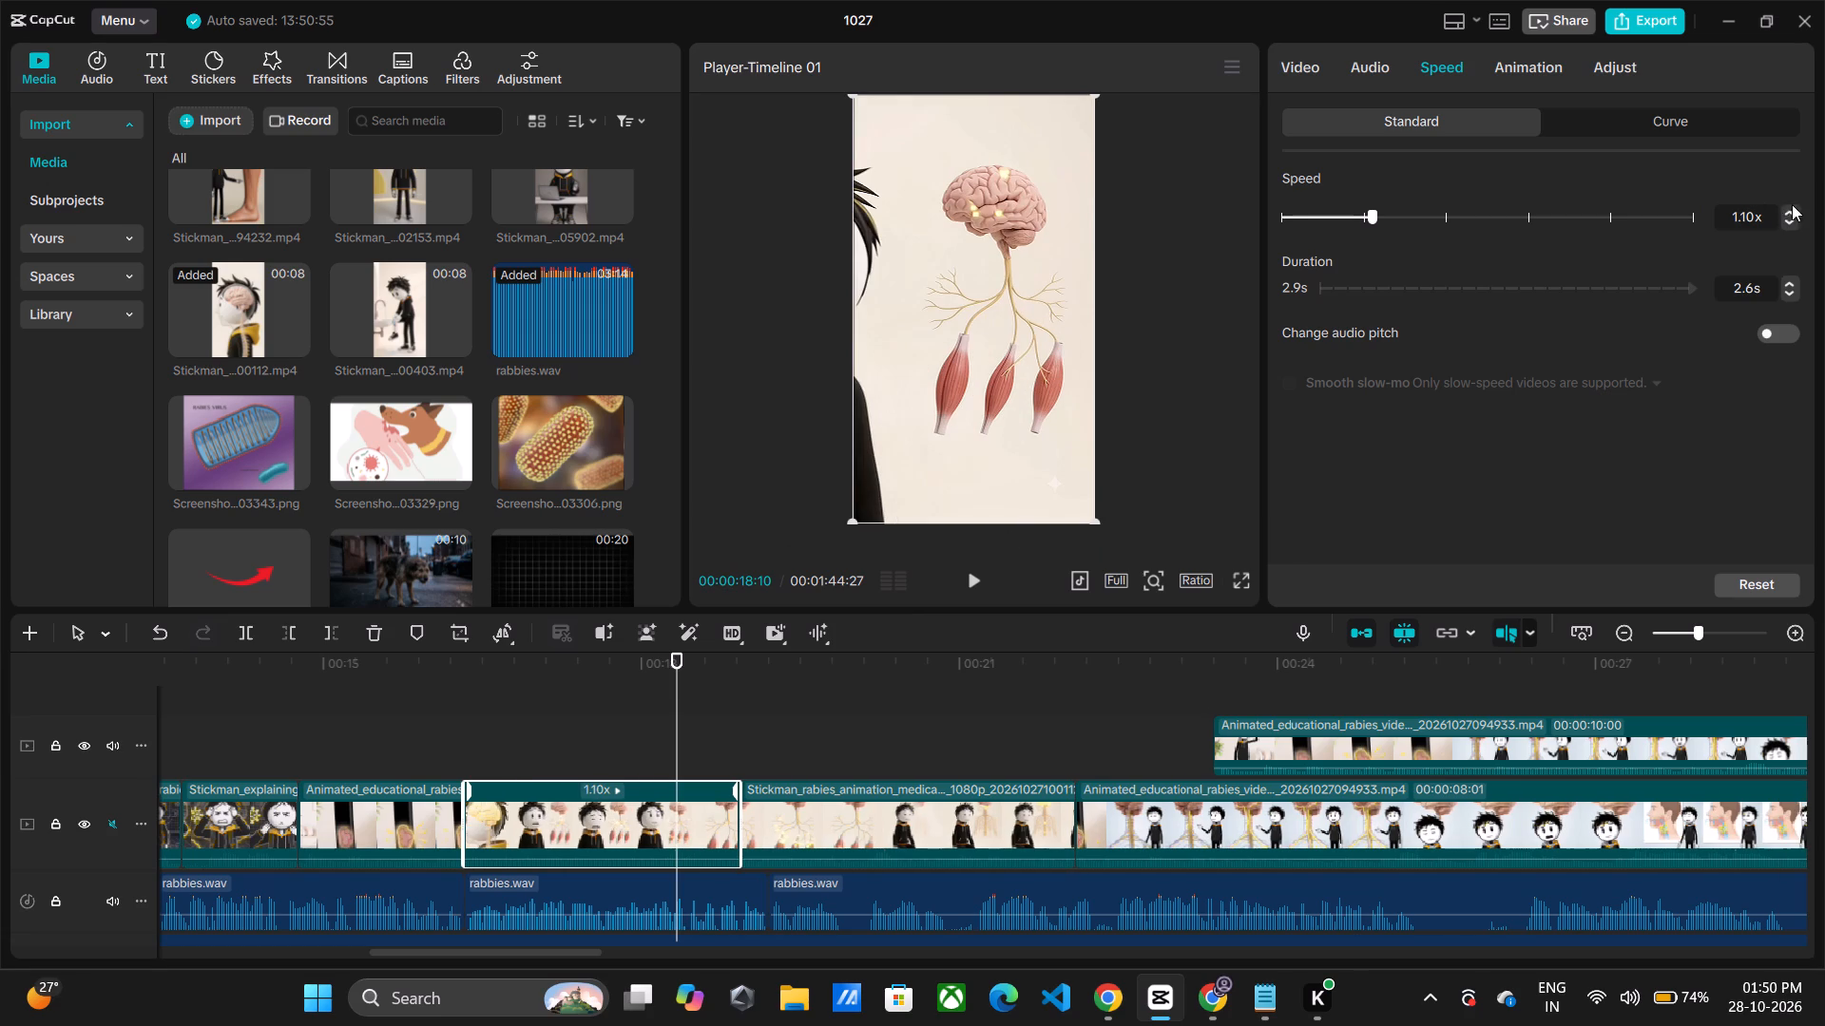
click(1787, 211)
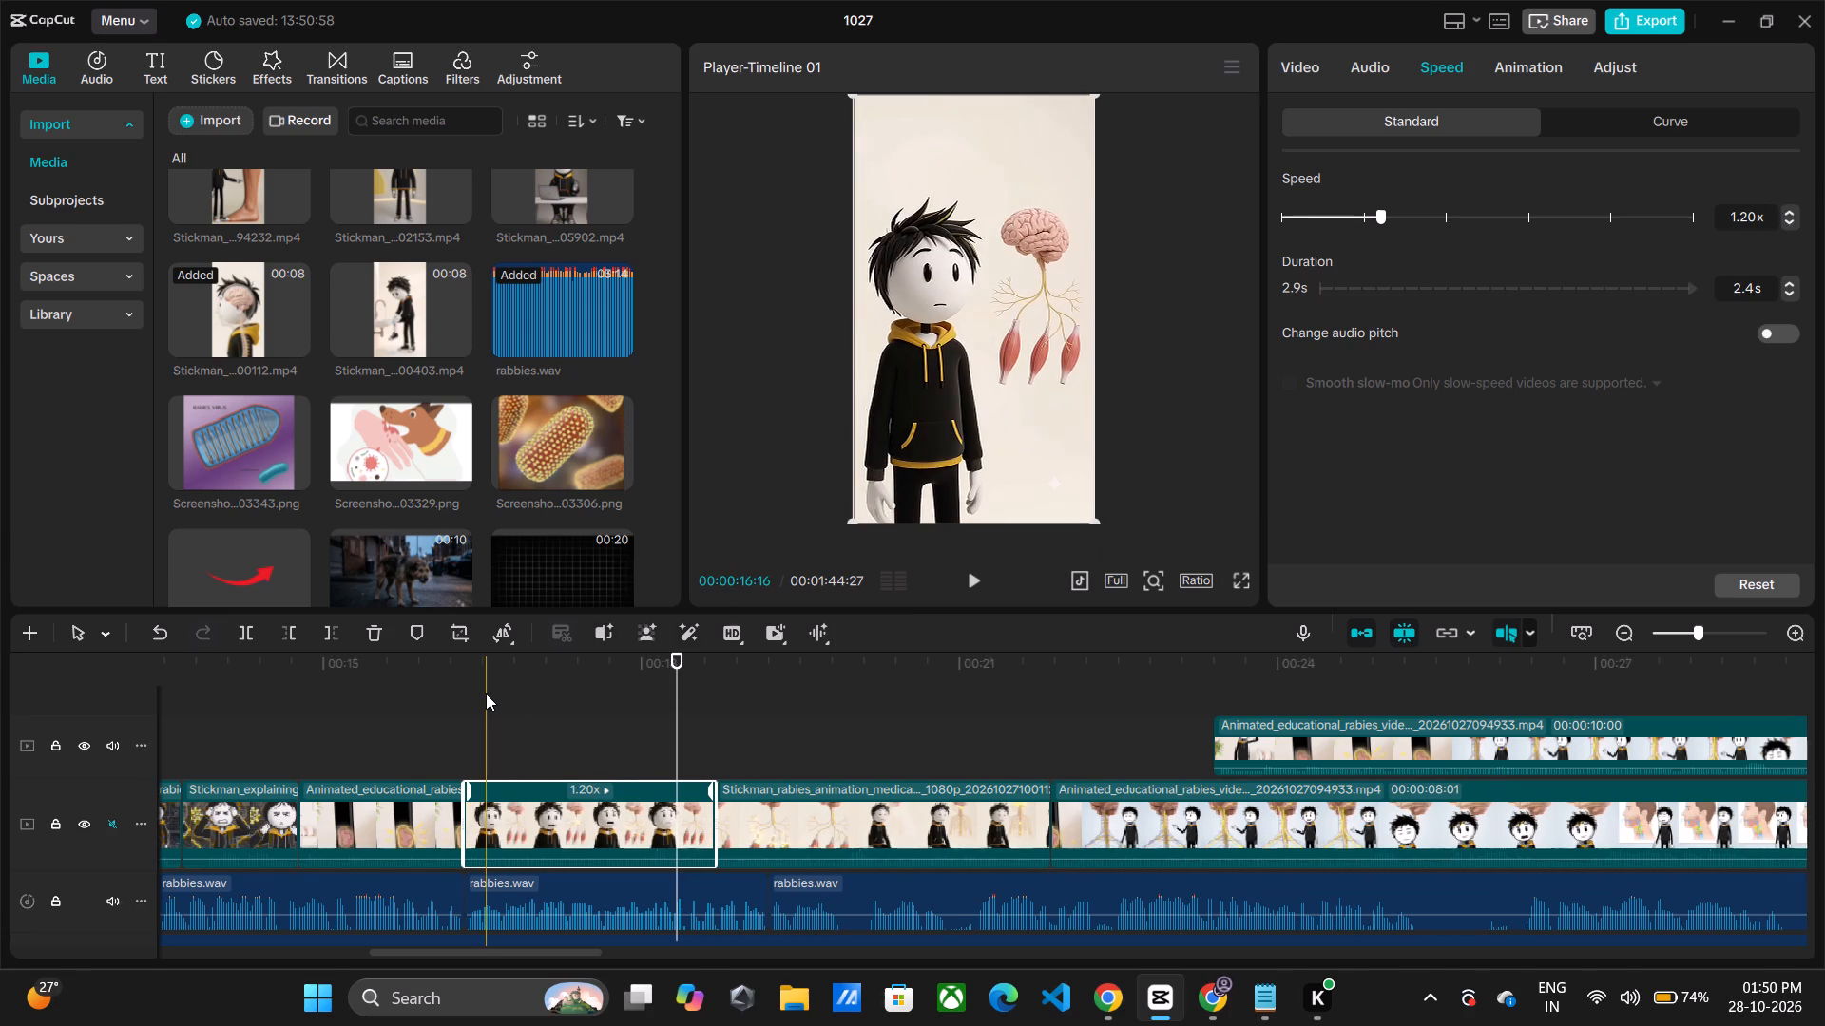
Review playback from about 16 to 24 seconds against the narration and look through the imported clips for the following visuals.
click(486, 693)
key(space)
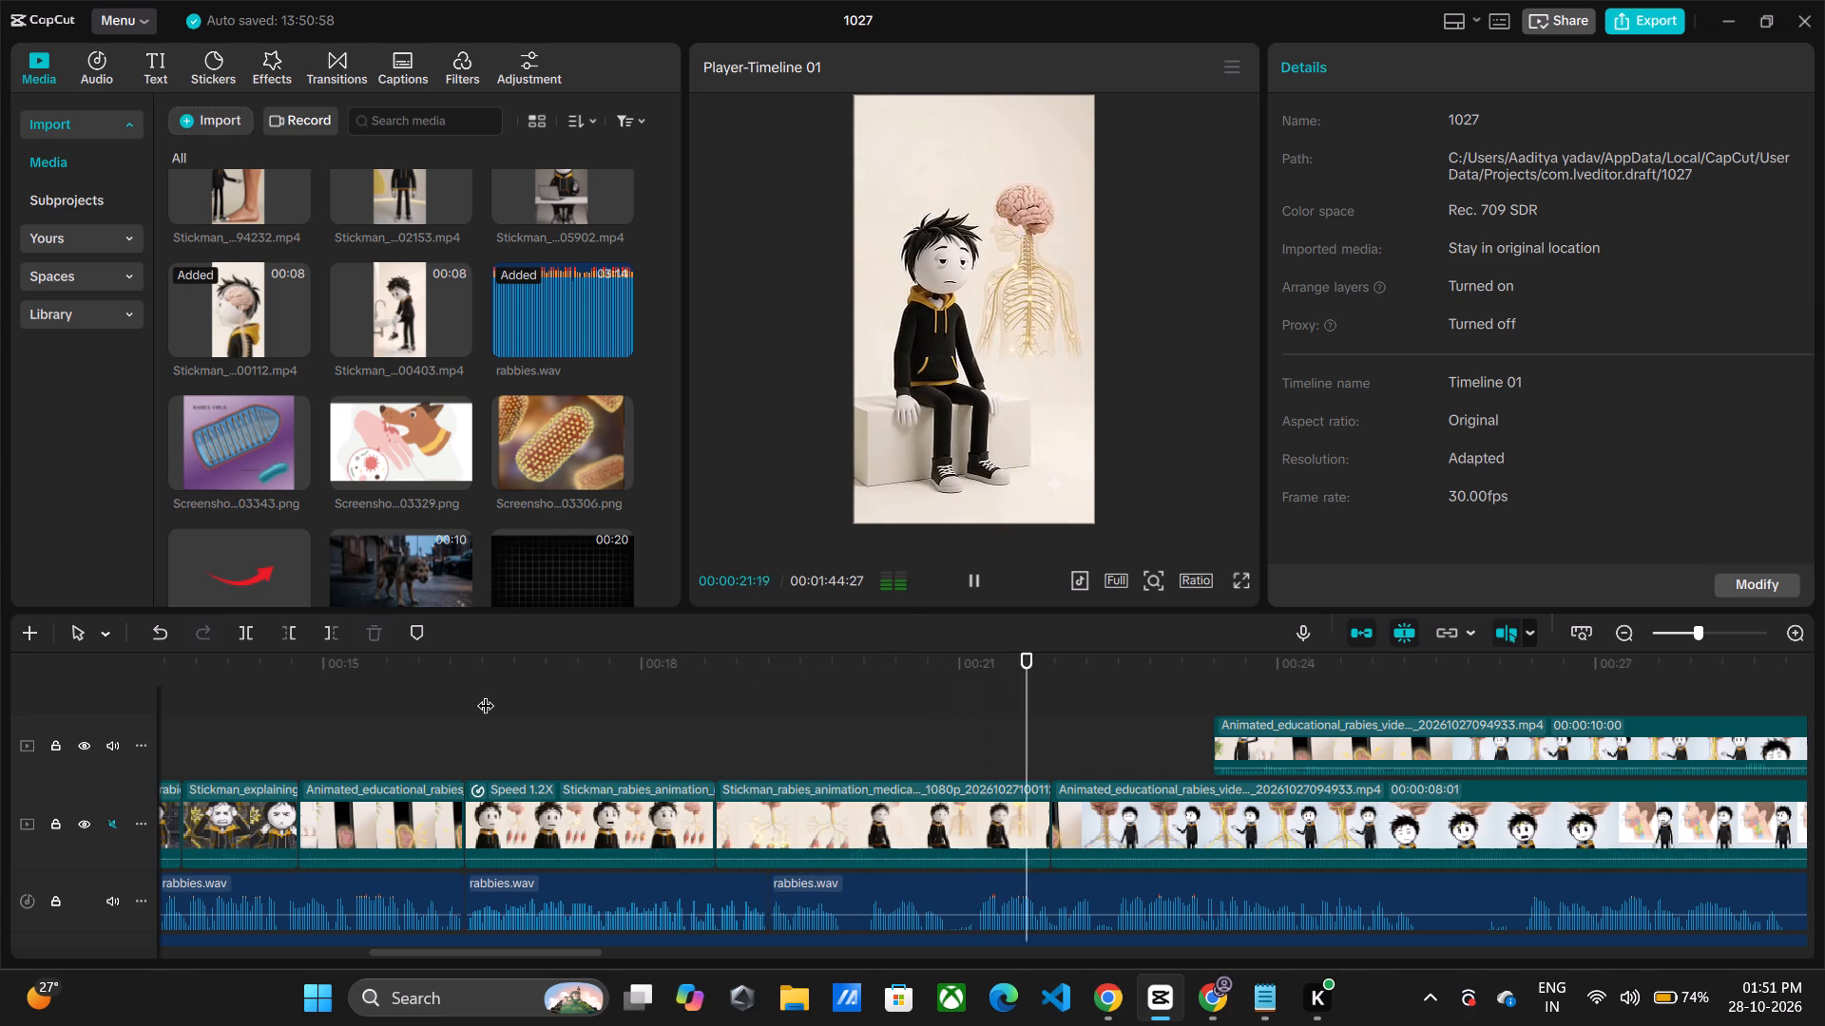
key(space)
key(space)
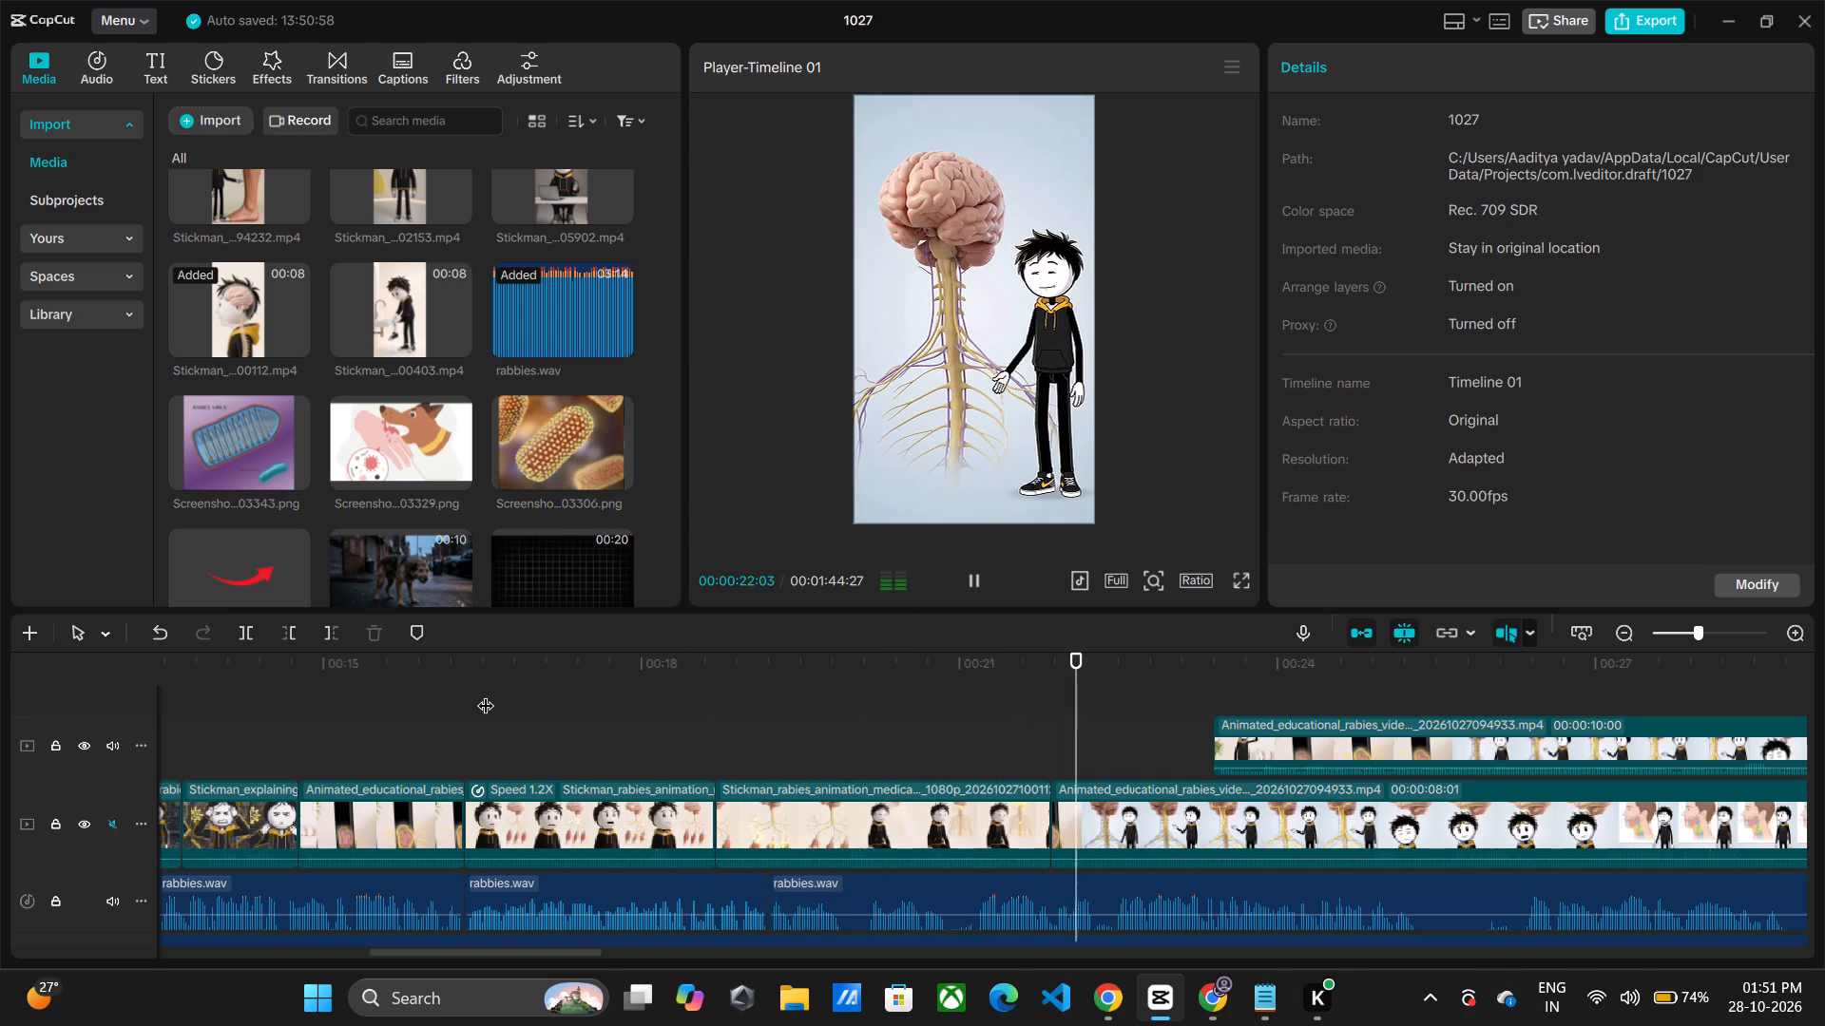
key(space)
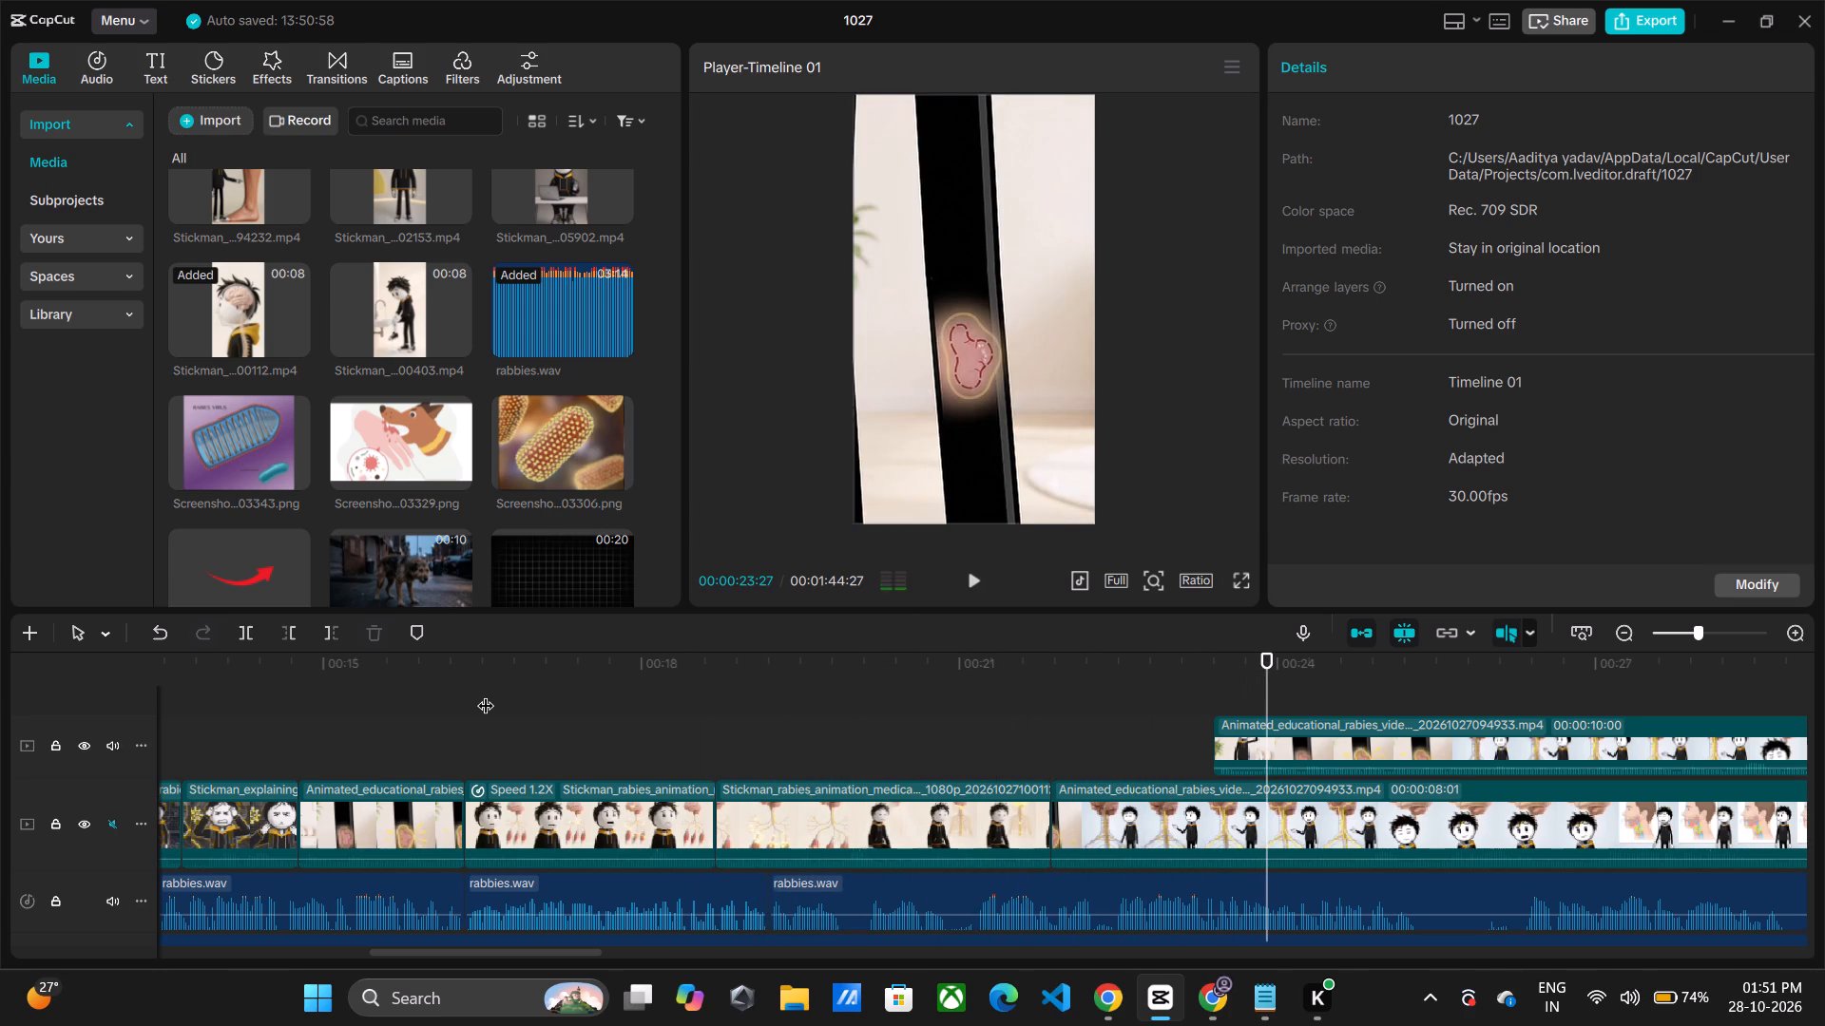
scroll(405, 247, up, 1)
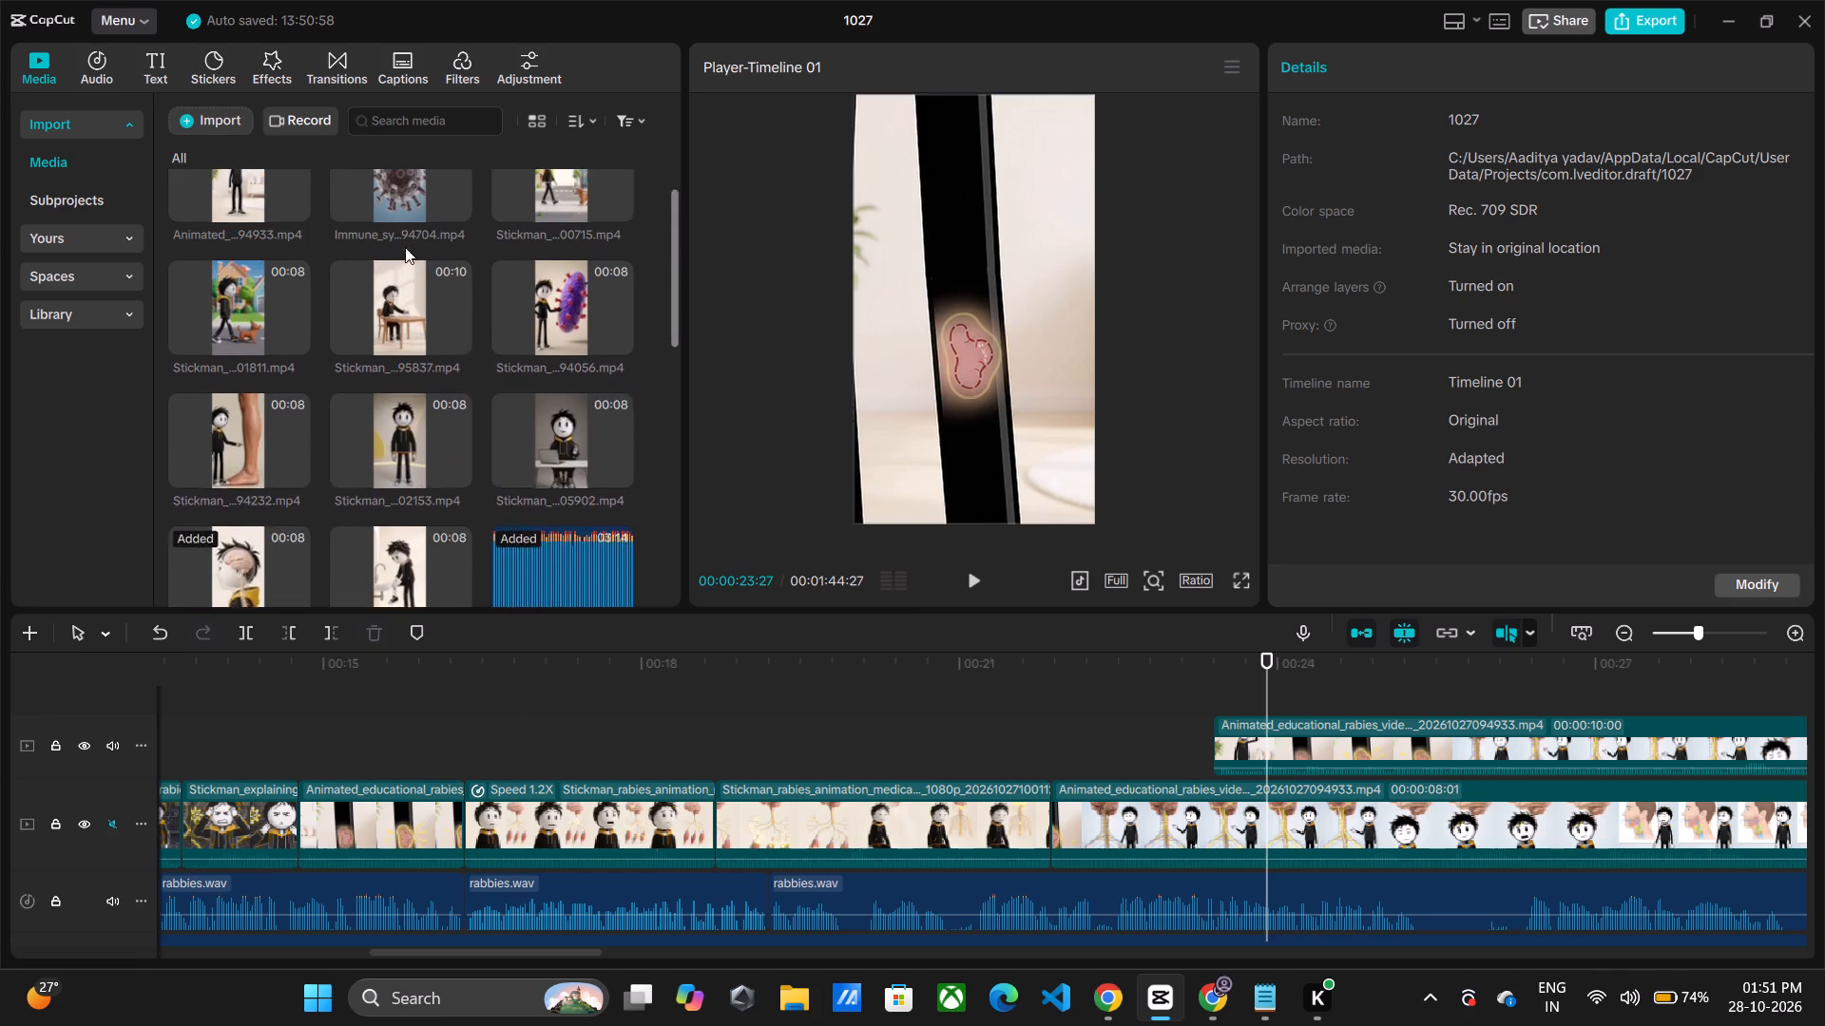
scroll(405, 247, up, 1)
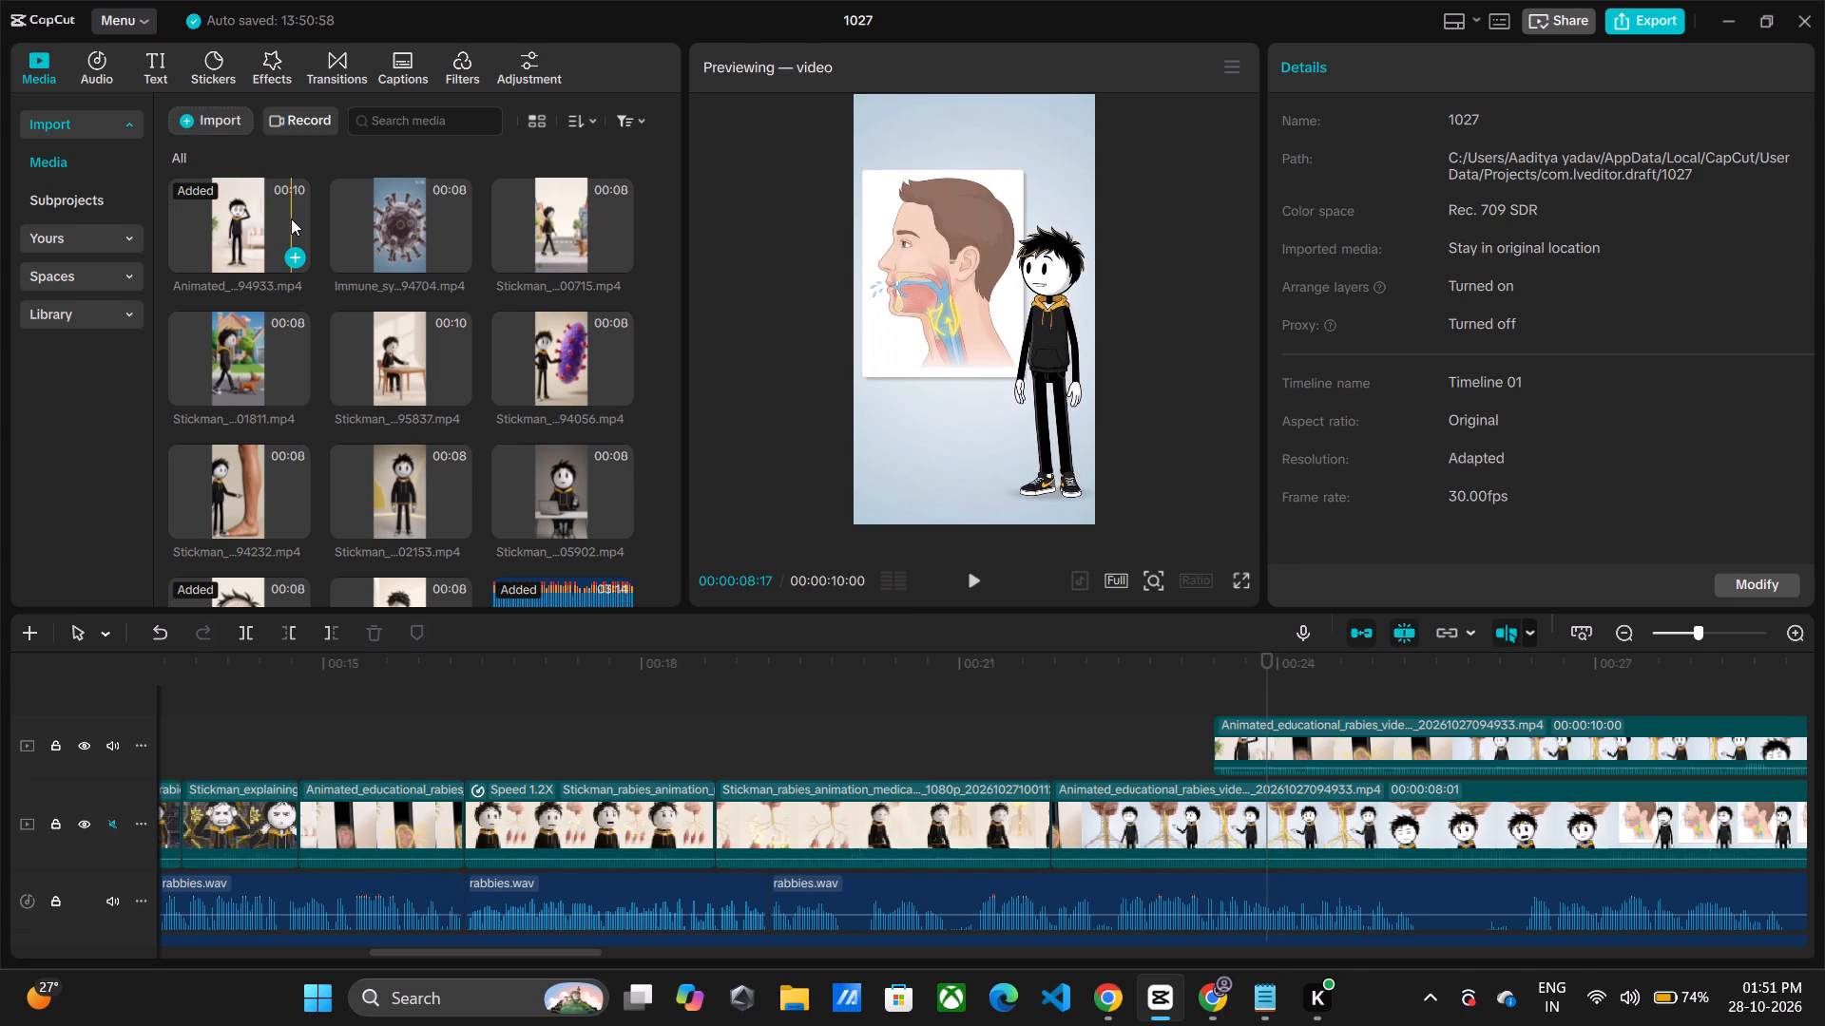
click(566, 806)
key(space)
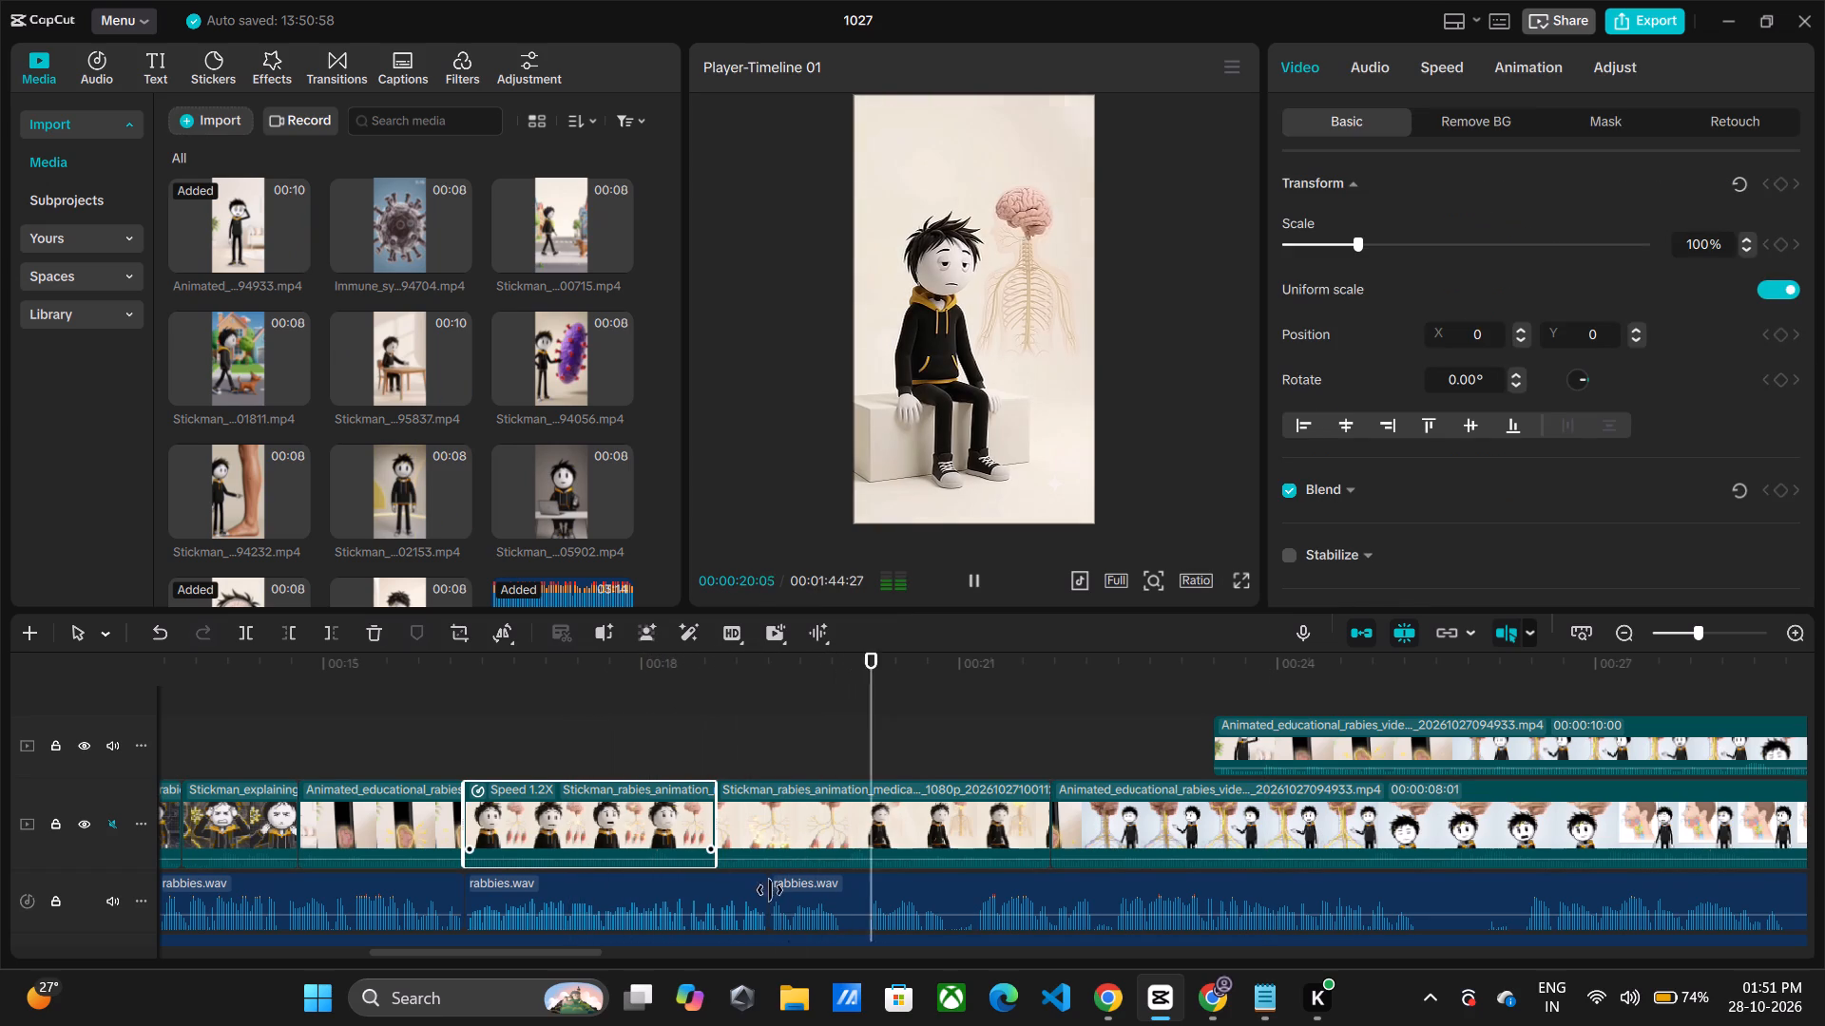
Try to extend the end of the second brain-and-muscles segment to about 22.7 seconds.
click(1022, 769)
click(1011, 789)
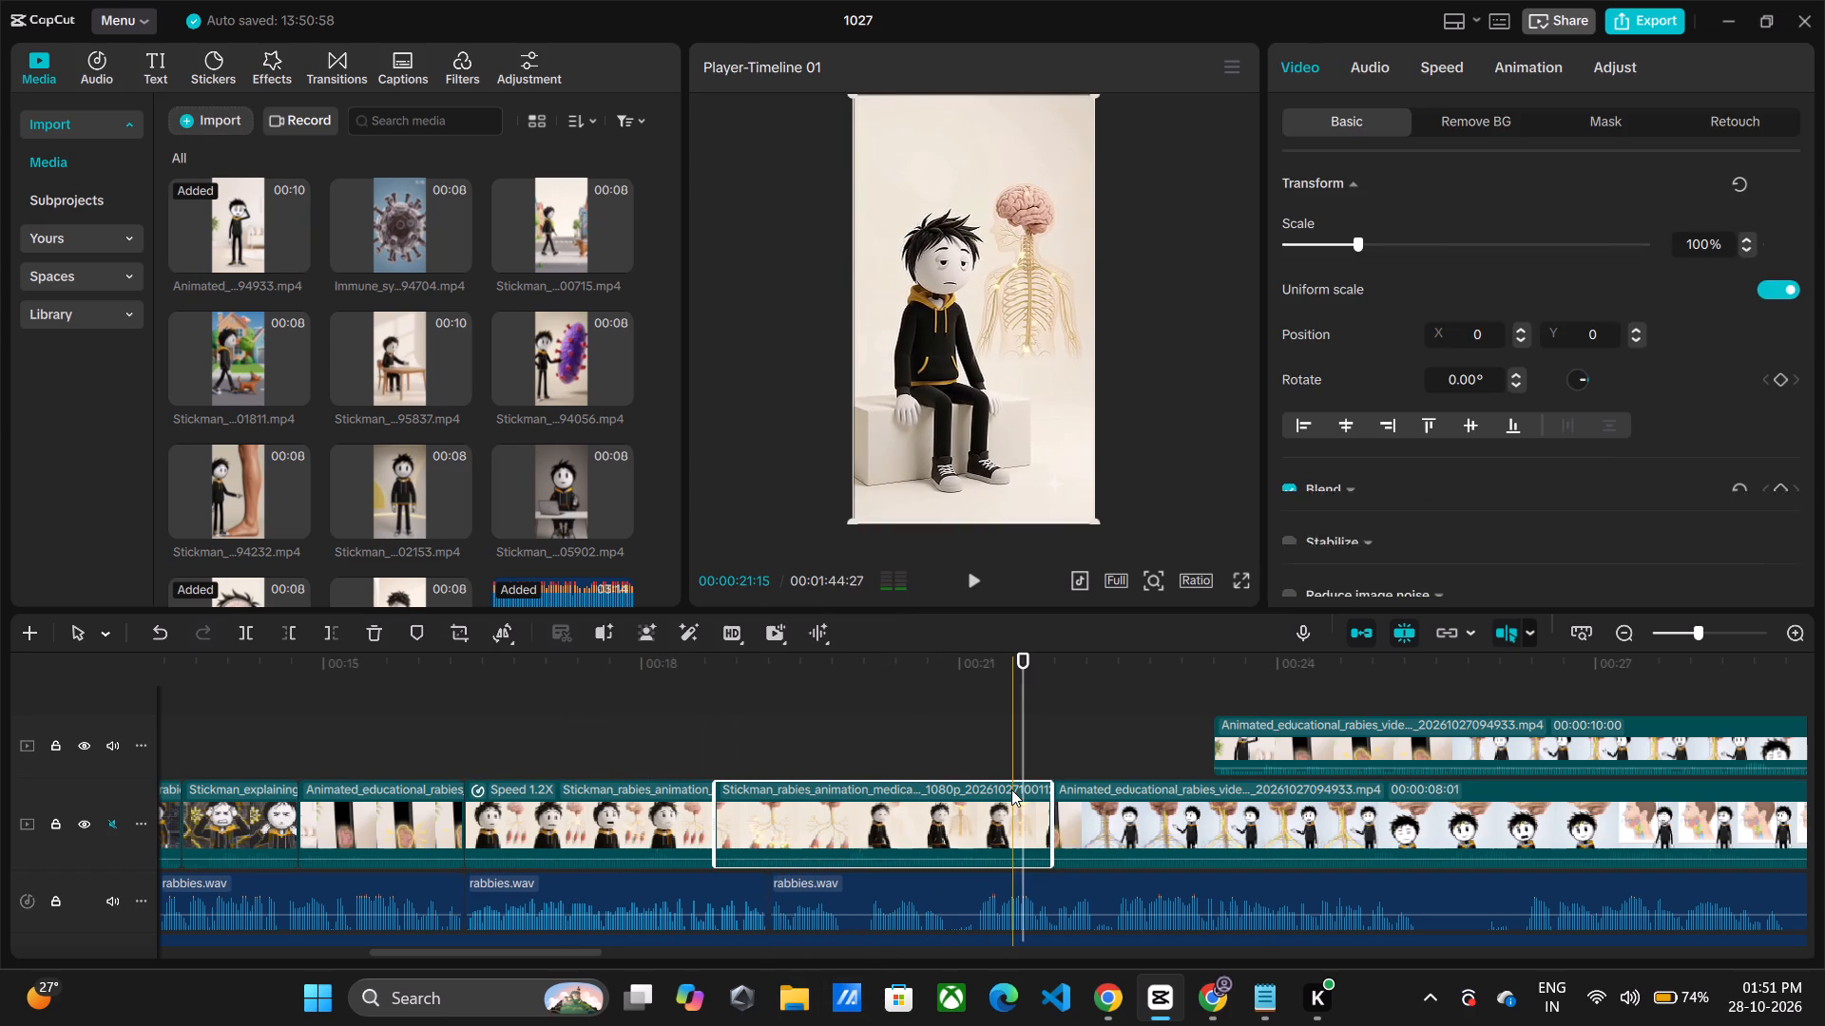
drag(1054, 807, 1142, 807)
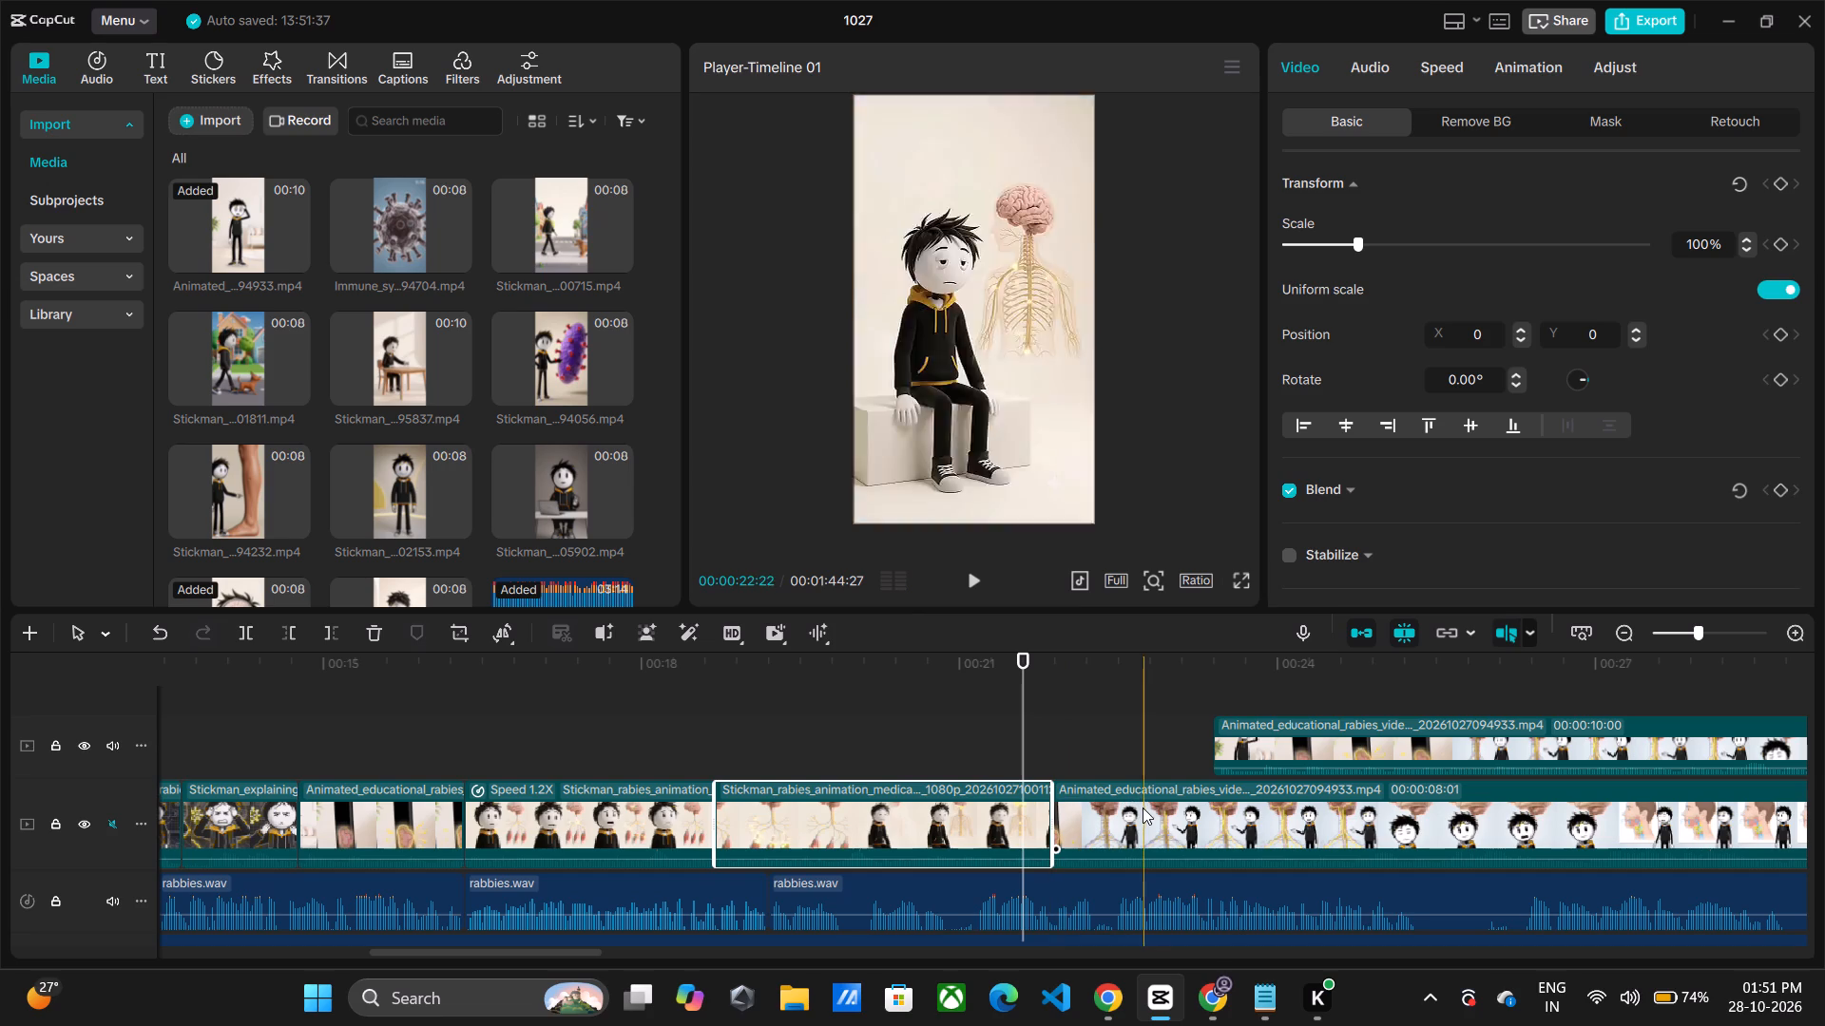
Move the 00:00:08:01 animated educational rabies clip from the main track to a new track above, starting at about 24.7 seconds.
drag(1151, 815, 1455, 655)
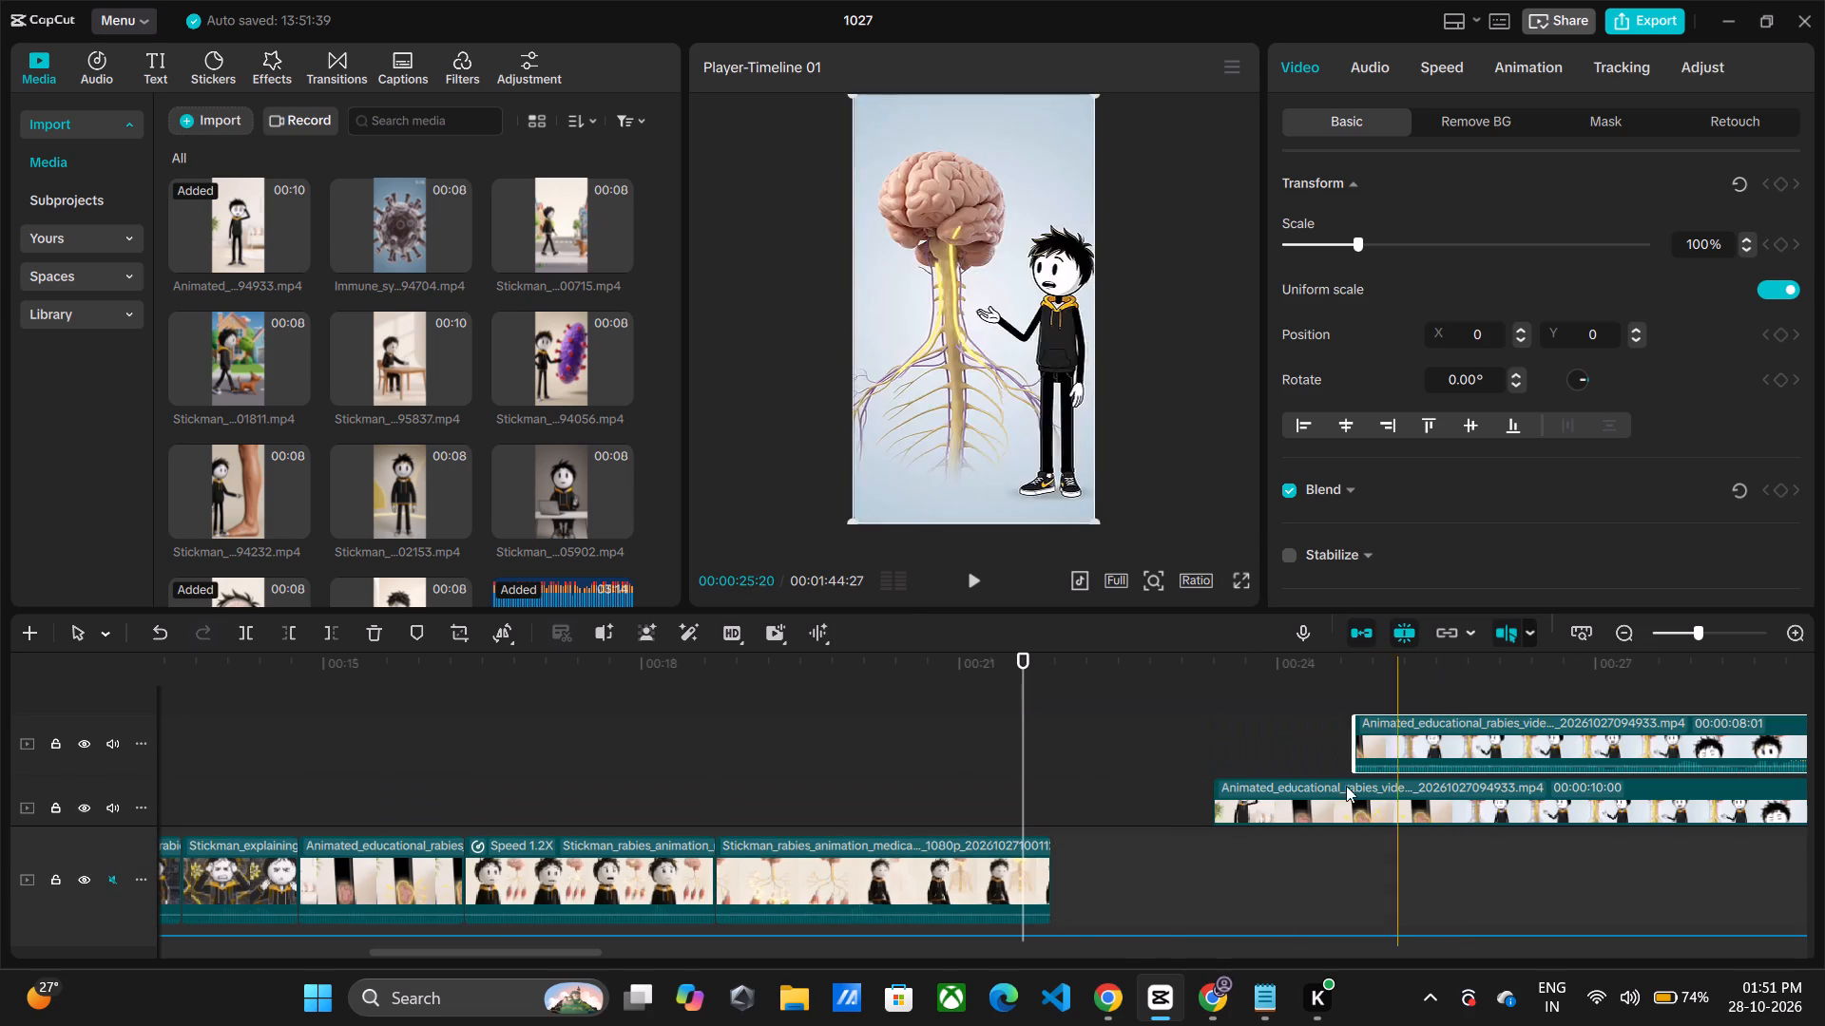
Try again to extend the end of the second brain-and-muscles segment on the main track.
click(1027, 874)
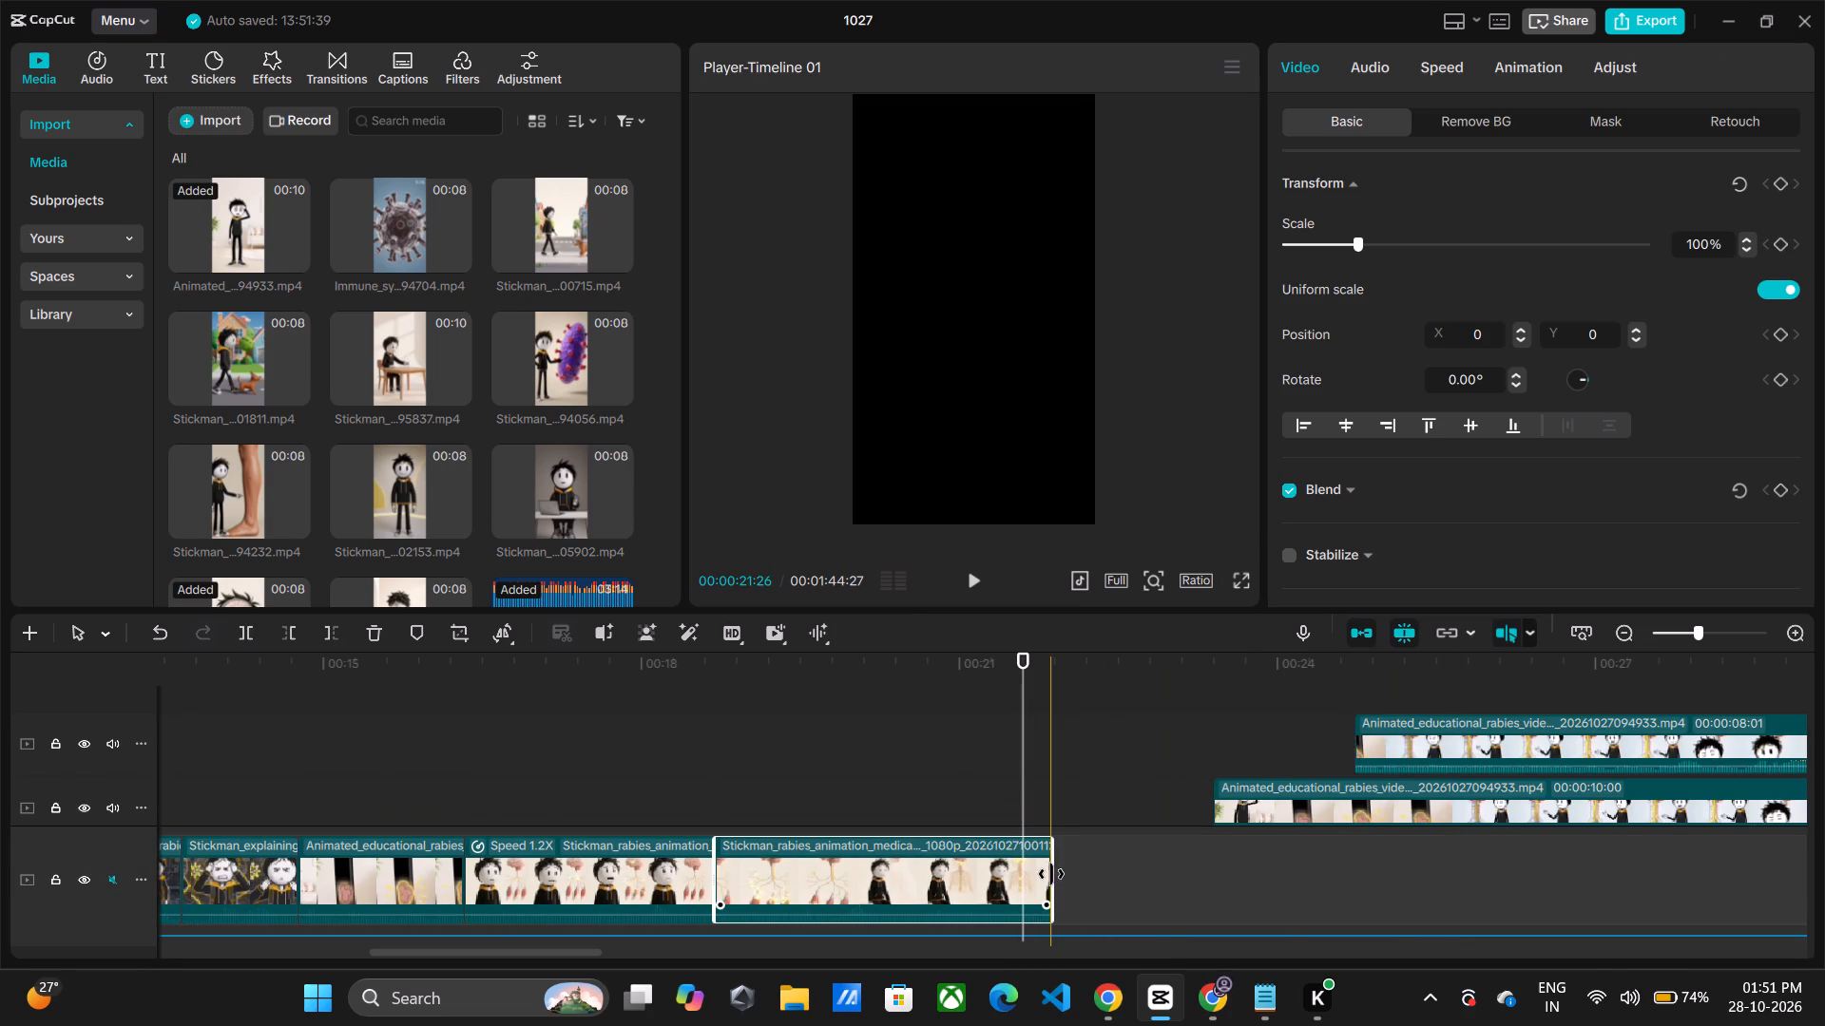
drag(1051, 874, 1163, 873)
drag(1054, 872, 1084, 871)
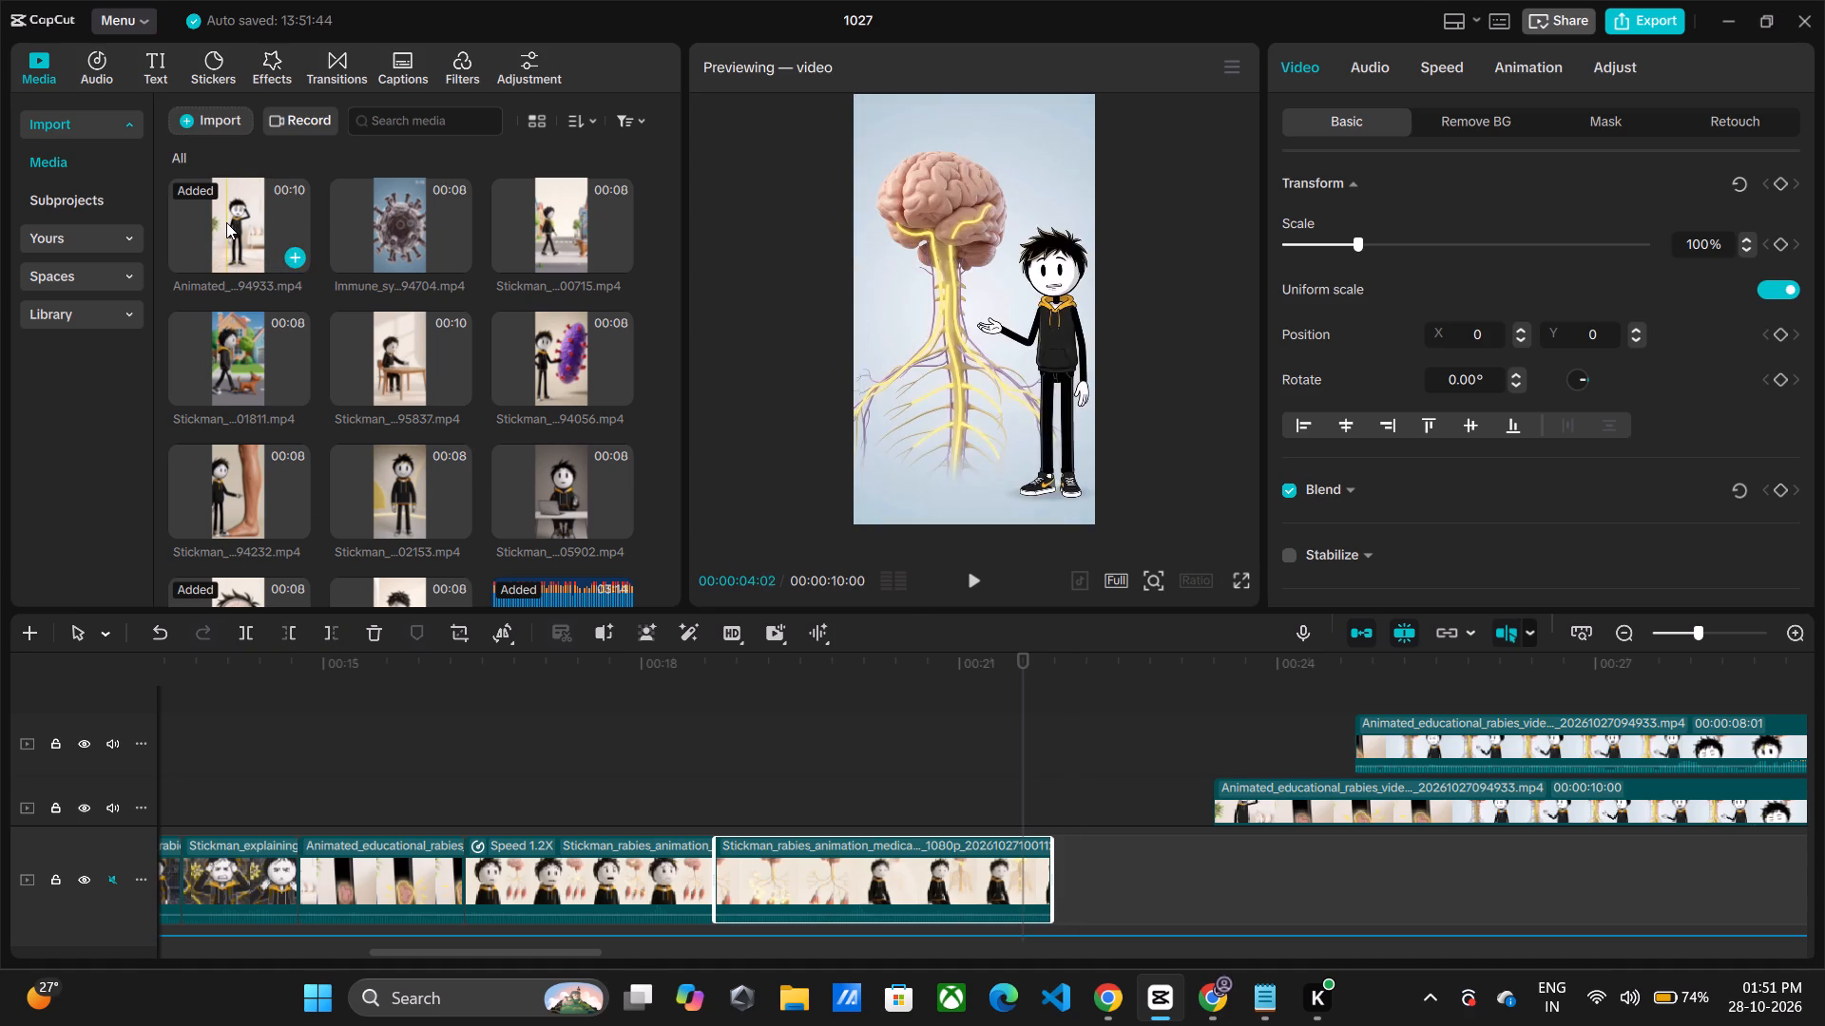
Add the 10-second animated educational rabies clip to the main track directly after the second brain-and-muscles segment.
drag(226, 222, 1066, 861)
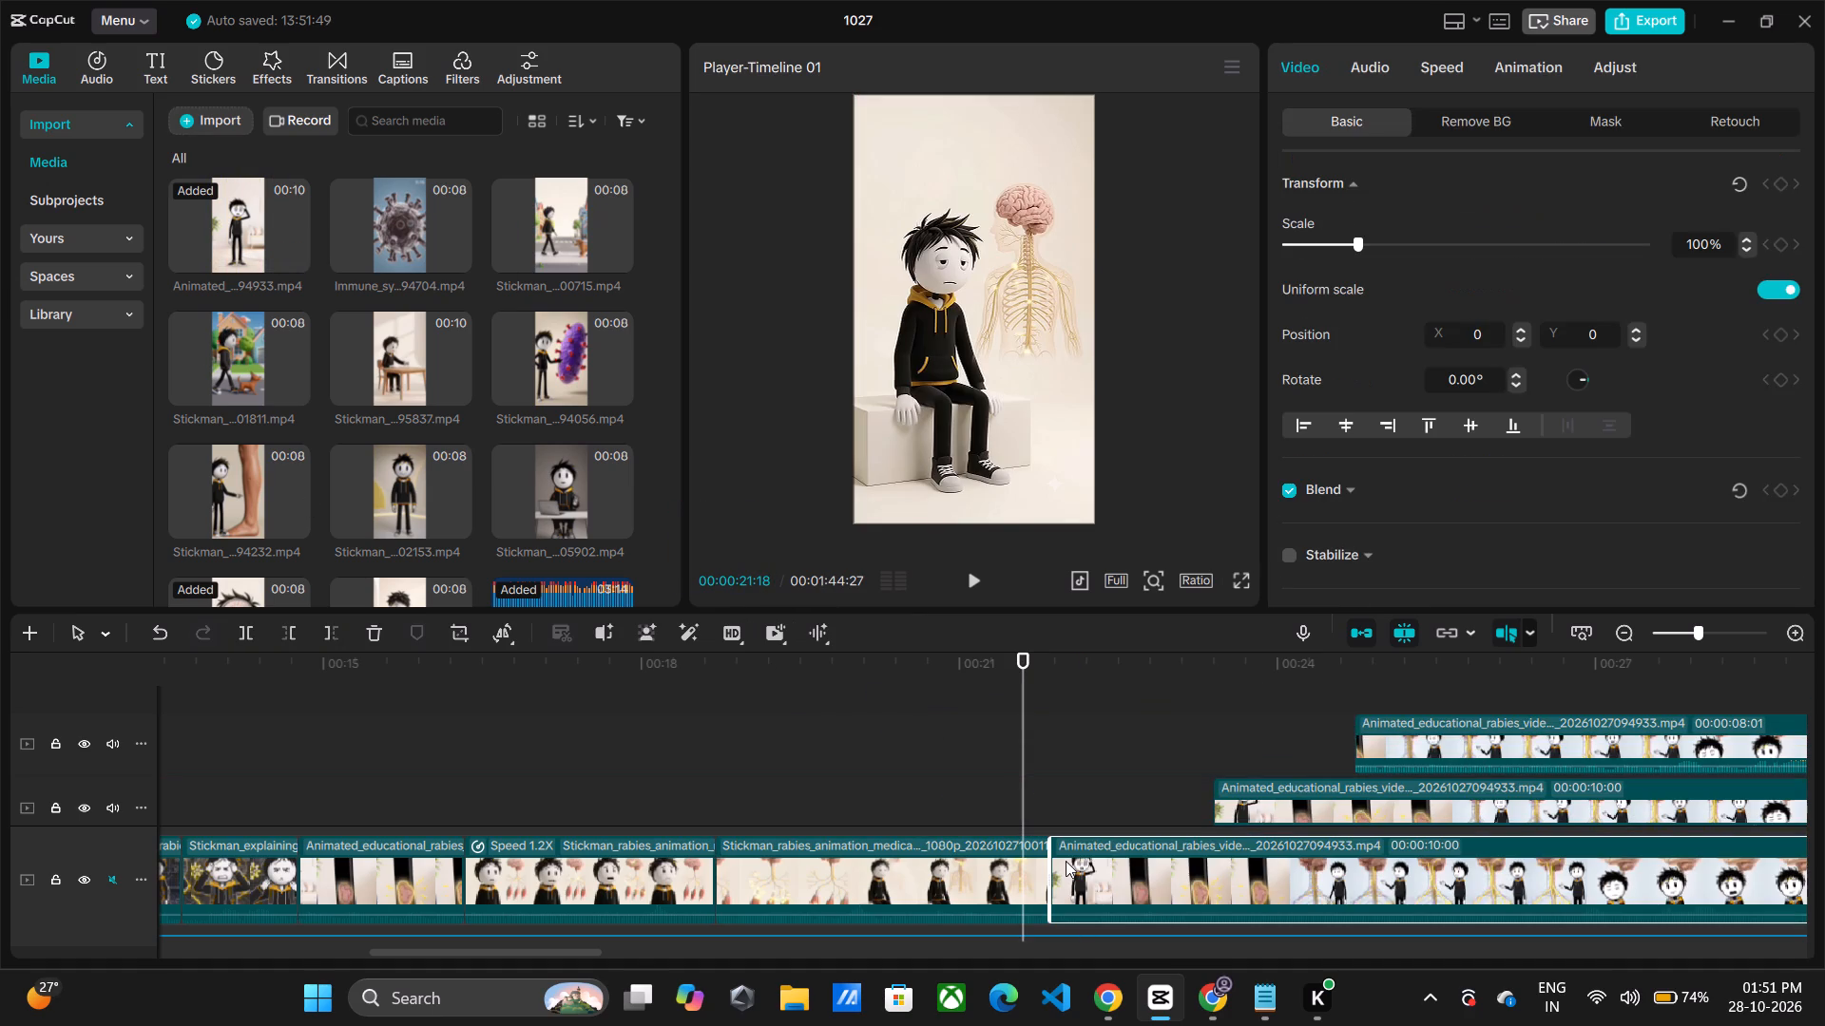
Shift the two upper-track animated clips to start at about 25.3 seconds and 26.7 seconds.
drag(1240, 808, 1443, 807)
drag(1416, 711, 1632, 710)
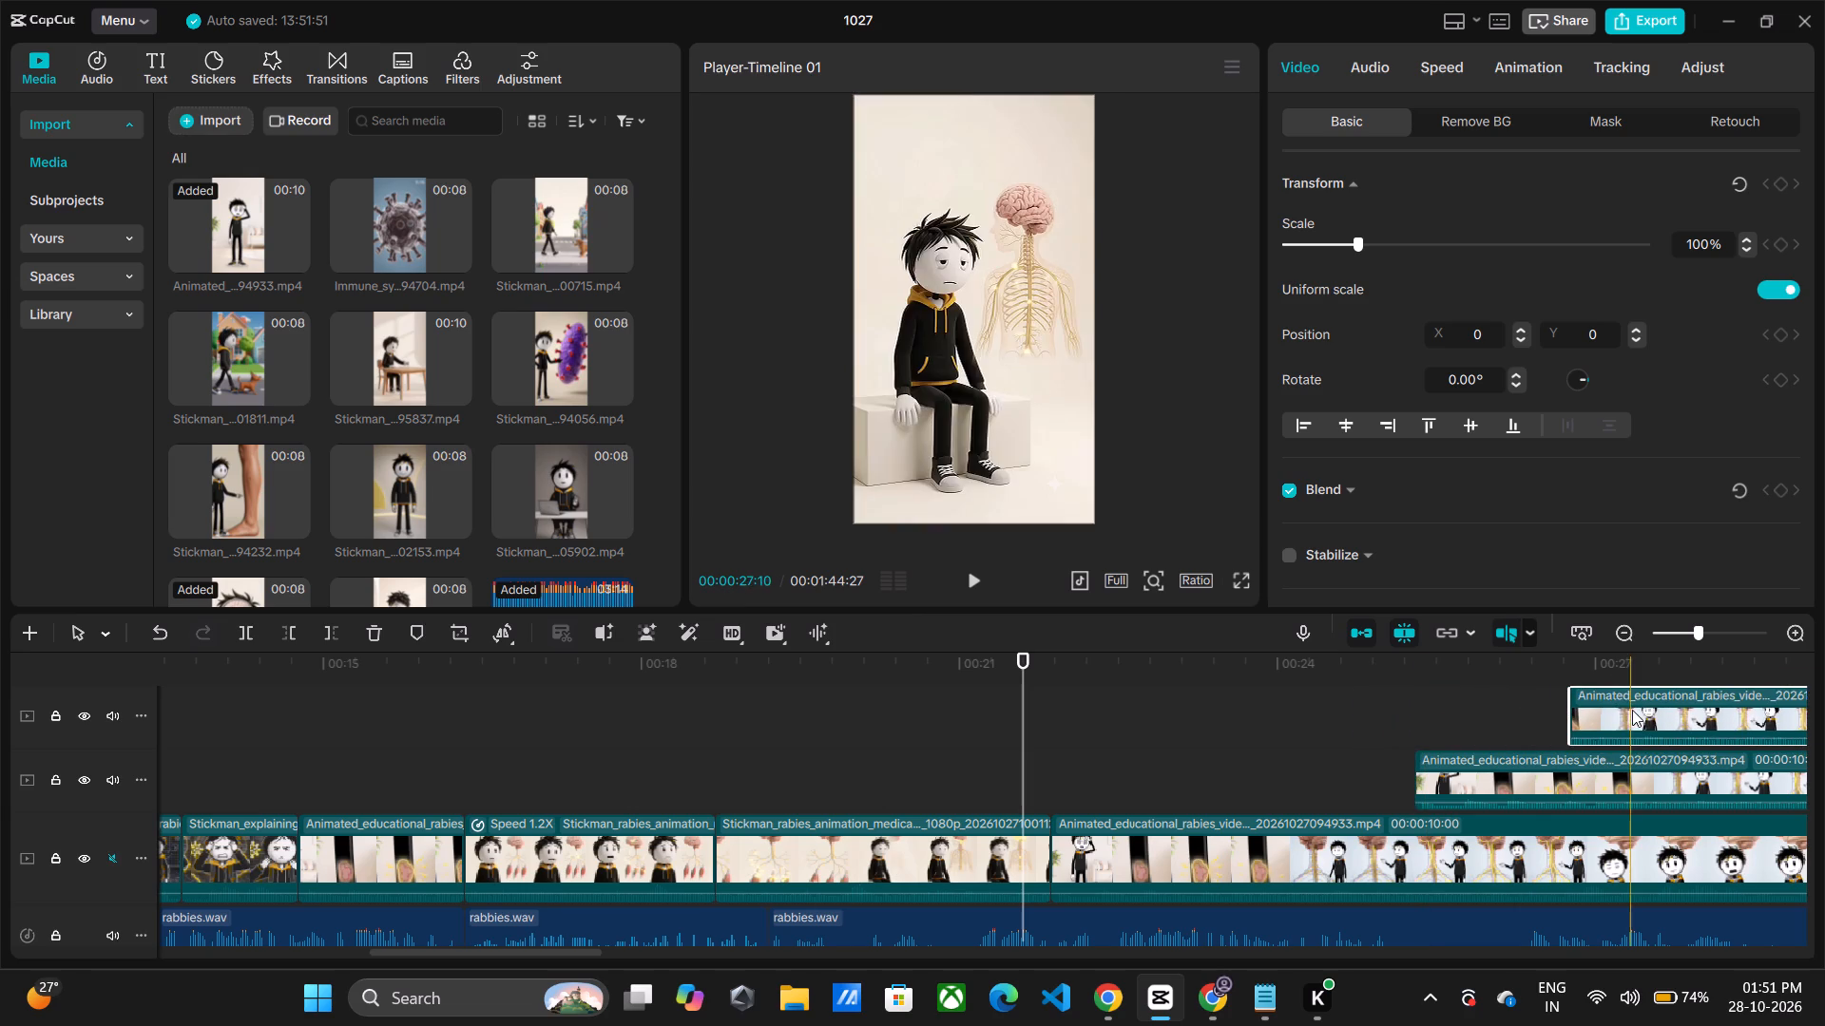
Review playback from about 18 seconds and split the newly added main-track animated clip at about 22.4 seconds.
click(642, 750)
key(space)
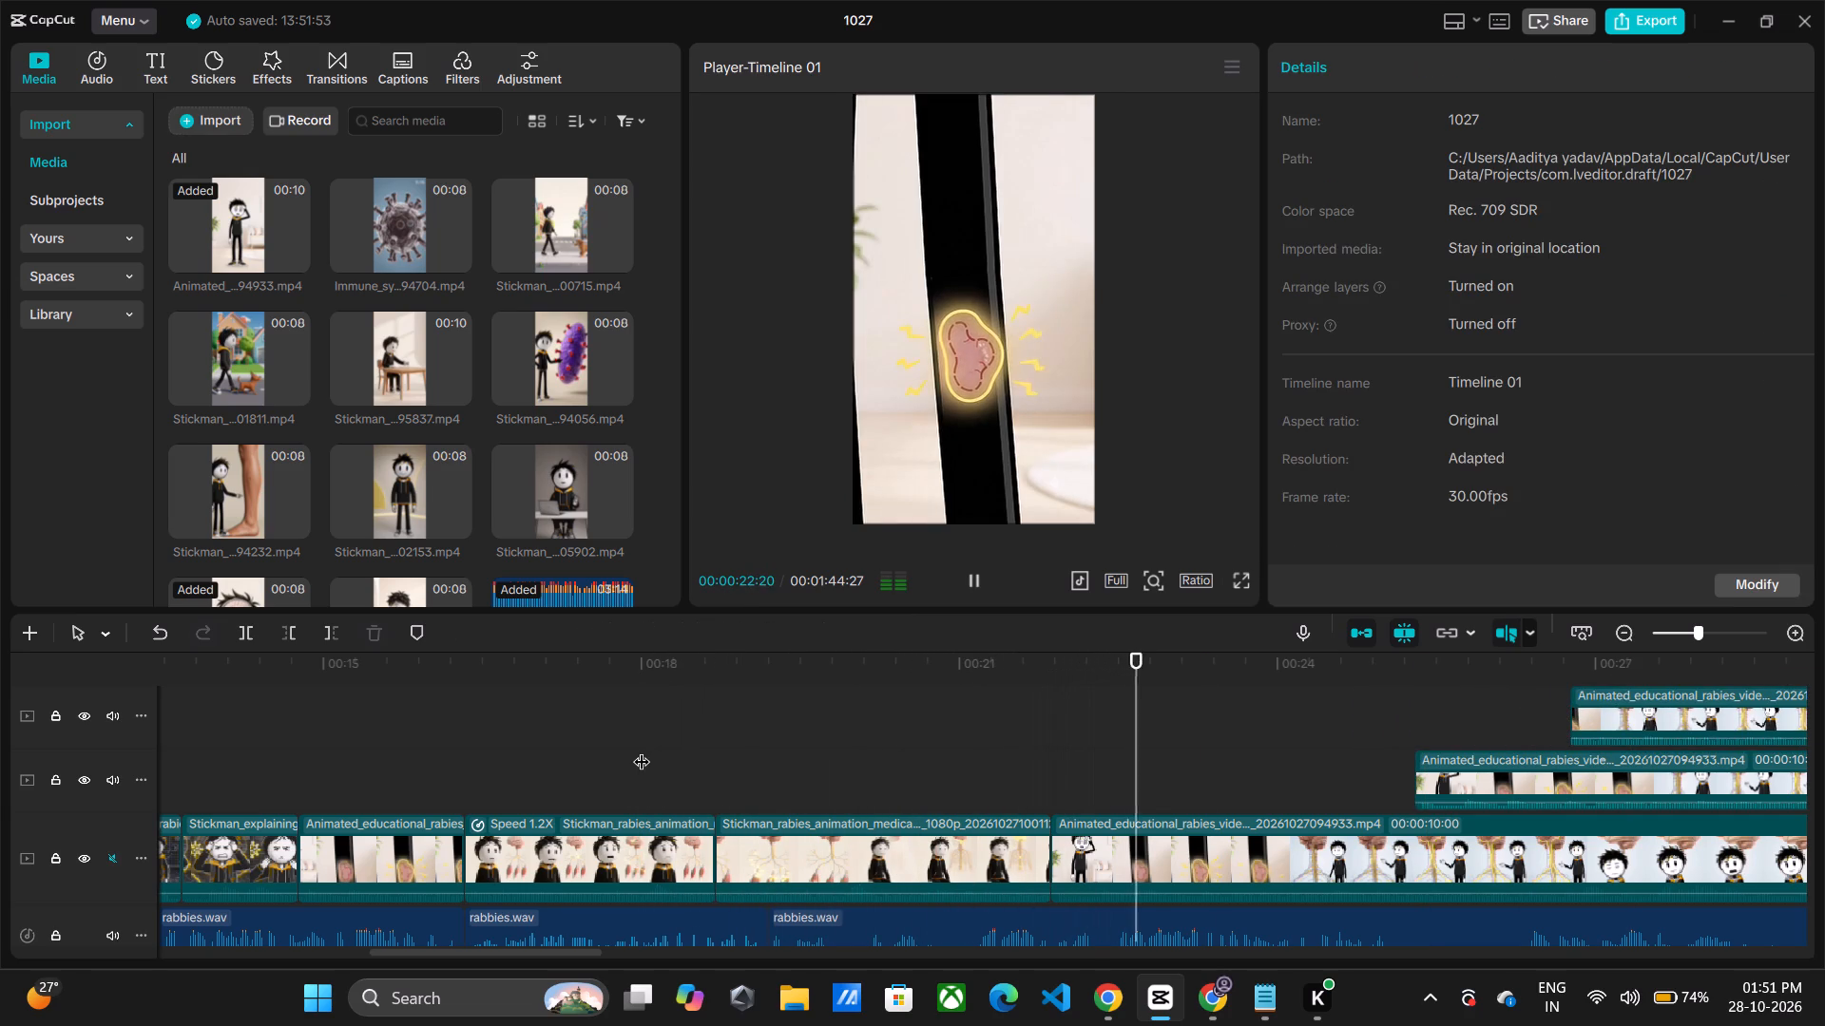
key(space)
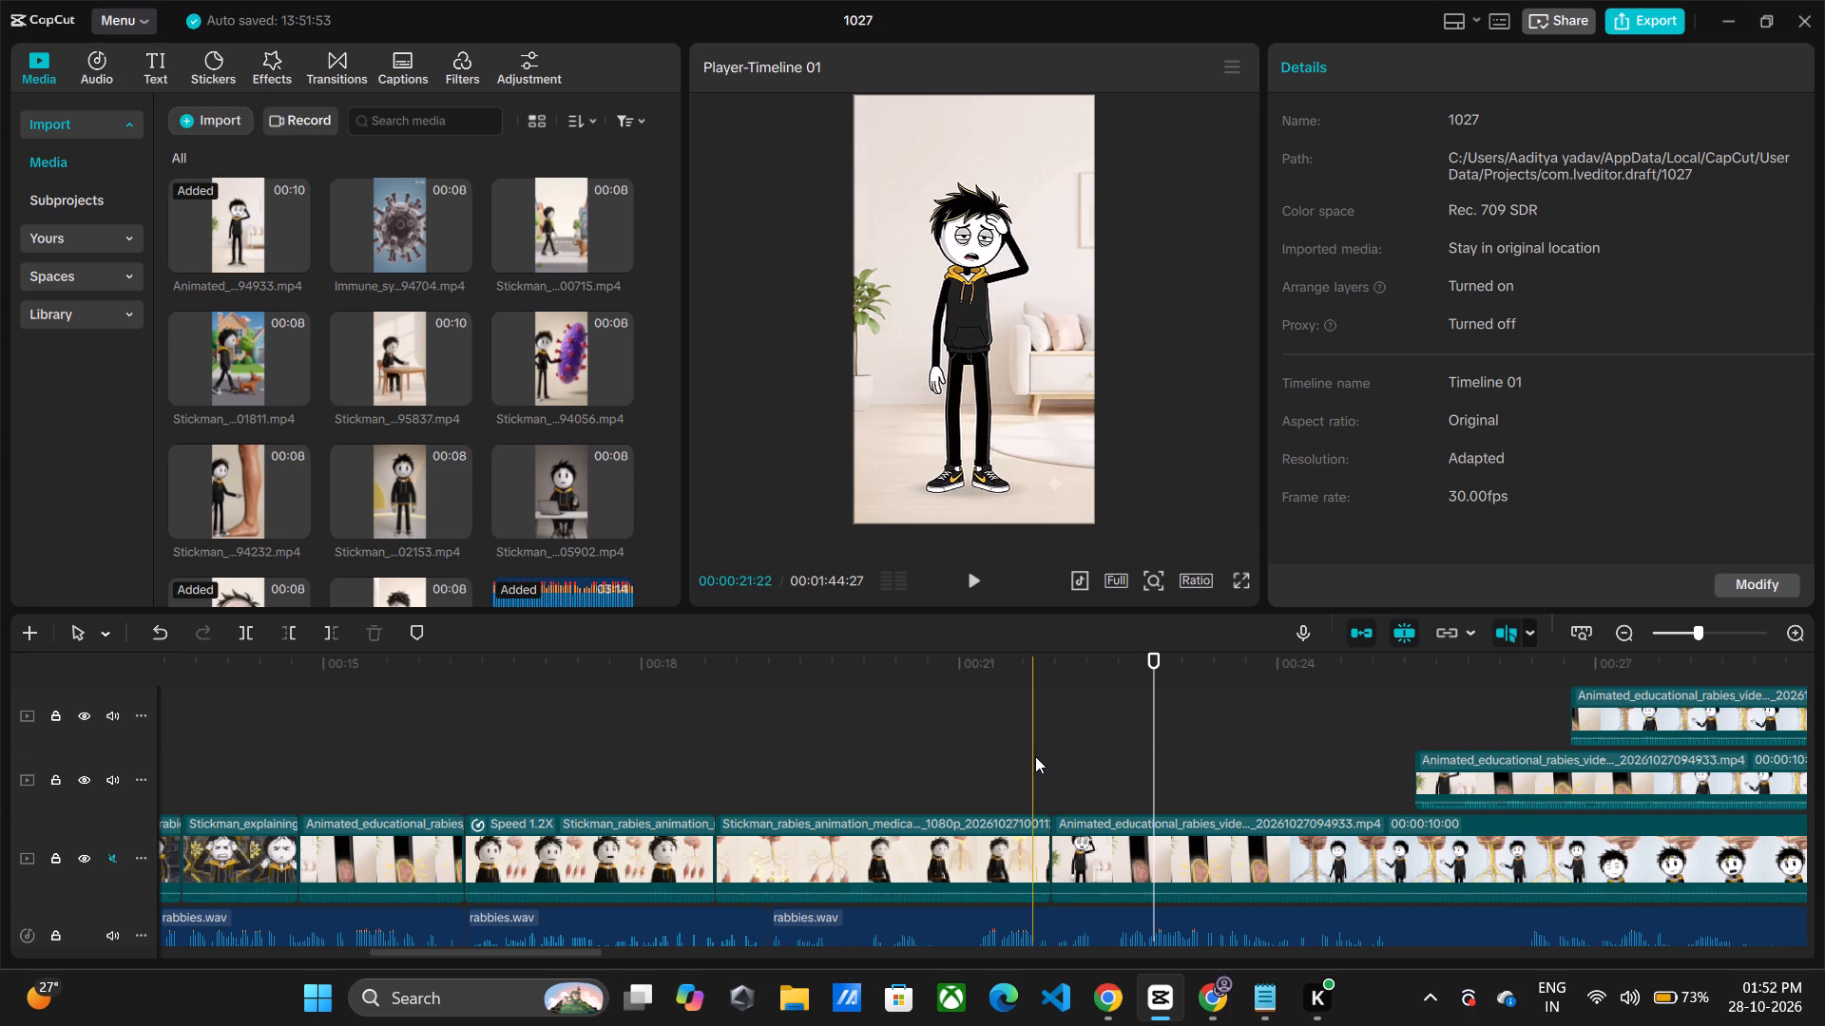
key(space)
key(space)
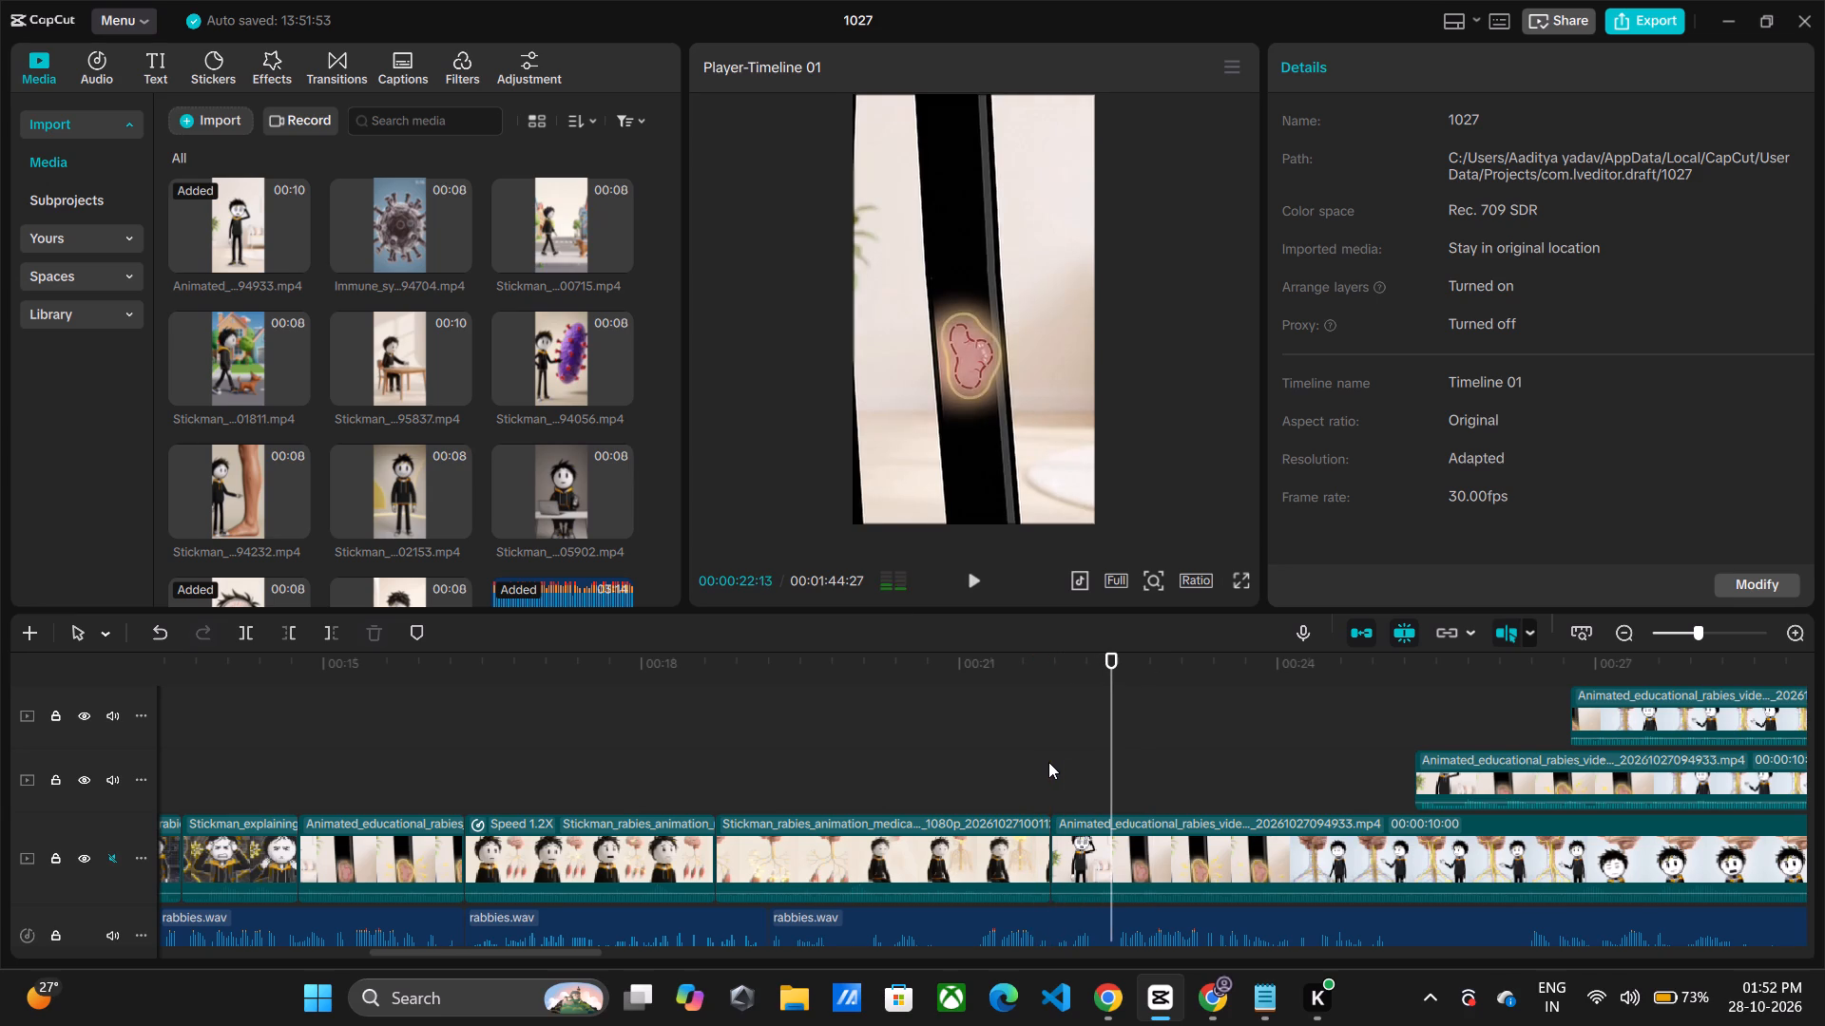
drag(1113, 740, 1101, 738)
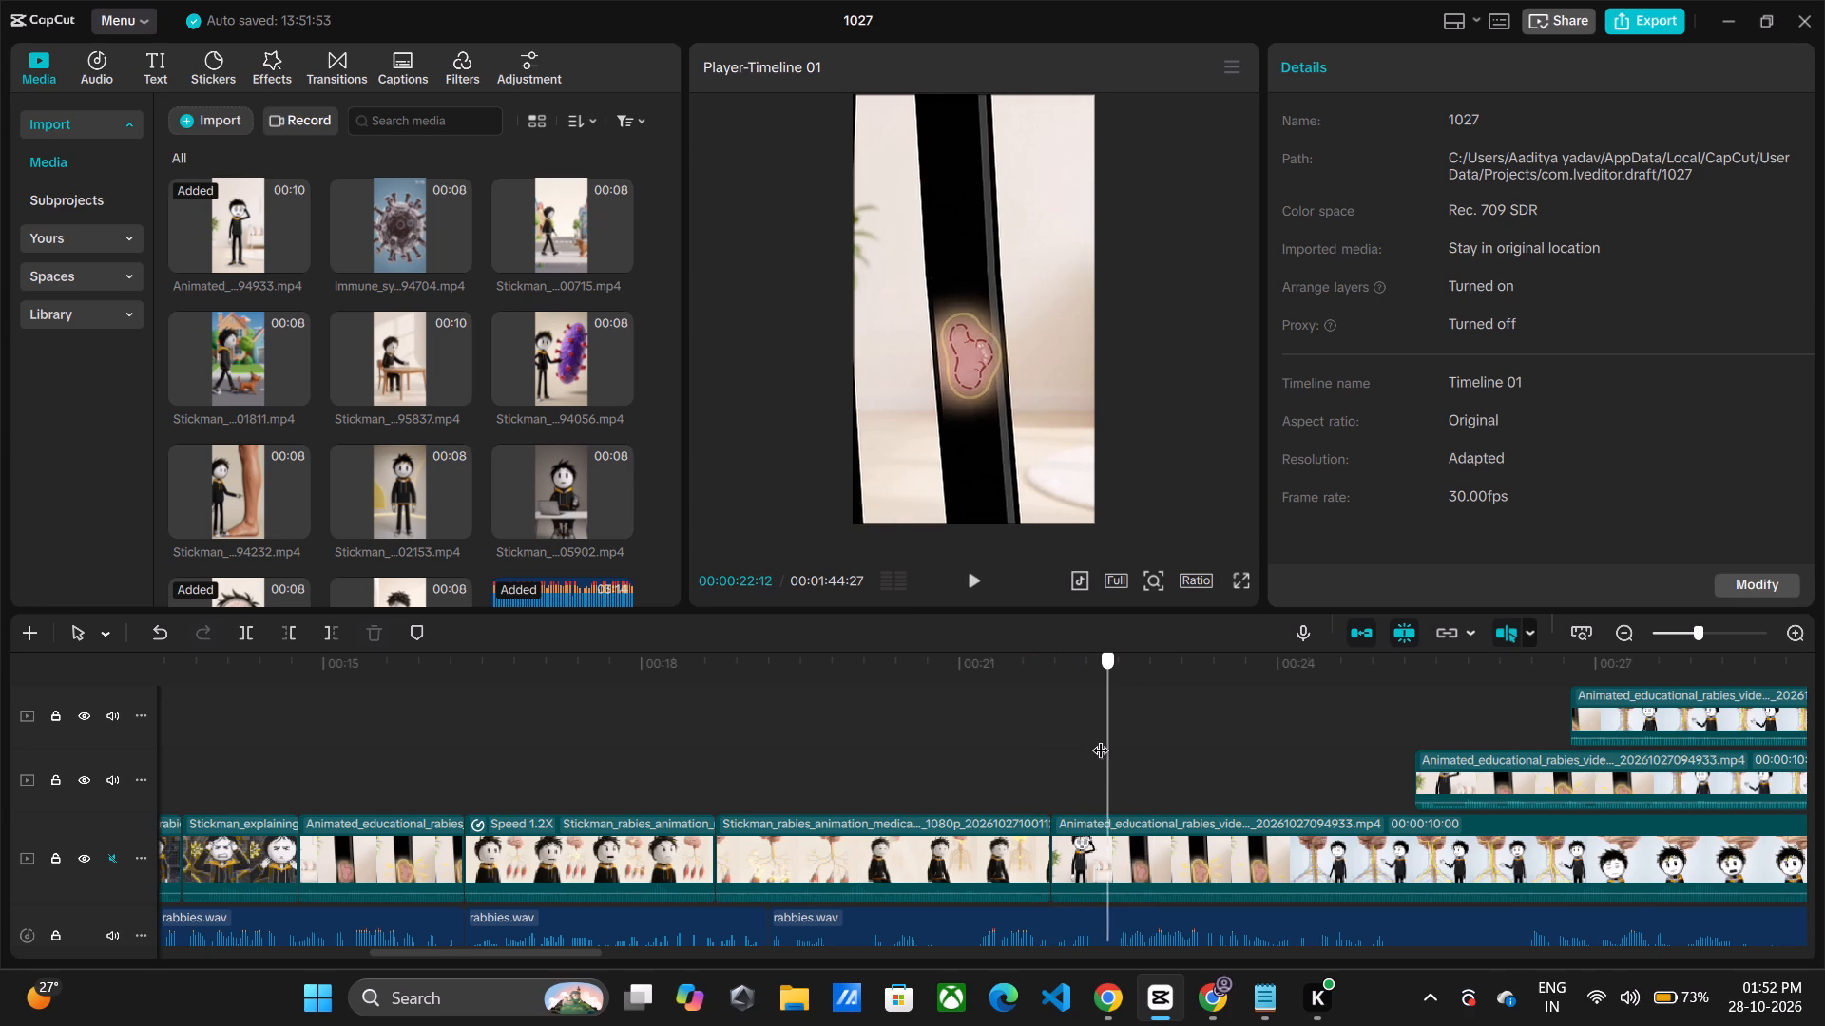
drag(1101, 738, 1089, 739)
click(1108, 857)
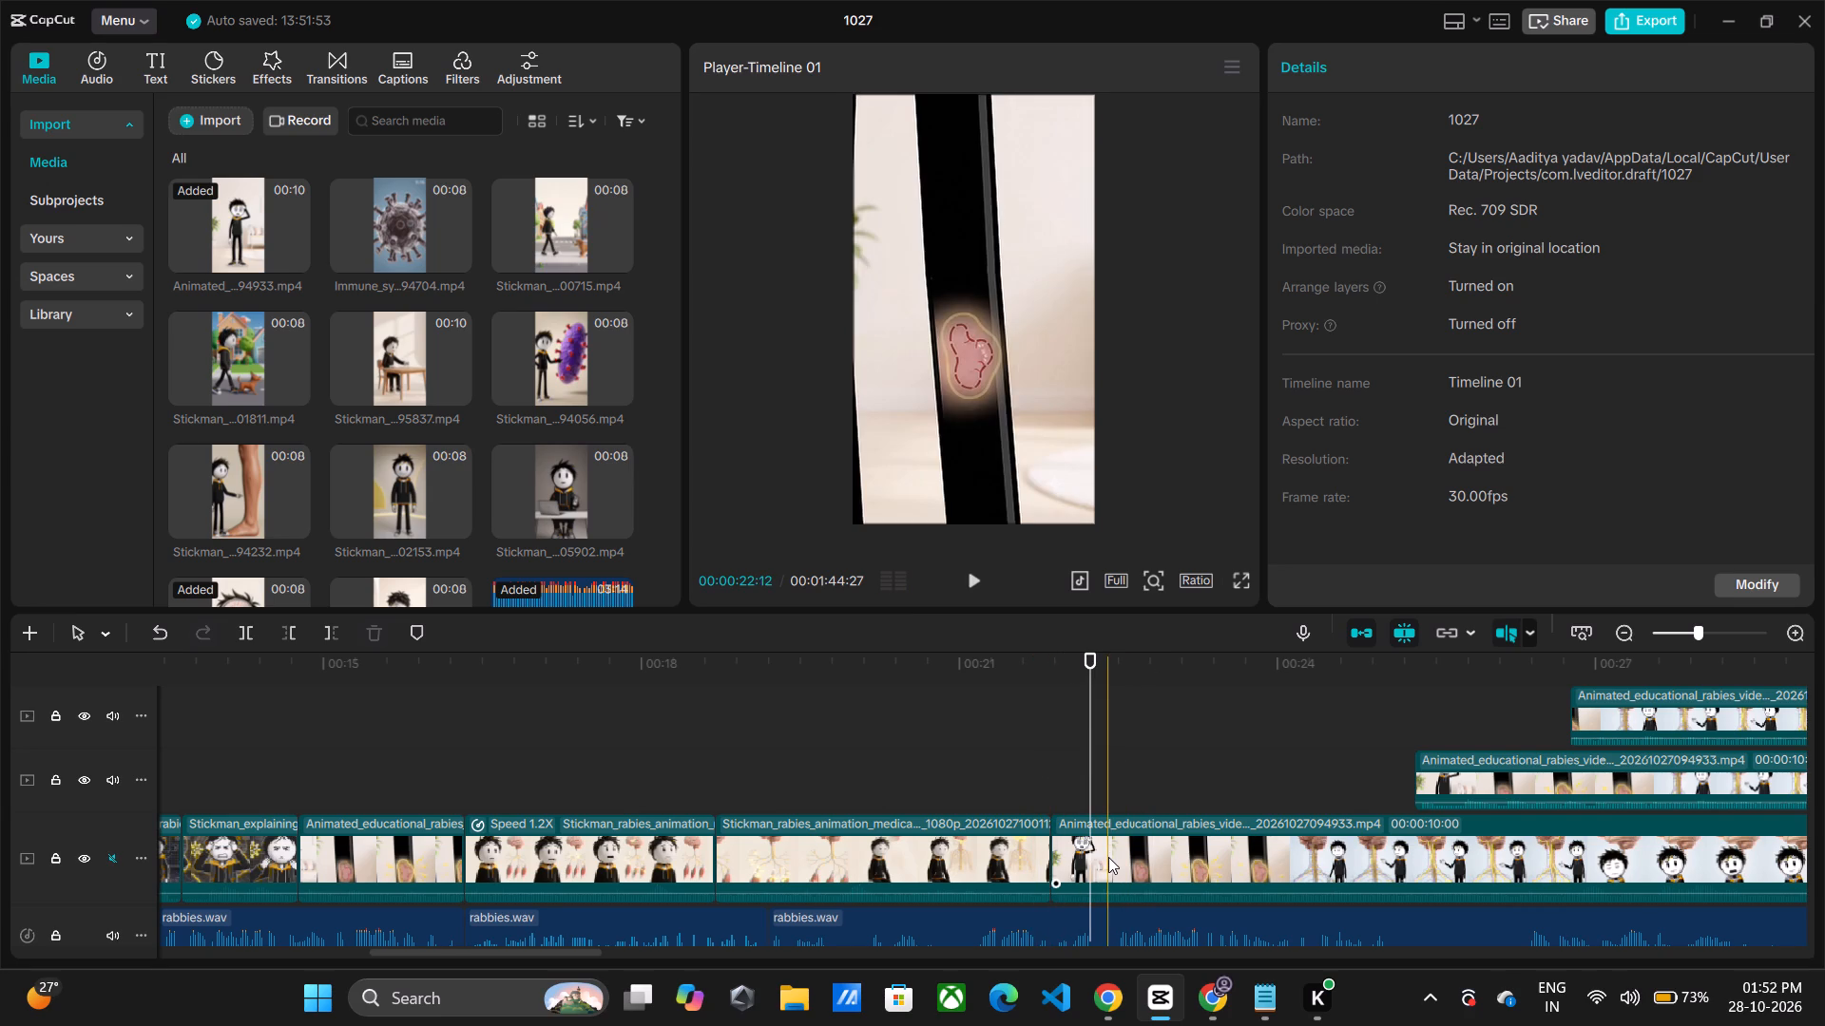
key(ctrl+v)
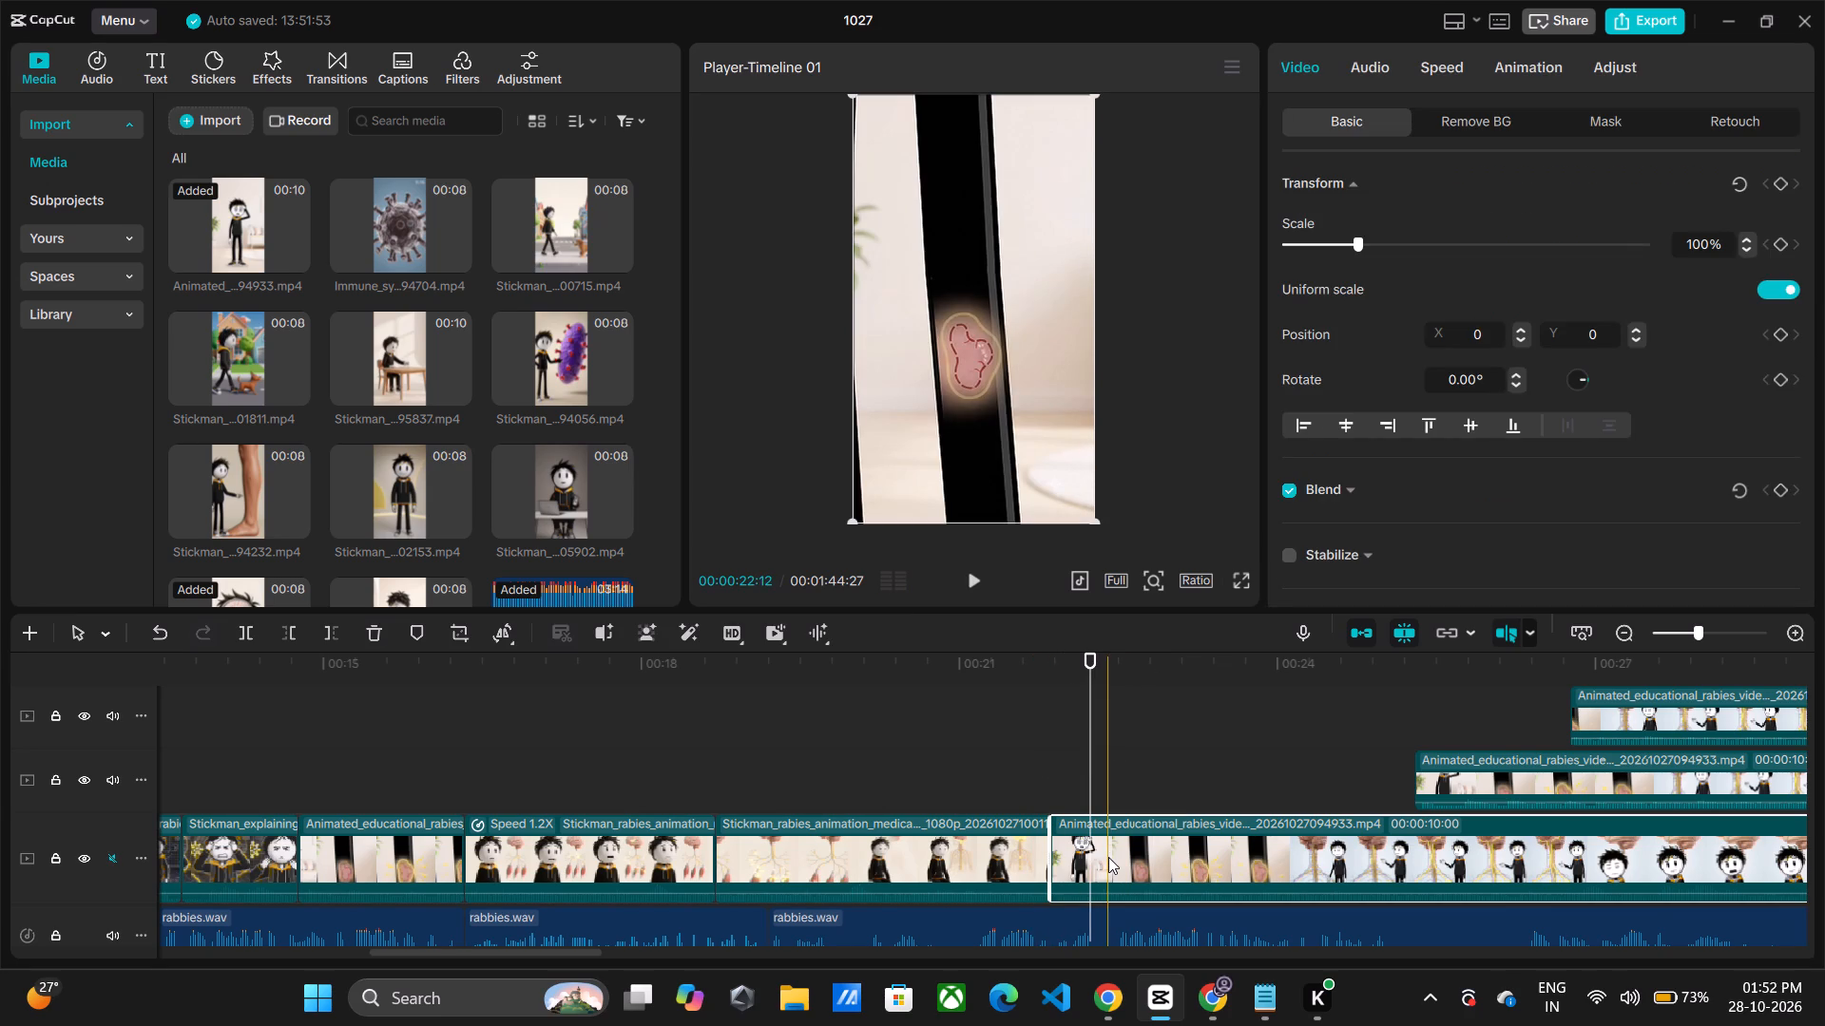
key(ctrl+b)
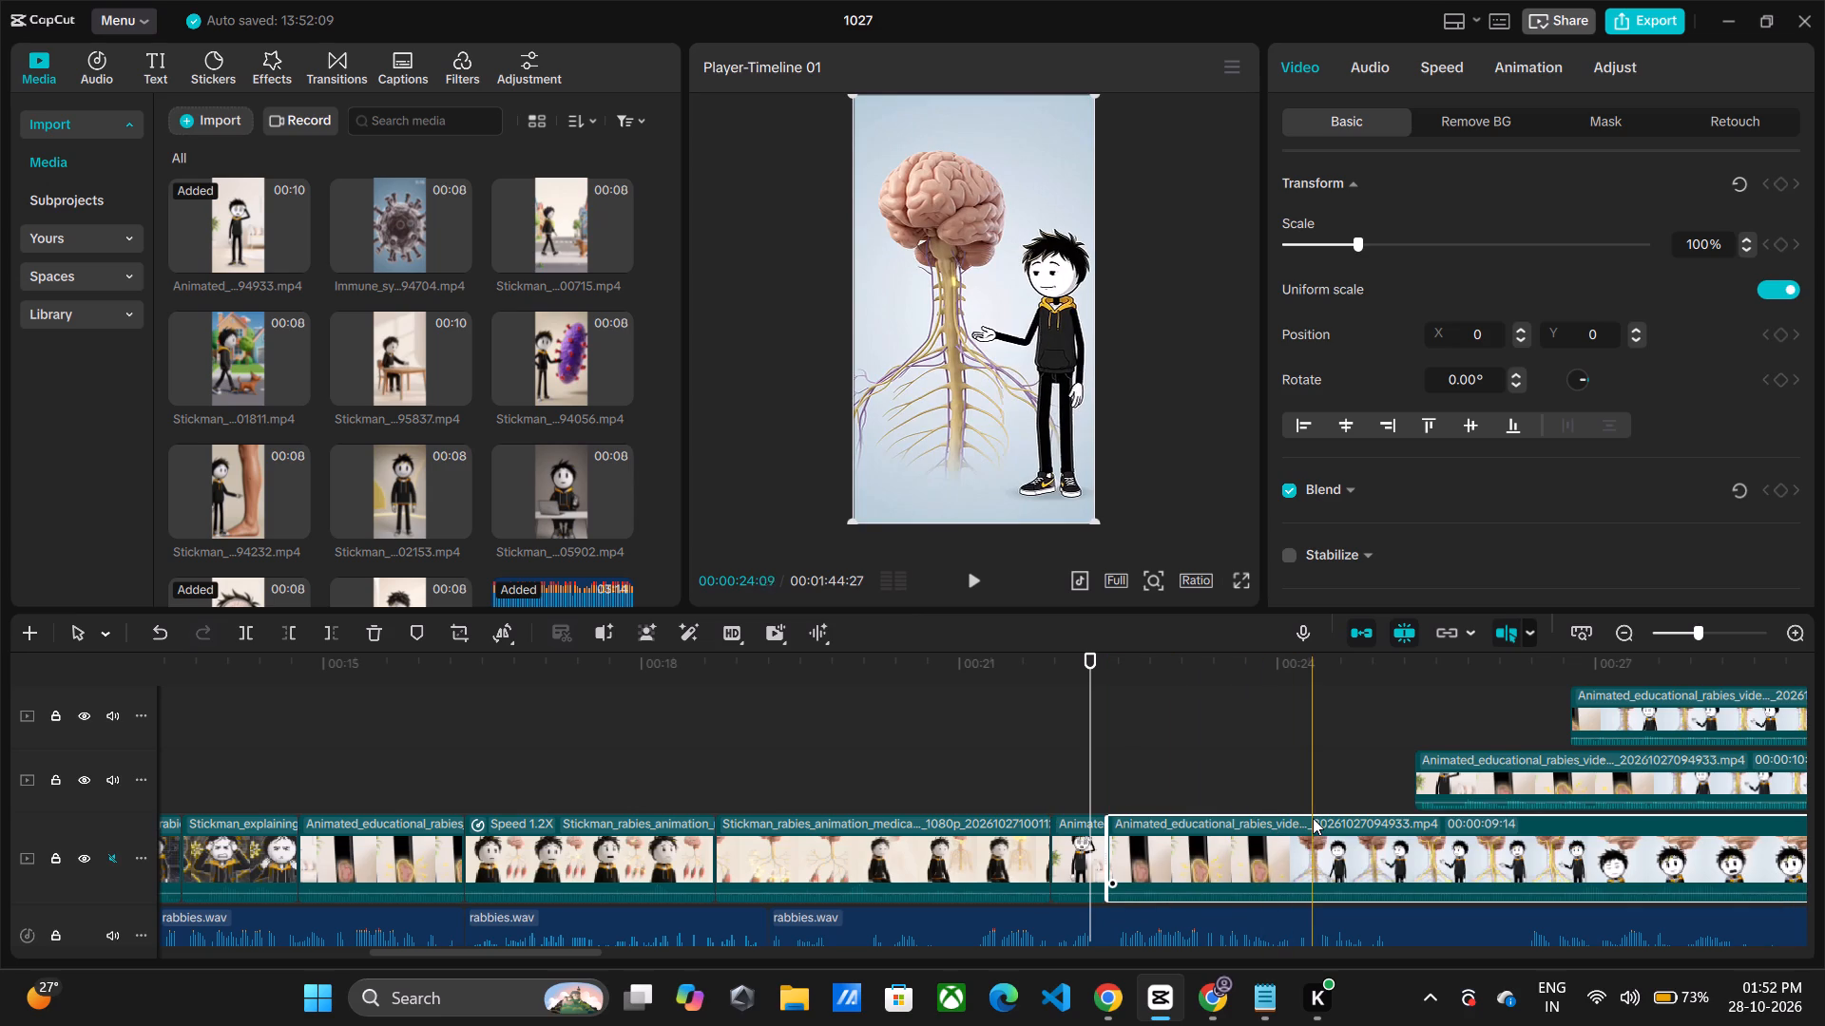
Trim the start of the clip's second part up to about 24.3 seconds, removing the leg-wound shot.
click(1313, 818)
key(q)
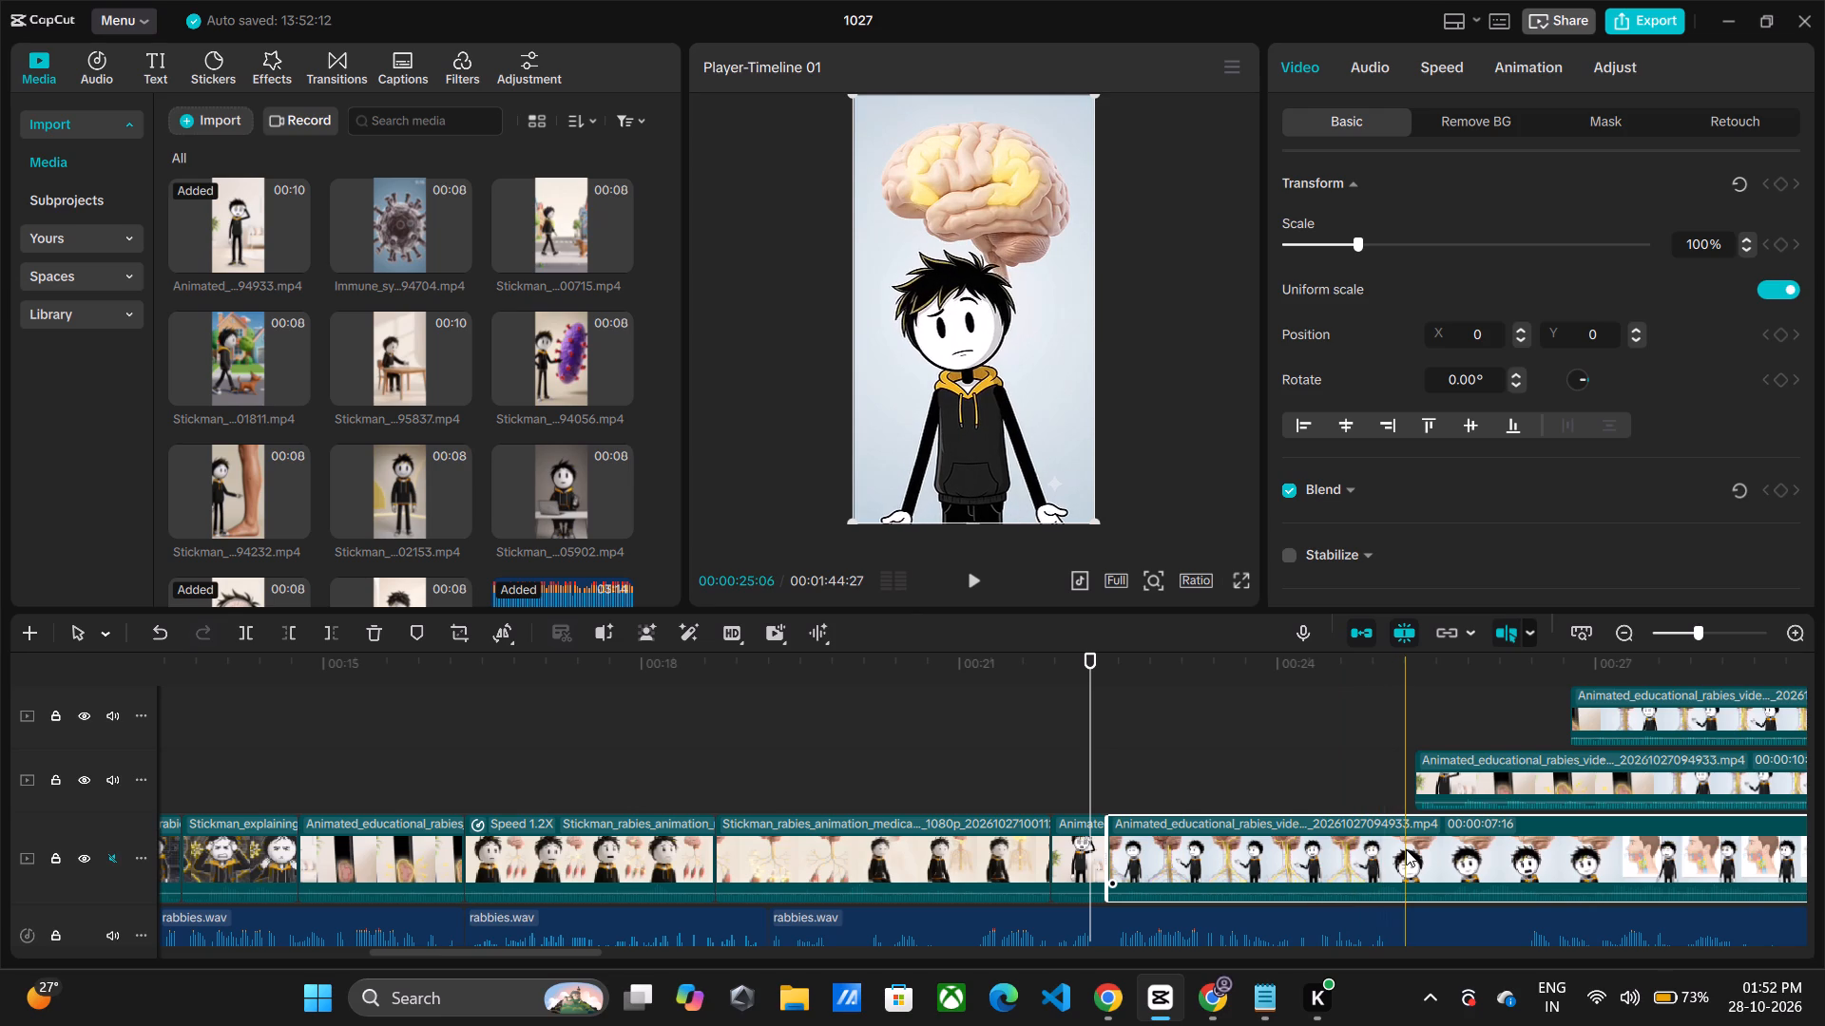
Play back from about 17.7 seconds and move the trimmed animated clip ahead of the second brain-and-muscles segment.
click(611, 768)
key(space)
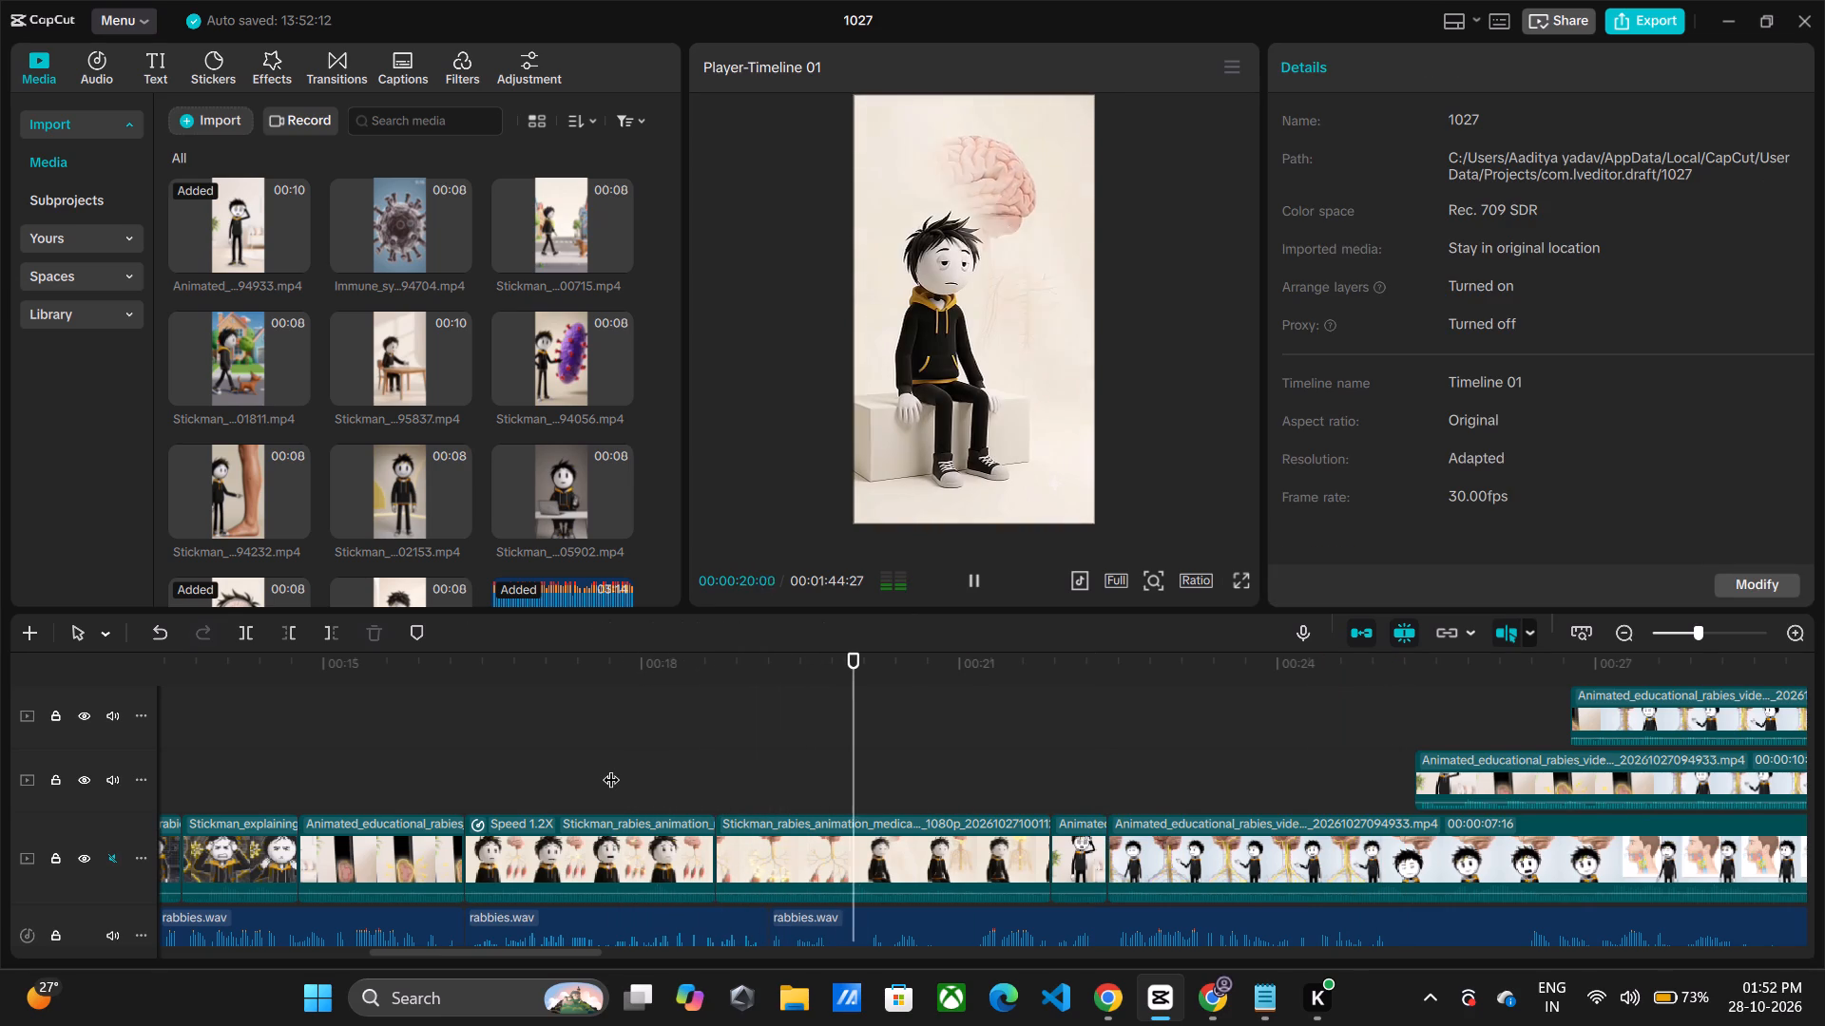
key(space)
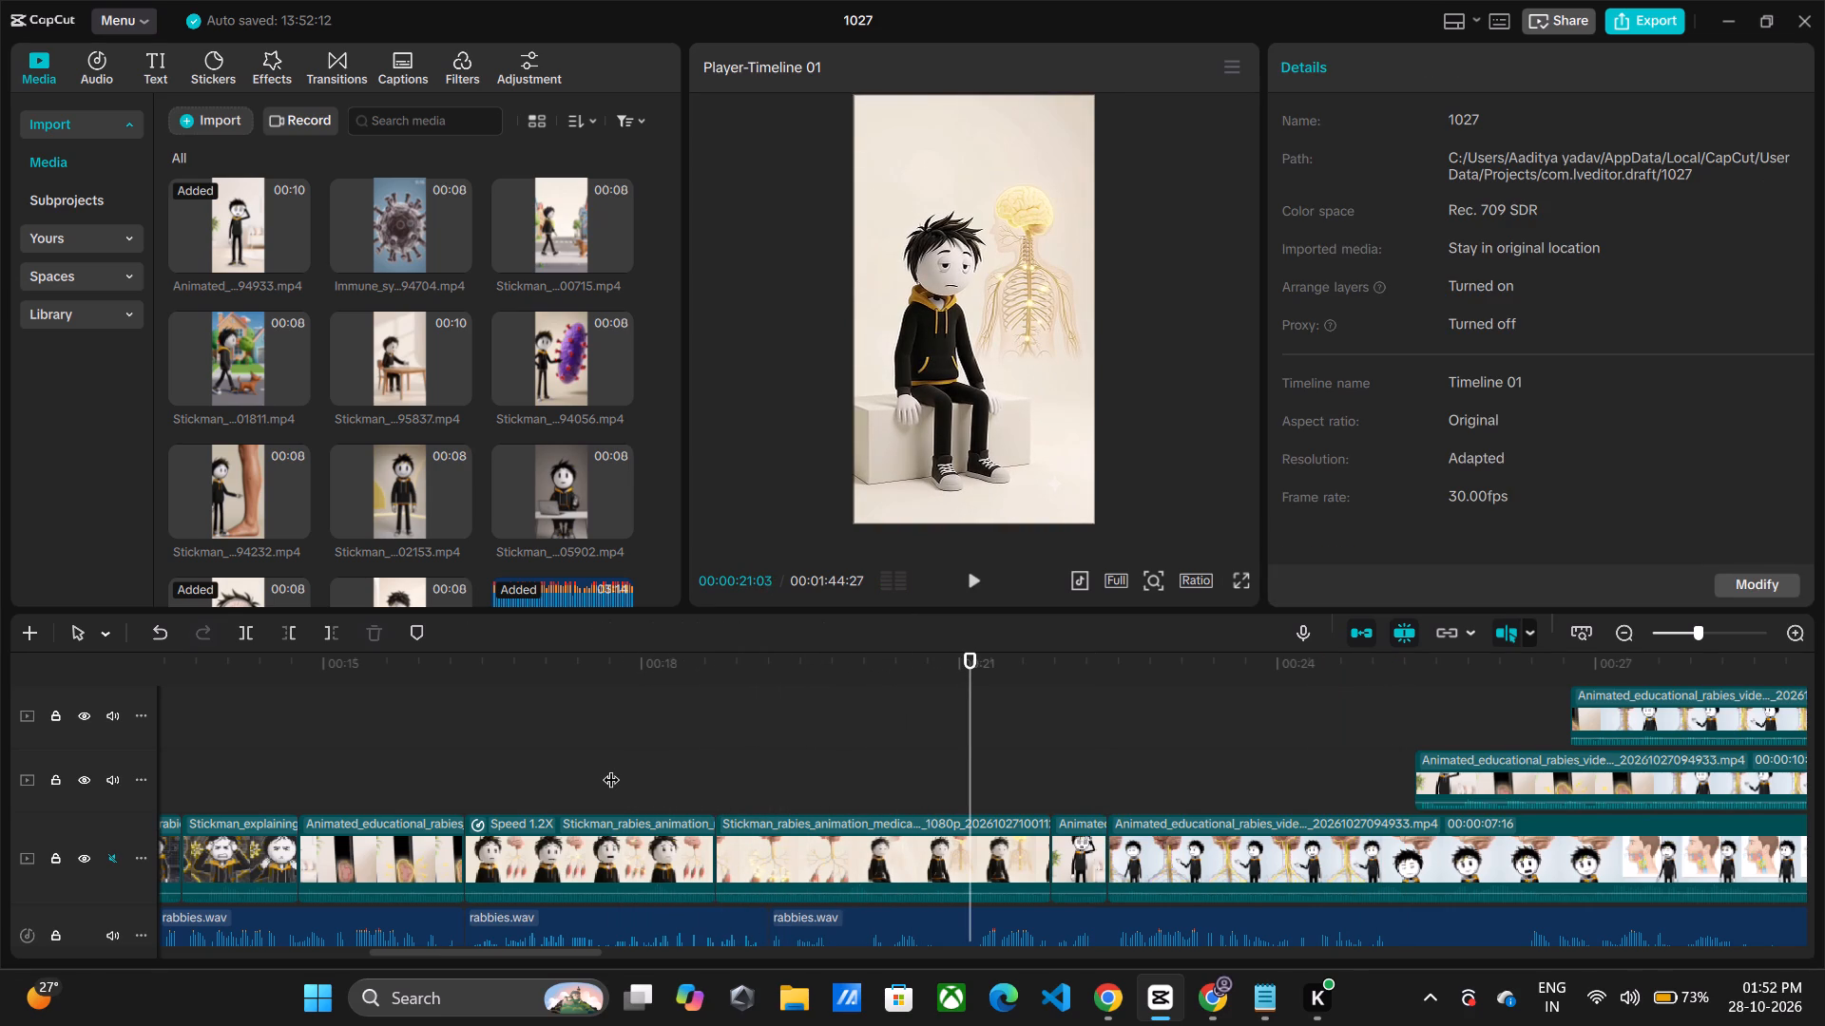
key(space)
key(space)
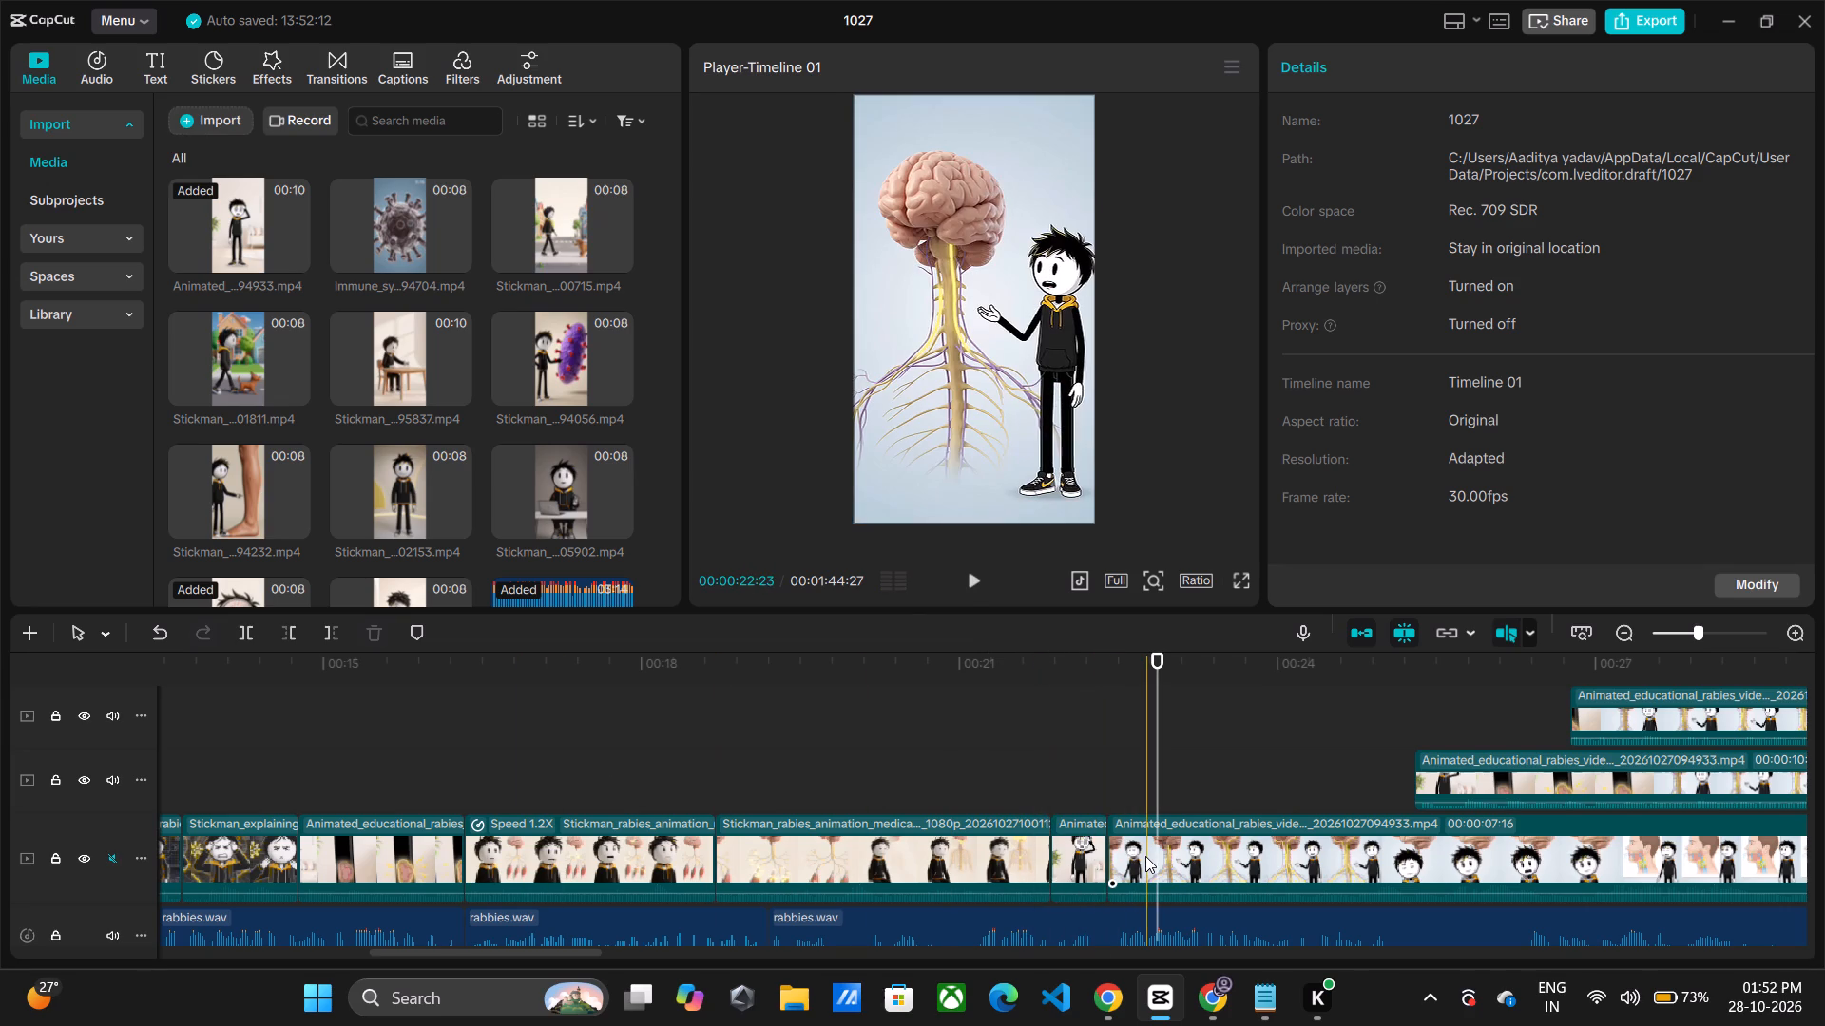
drag(1145, 856, 822, 845)
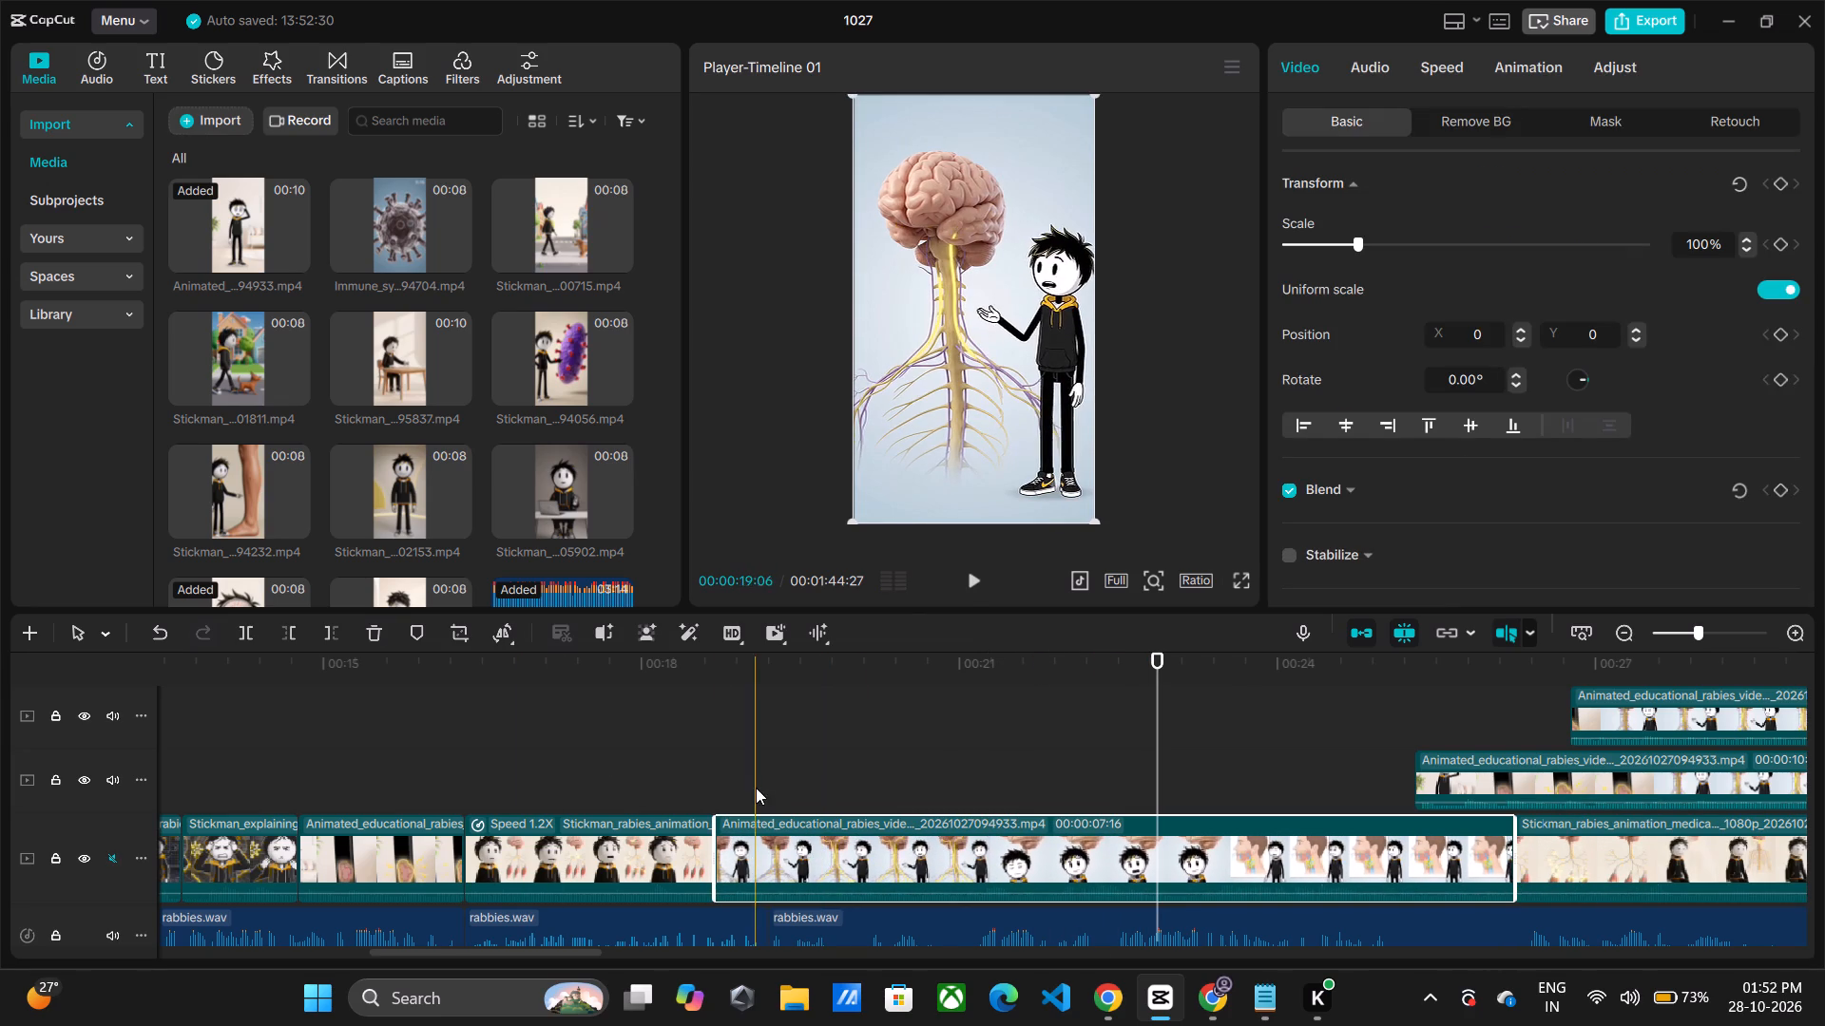
Play back the moved animated clip and trim its start up to about 20.4 seconds.
key(space)
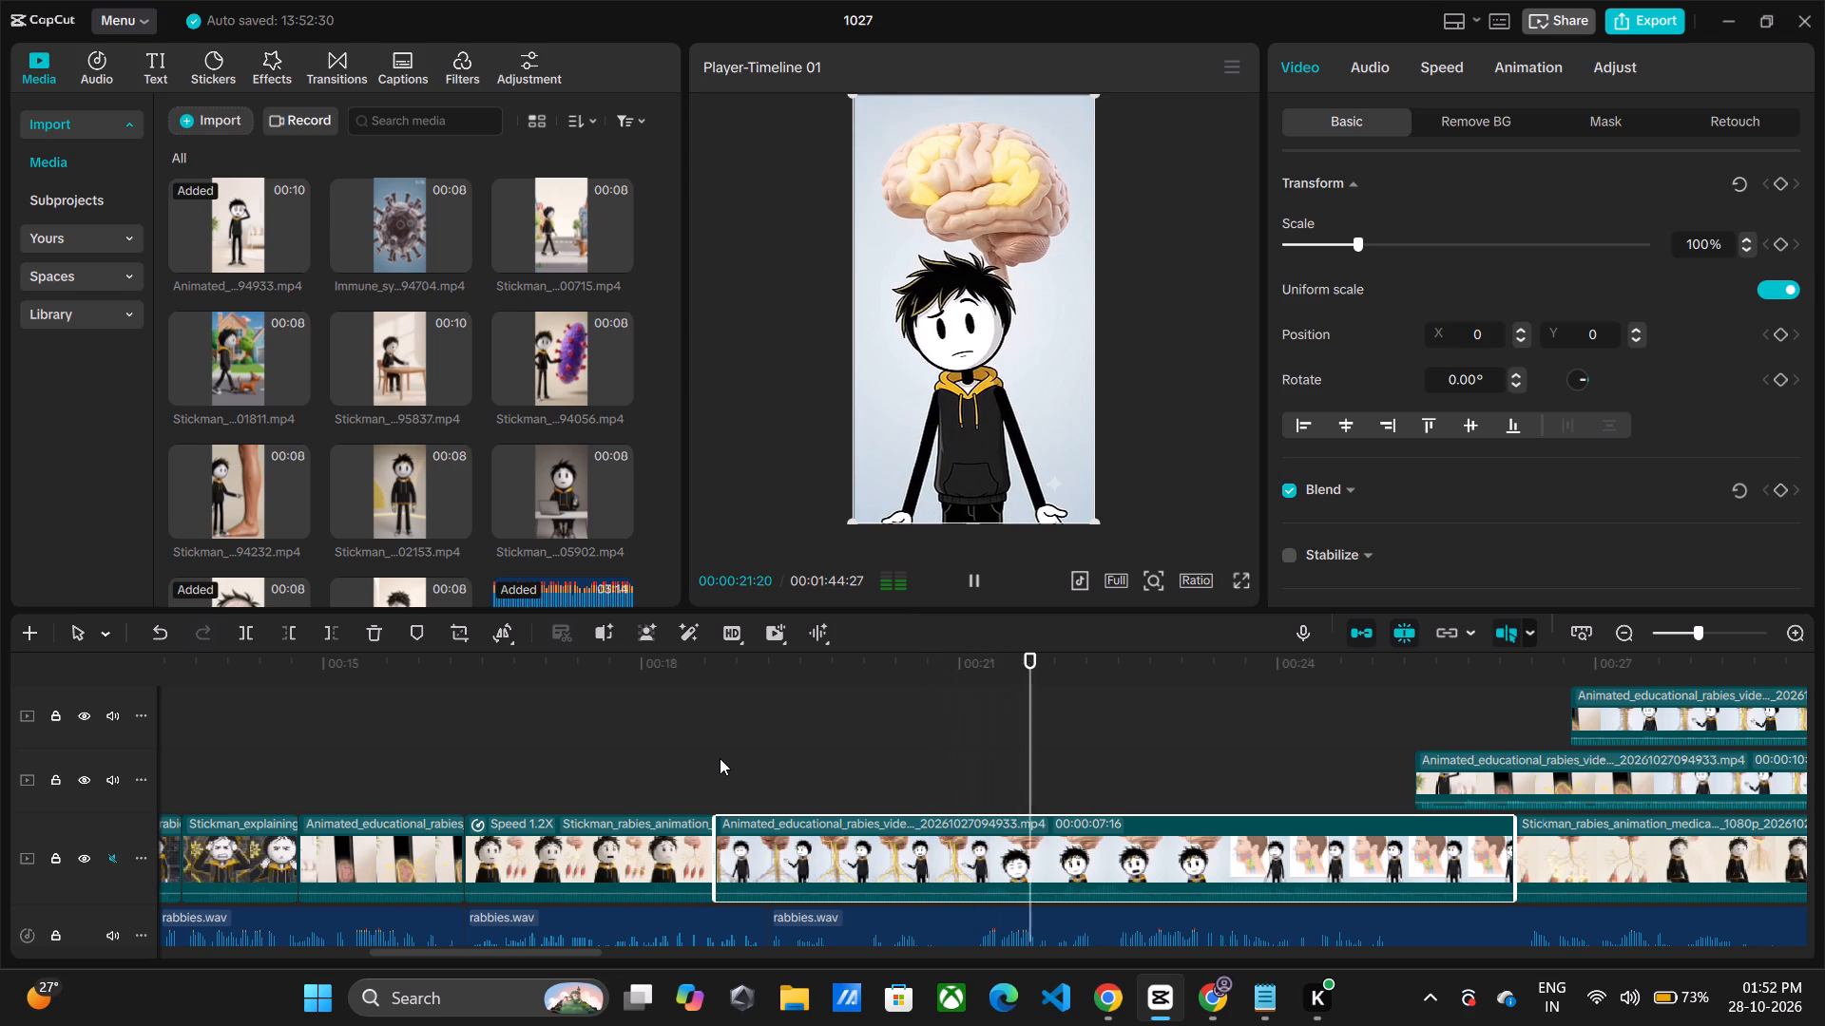
key(space)
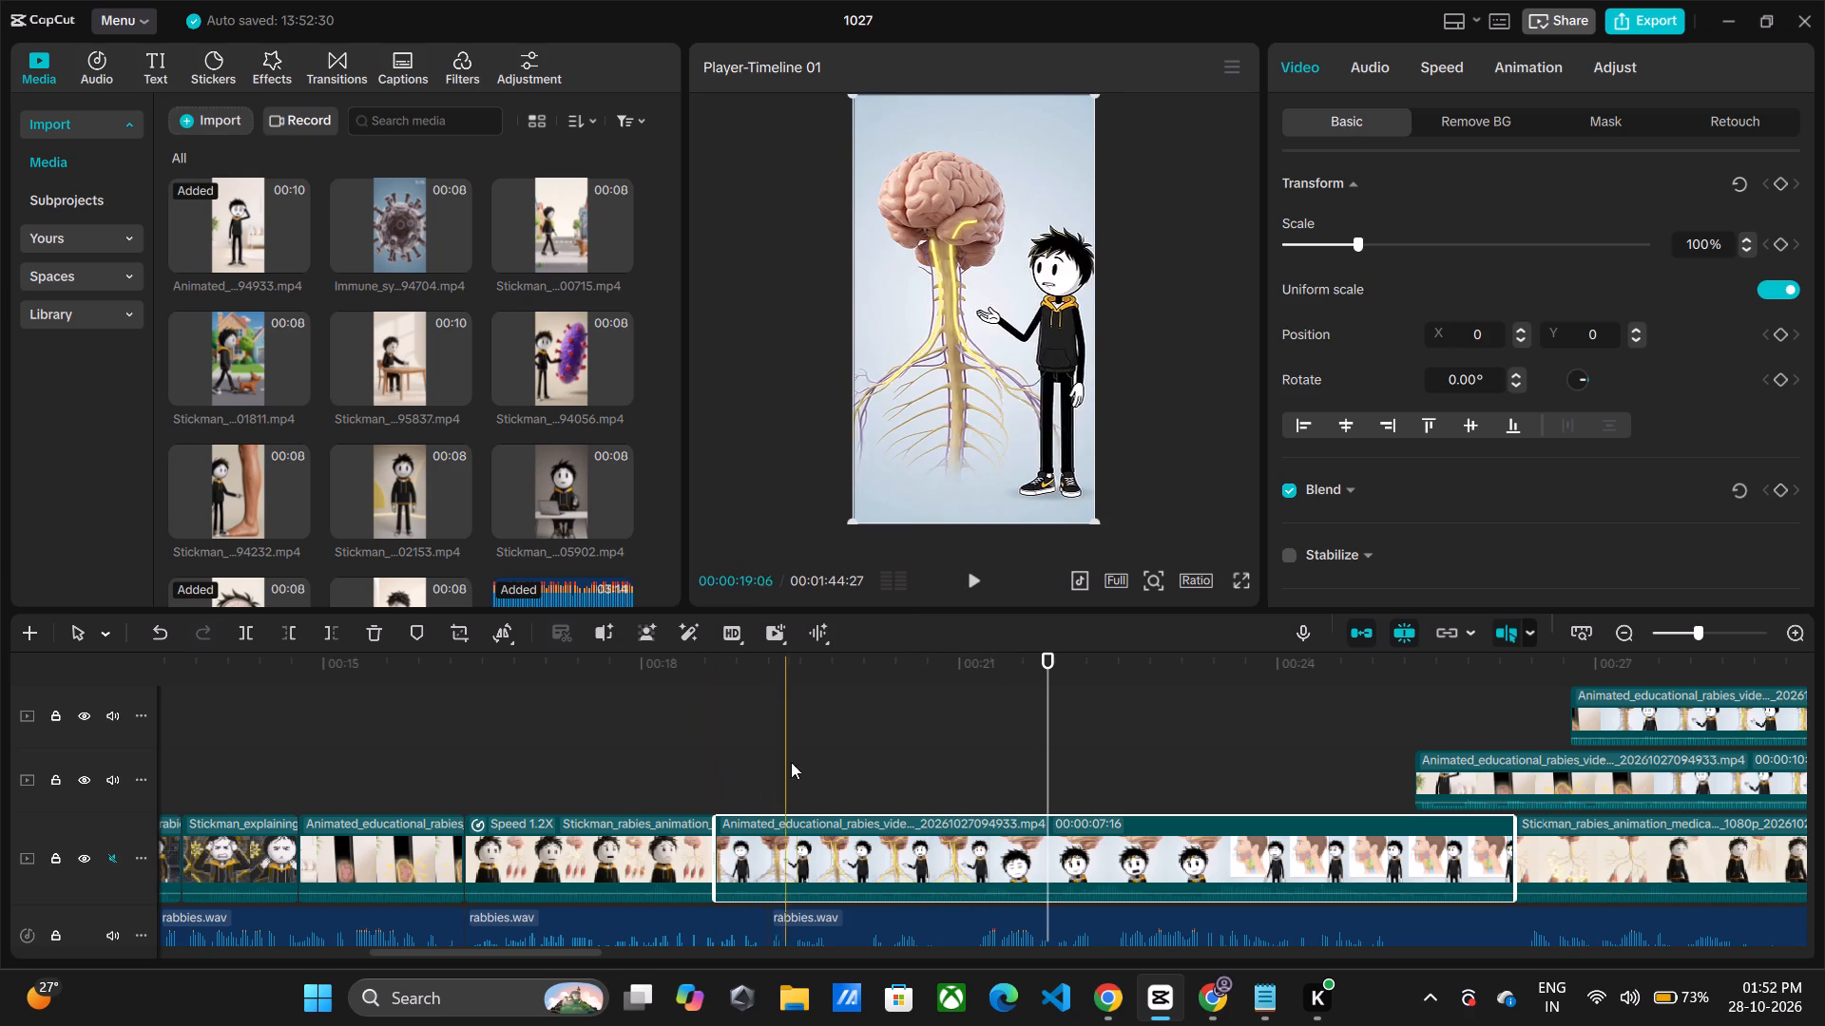
click(899, 840)
key(q)
Play back from about 17 seconds and extend the end of the 1.2X brain-and-muscles segment to about 19 seconds.
click(688, 767)
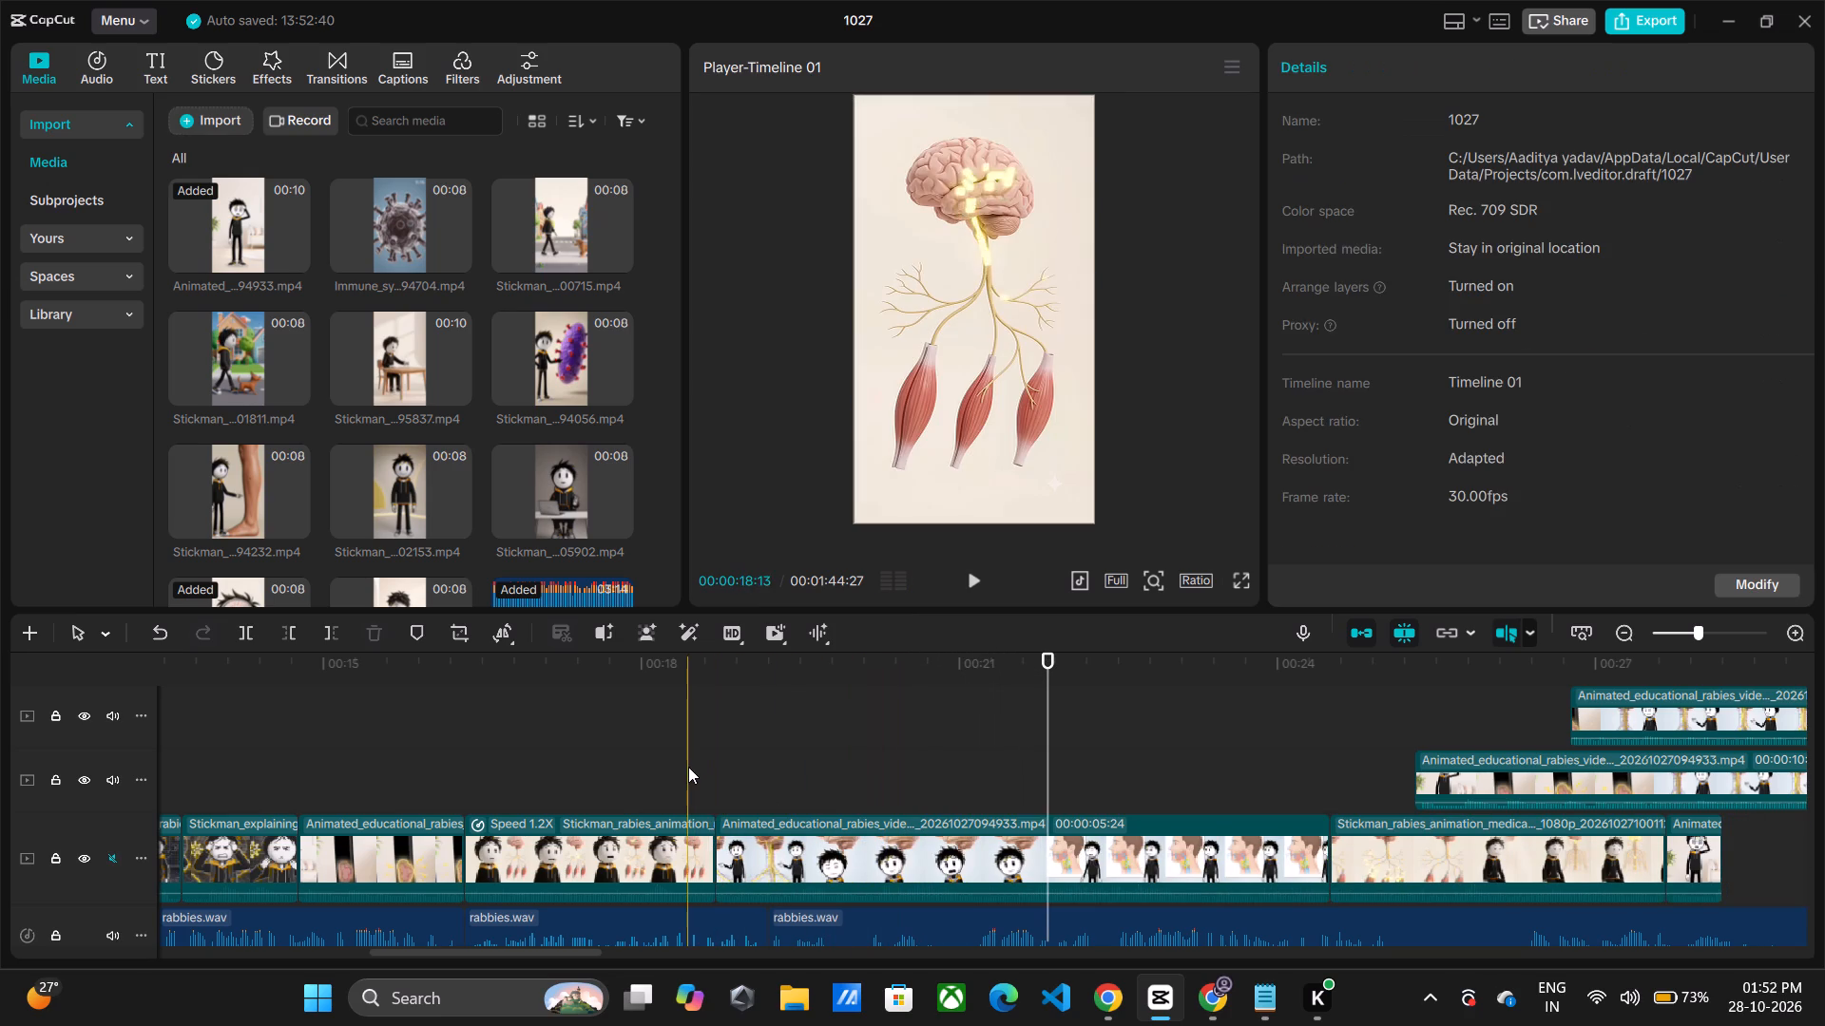
key(space)
click(547, 741)
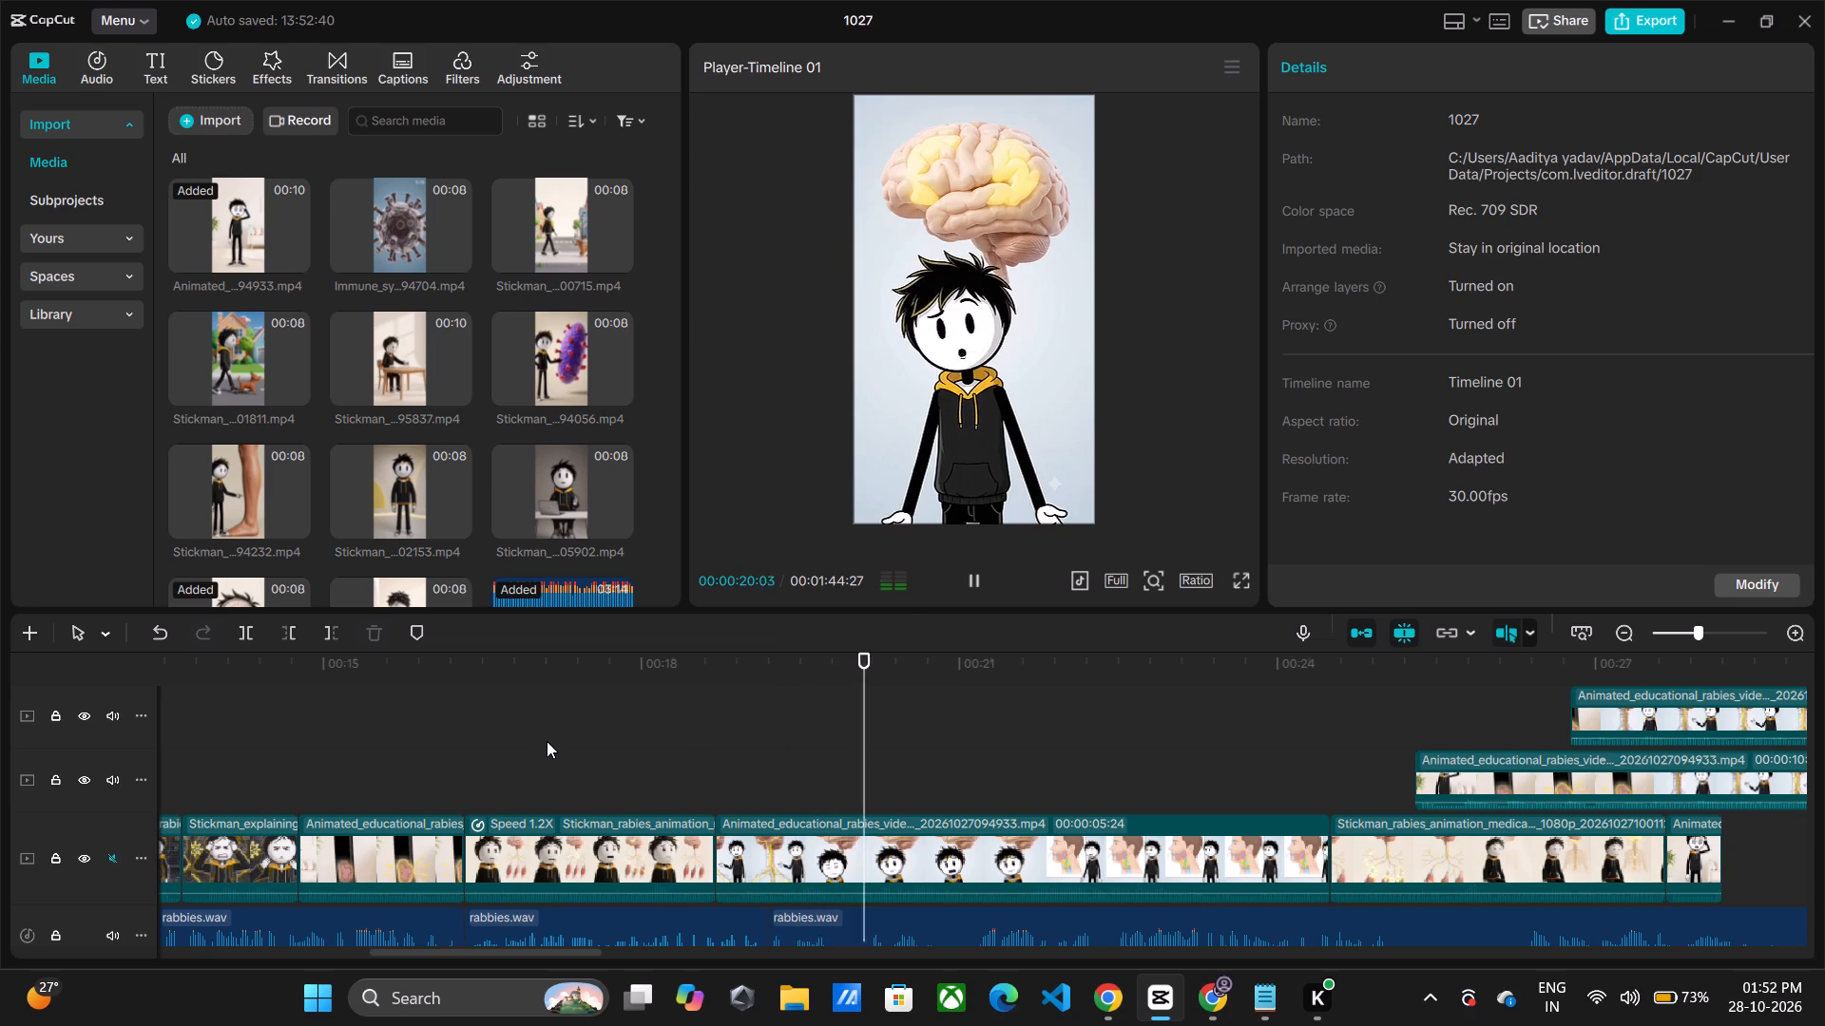
key(space)
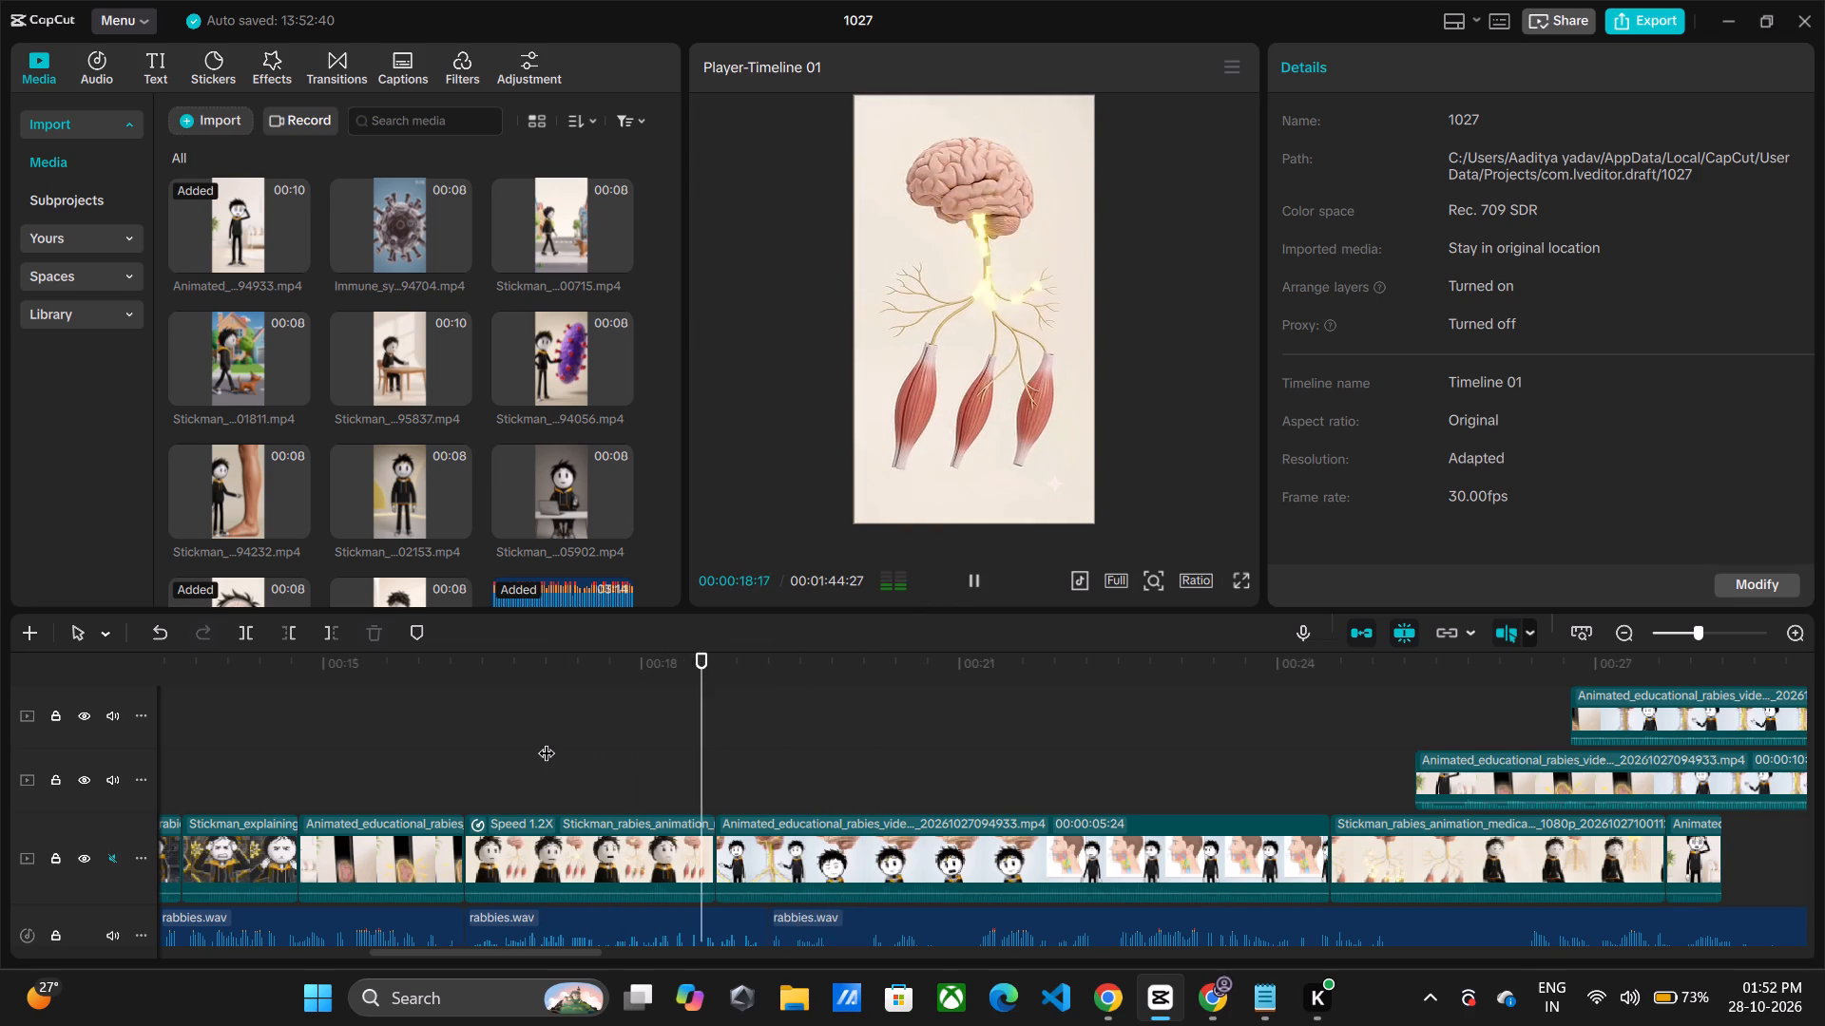
click(632, 854)
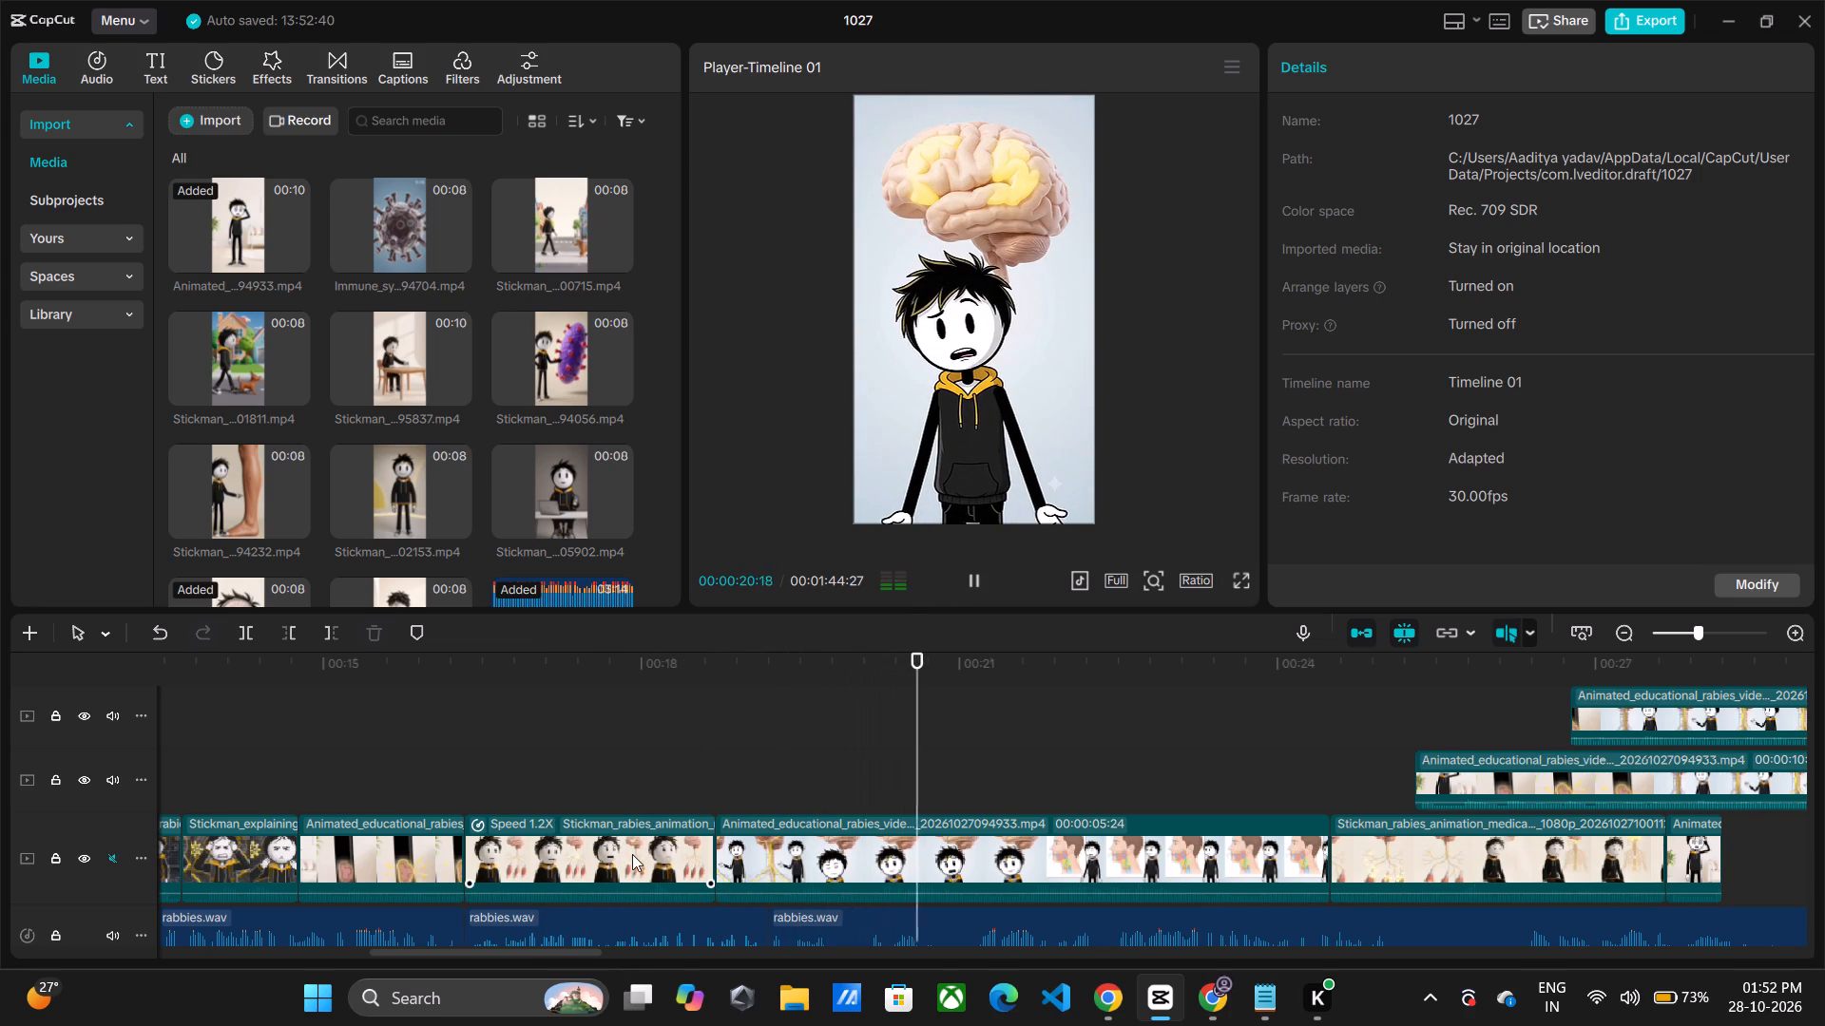
drag(715, 843, 739, 845)
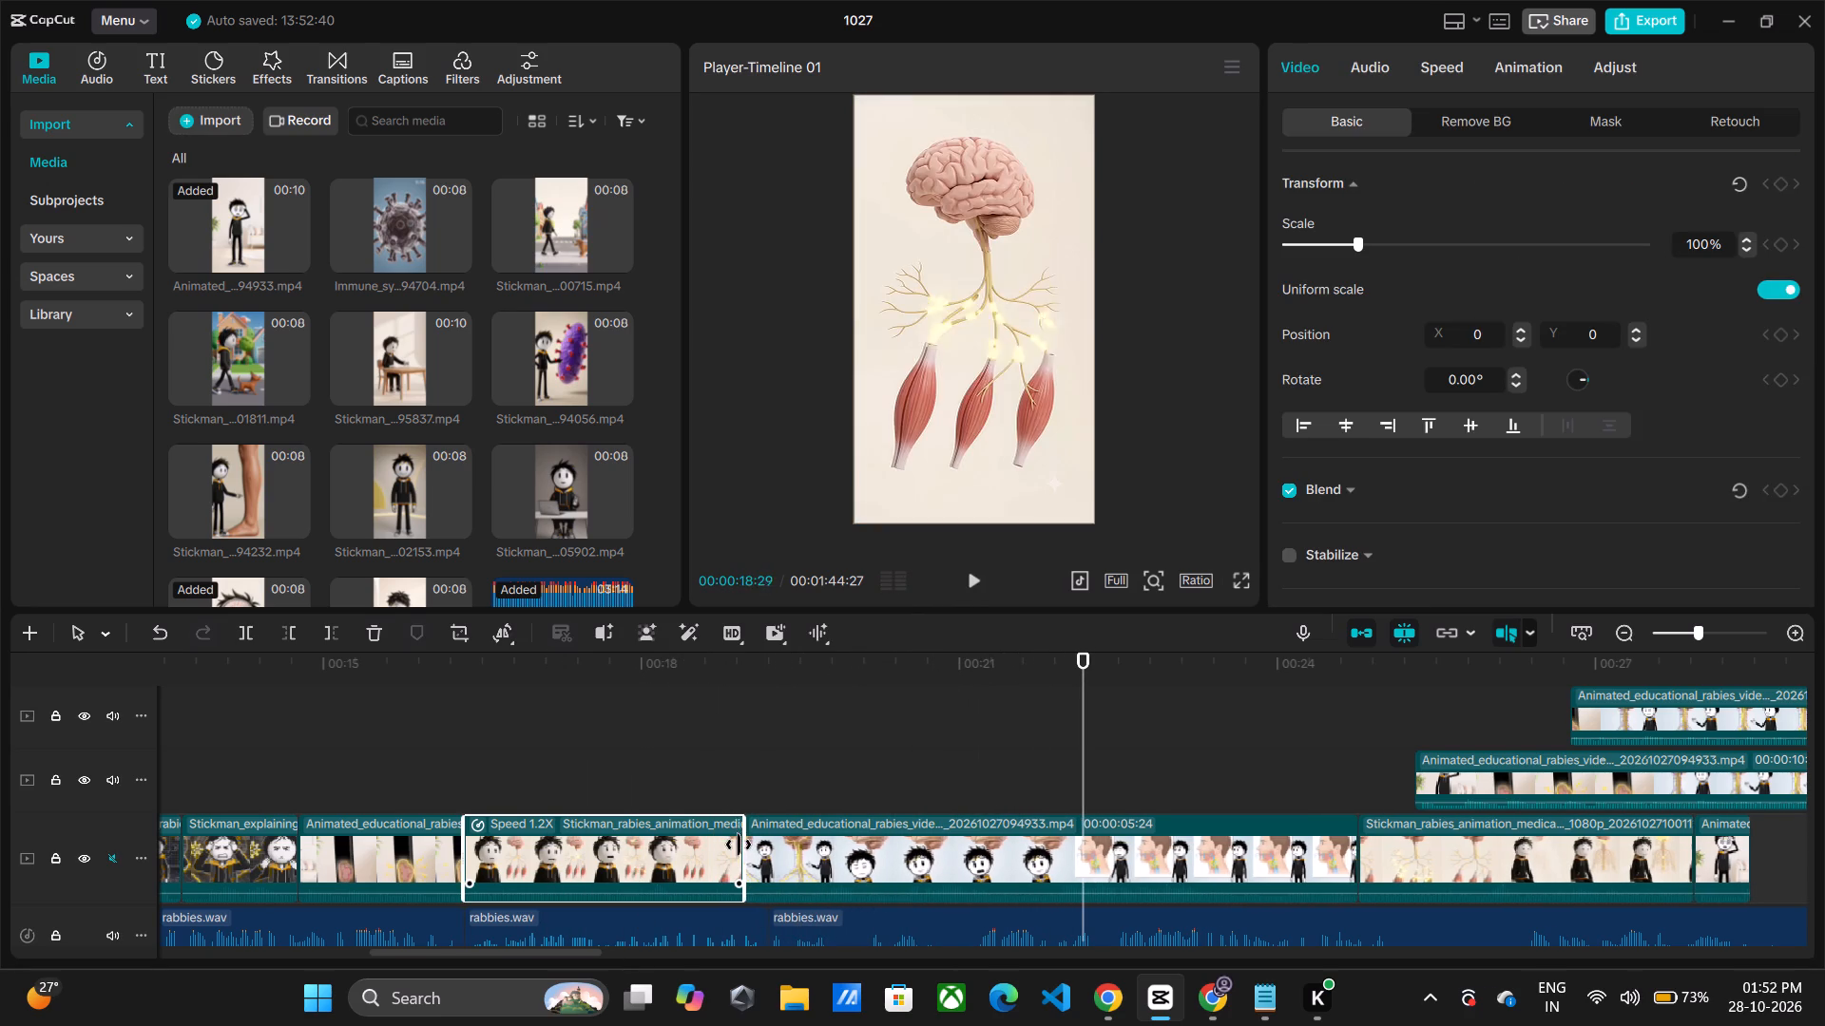
drag(739, 845, 742, 845)
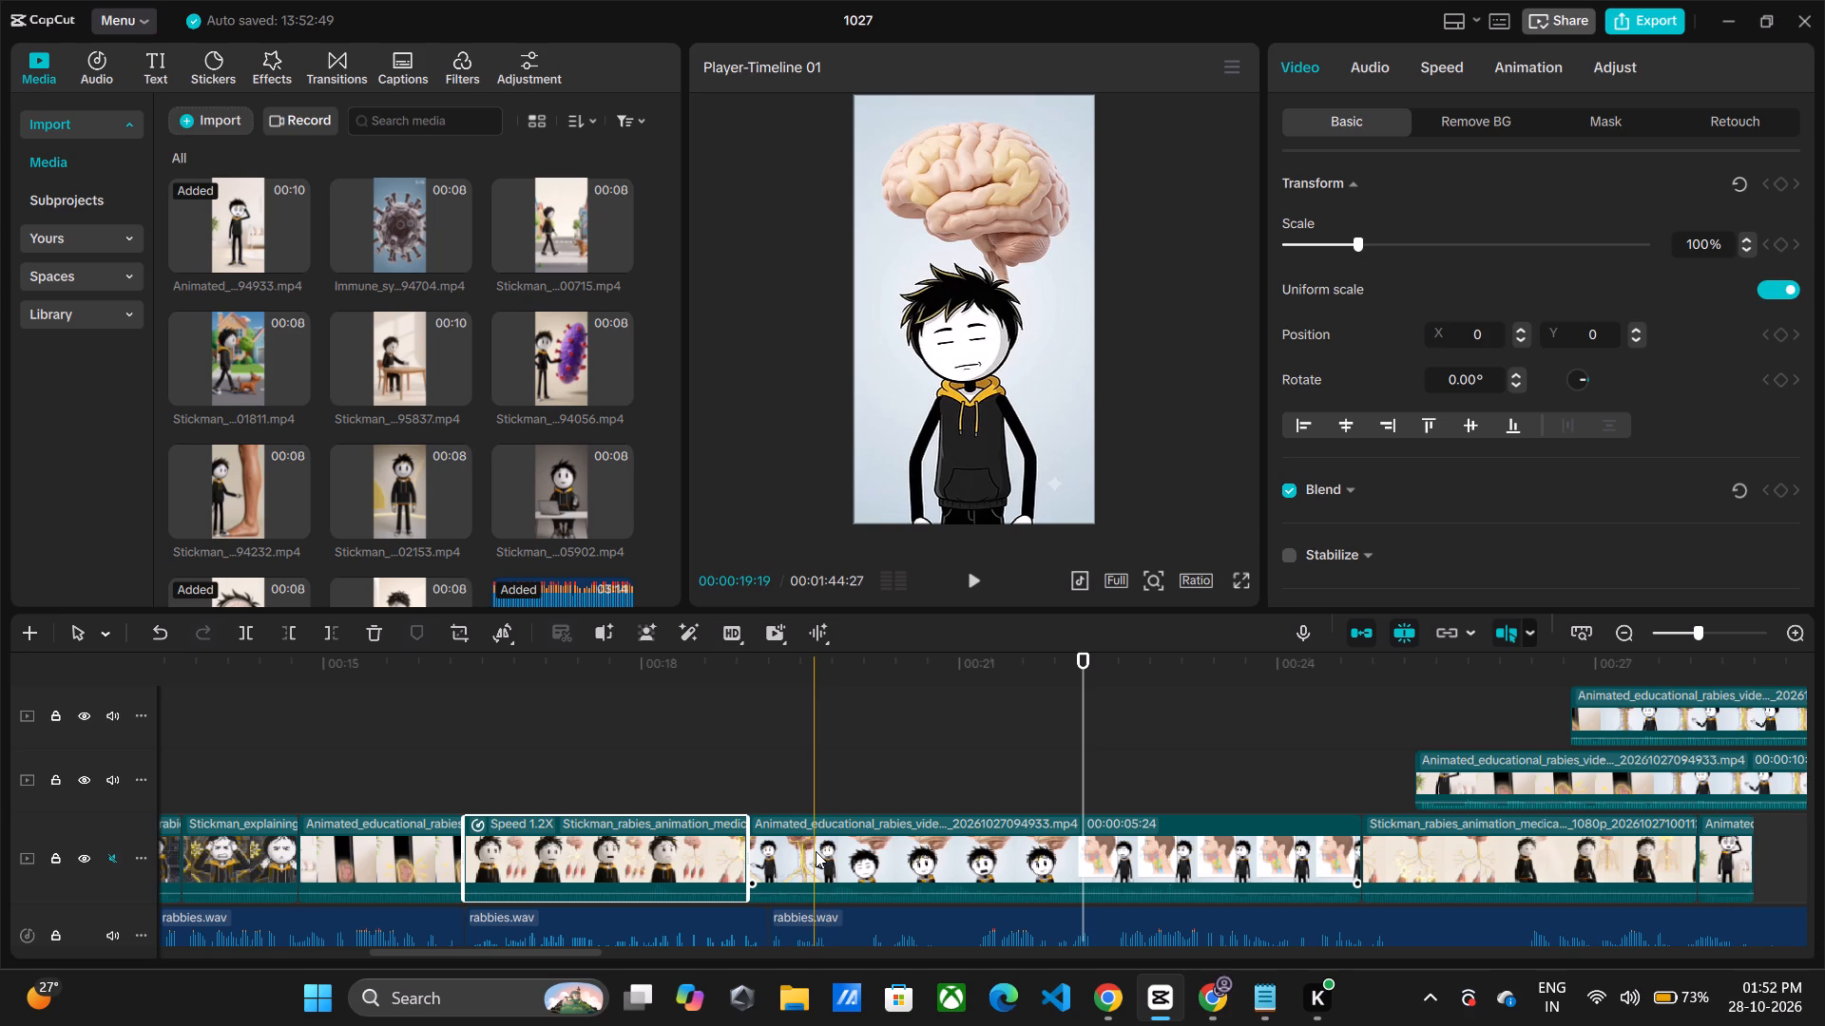
Trim the start of the following animated clip up to about 19.6 seconds so it opens on the large brain shot.
click(815, 851)
key(q)
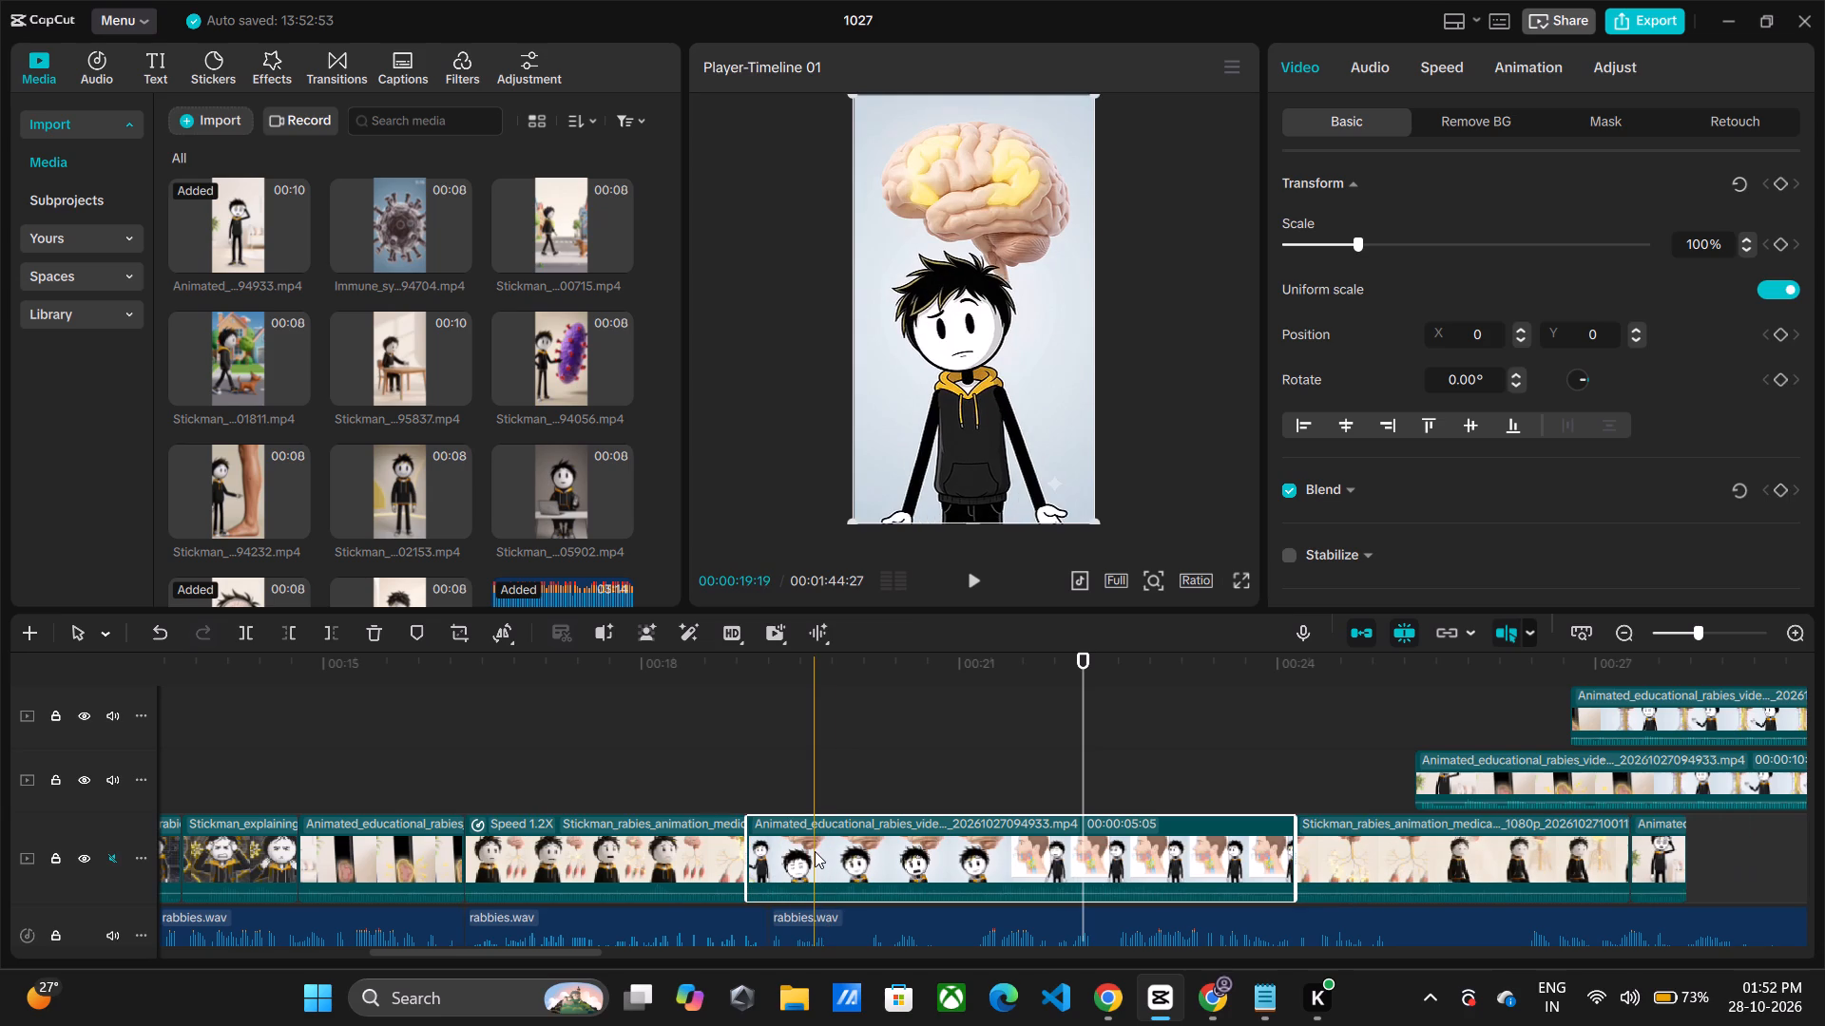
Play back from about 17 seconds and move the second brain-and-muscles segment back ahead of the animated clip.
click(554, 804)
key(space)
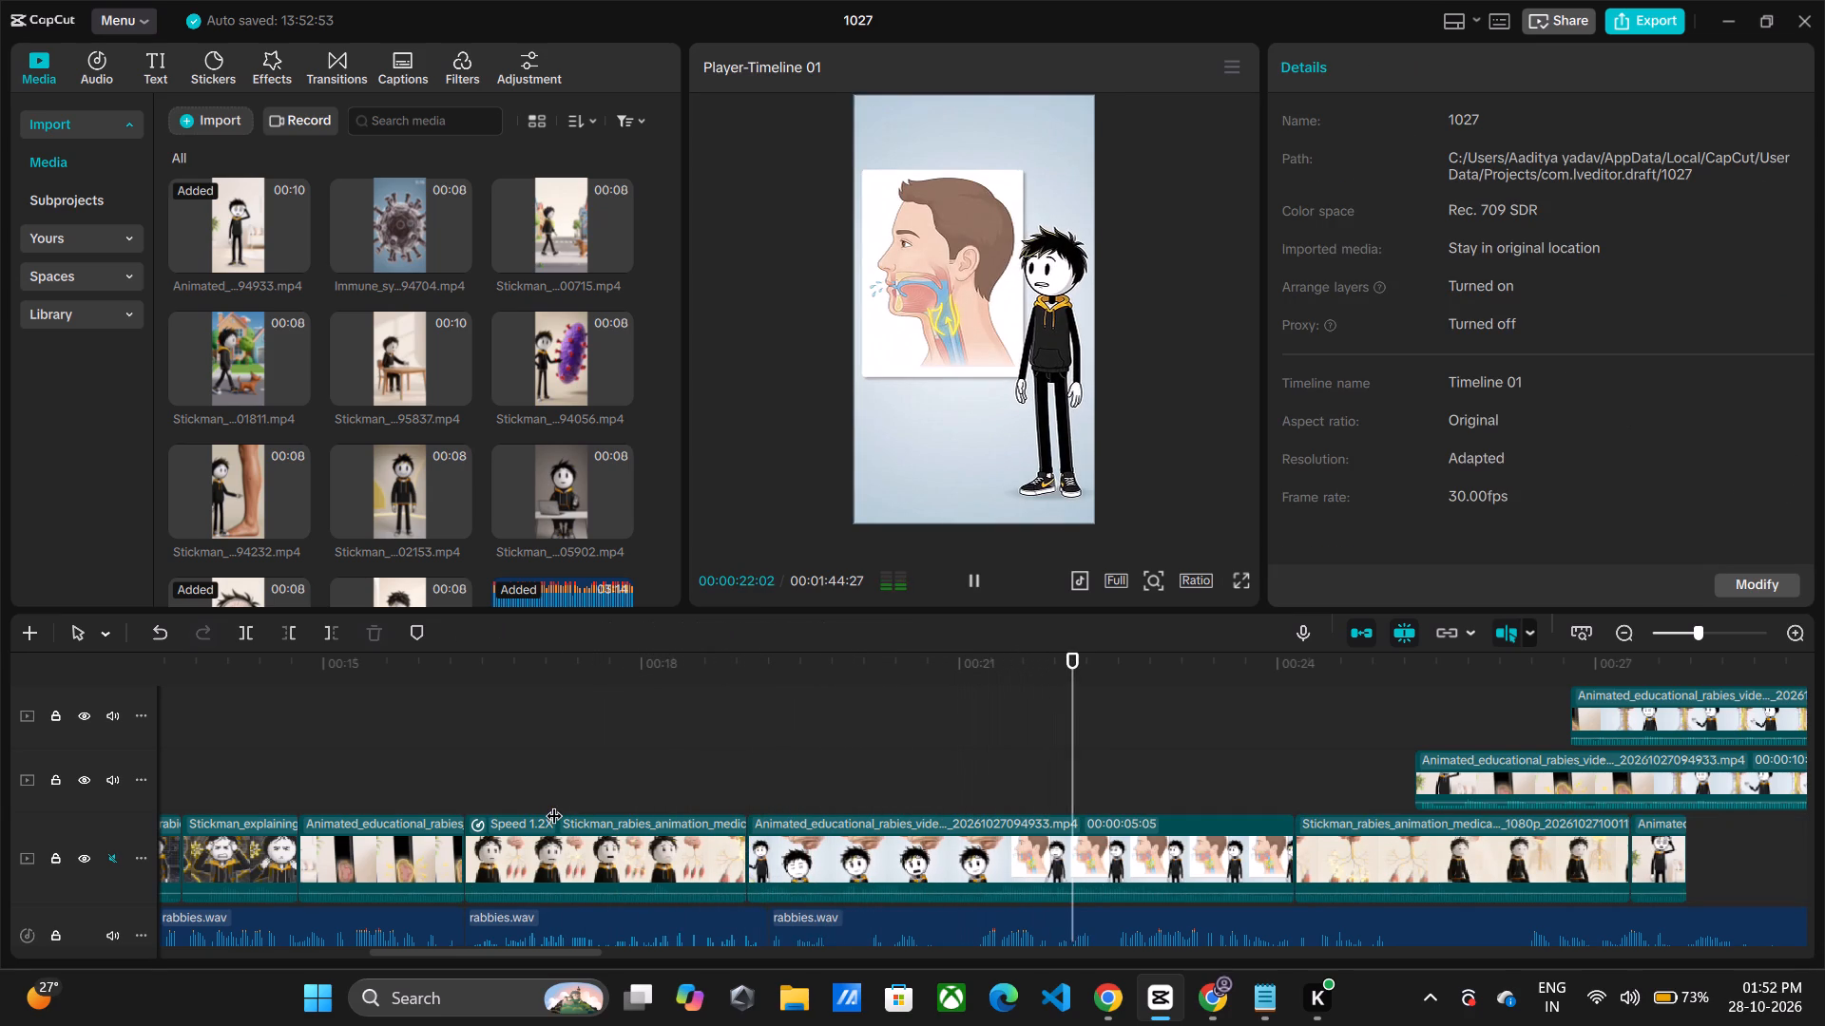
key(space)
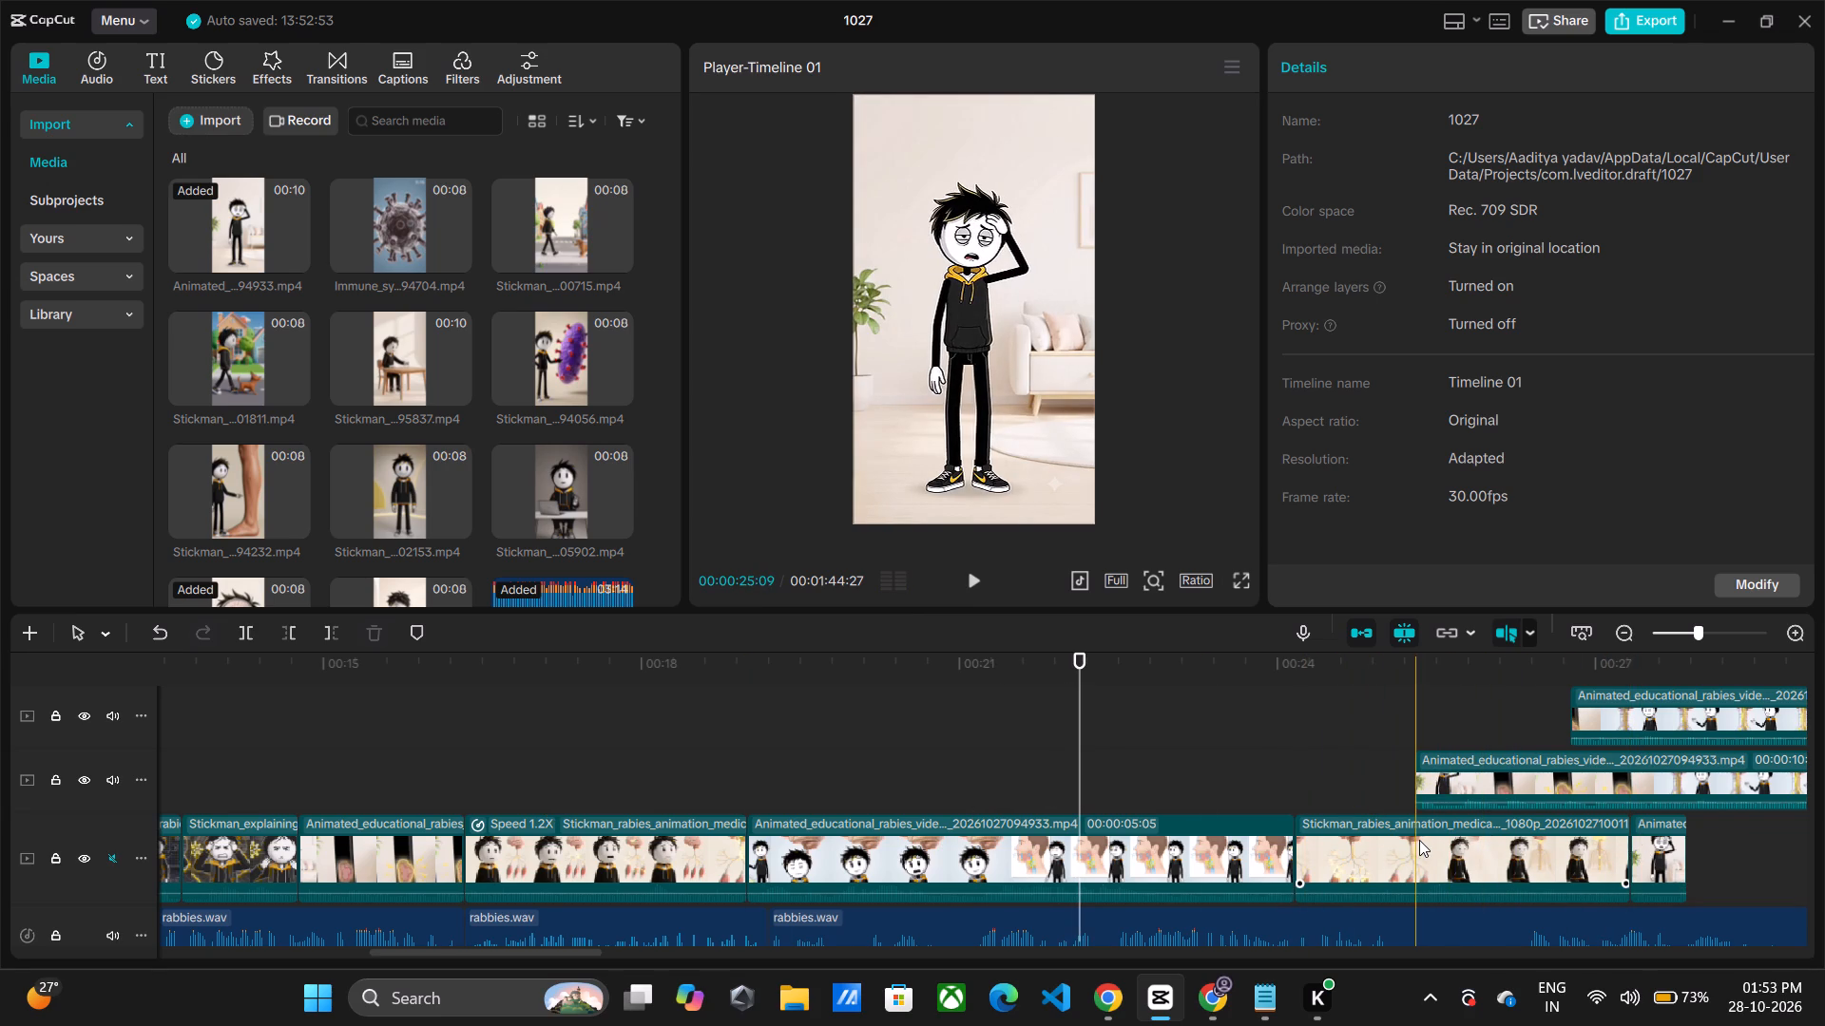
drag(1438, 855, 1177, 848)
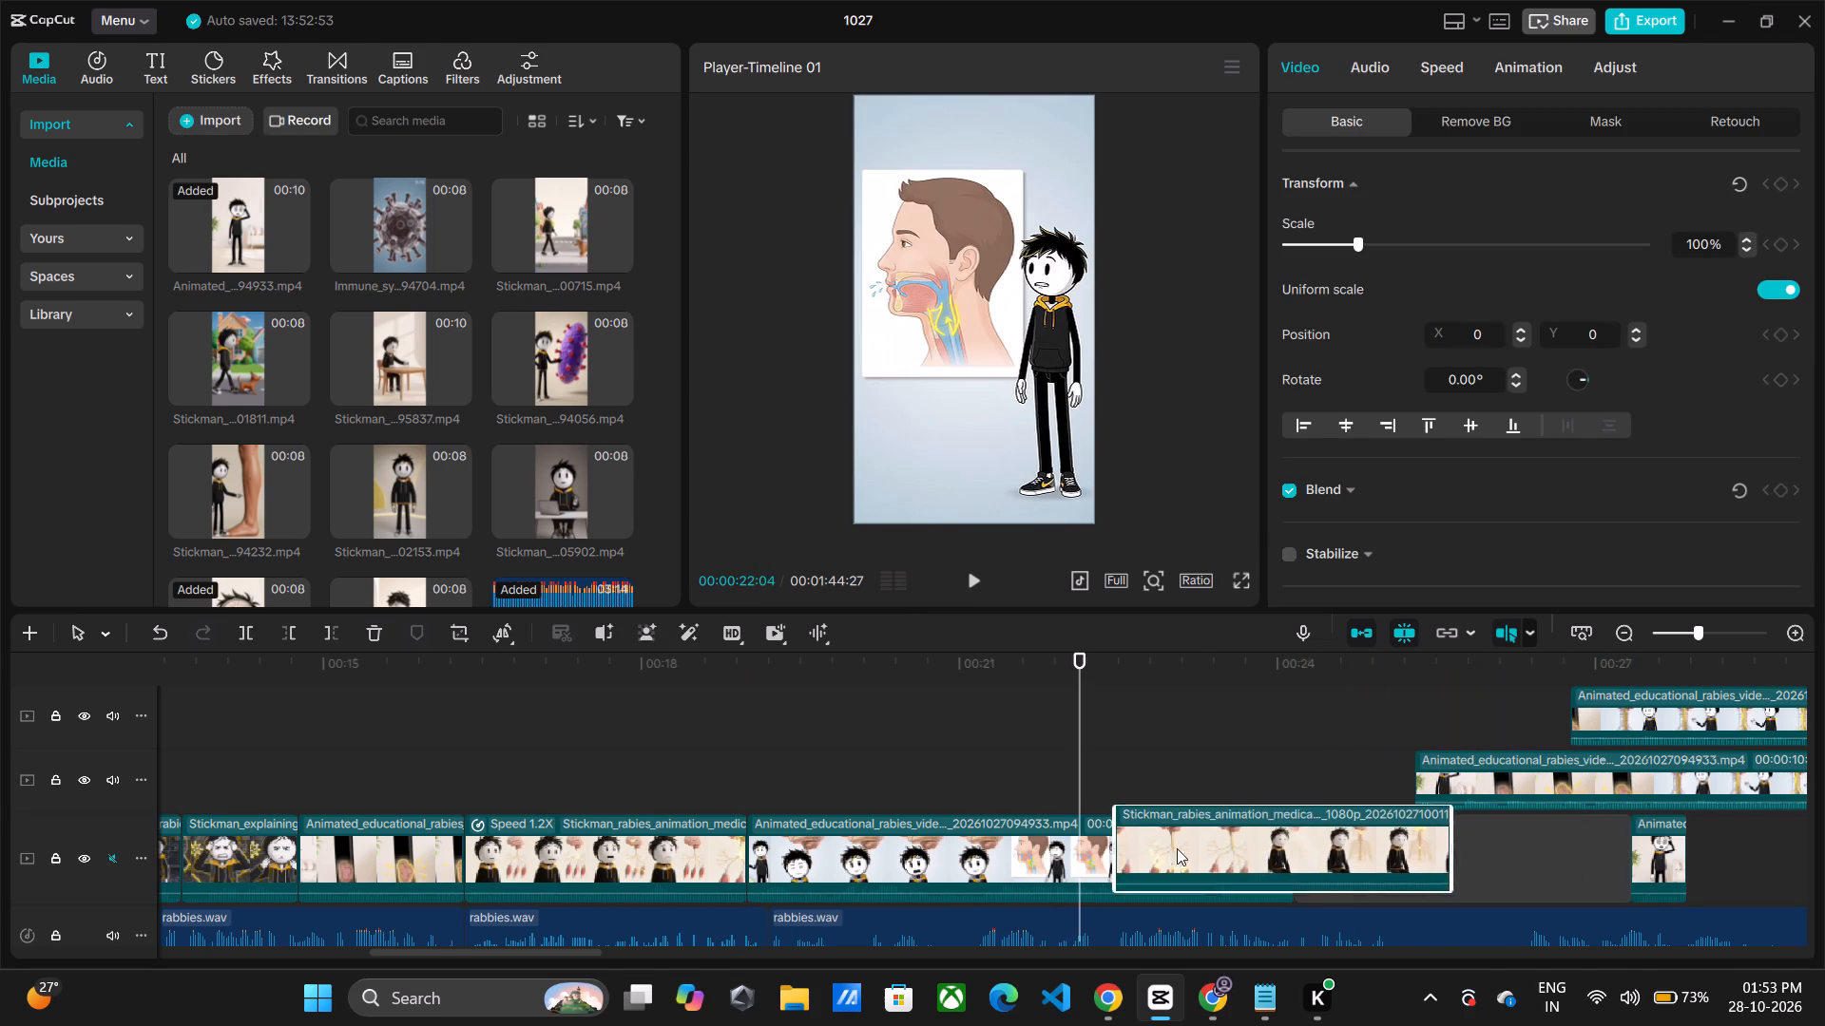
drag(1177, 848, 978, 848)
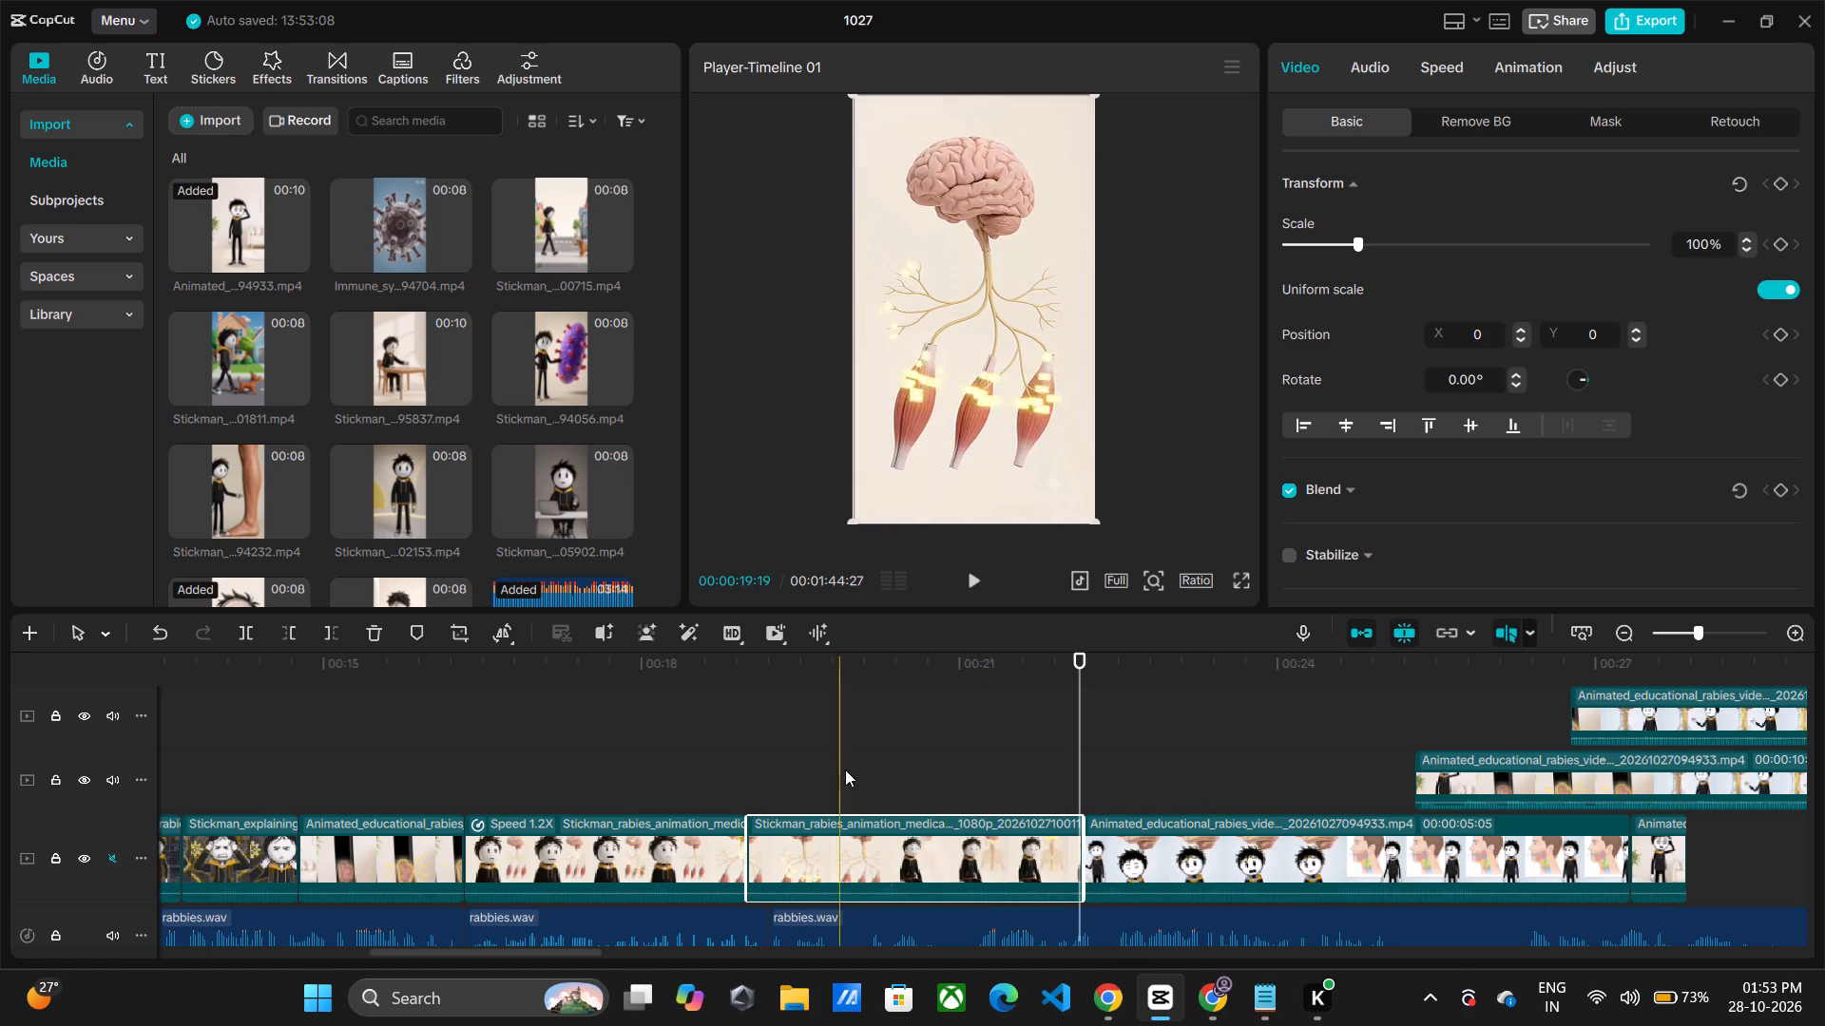
Trim the start of the second brain-and-muscles segment up to about 20.5 seconds, keeping the seated stickman shot.
click(906, 778)
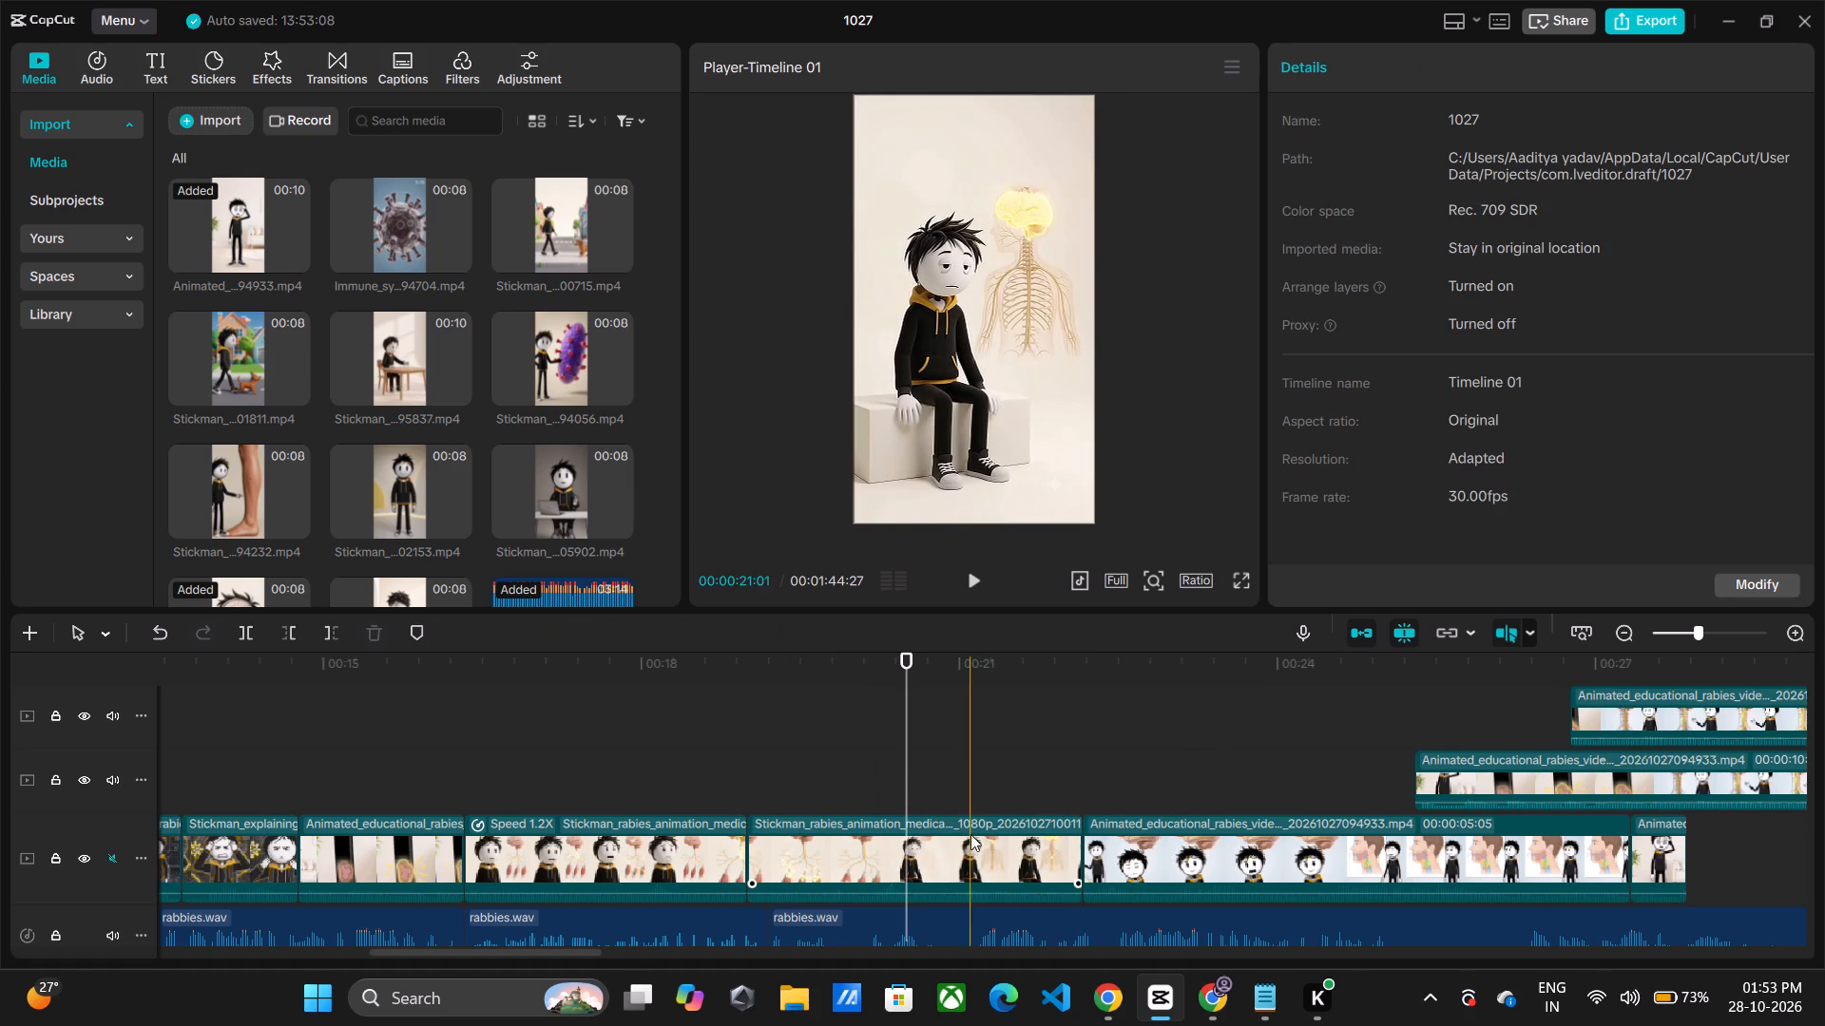
click(905, 845)
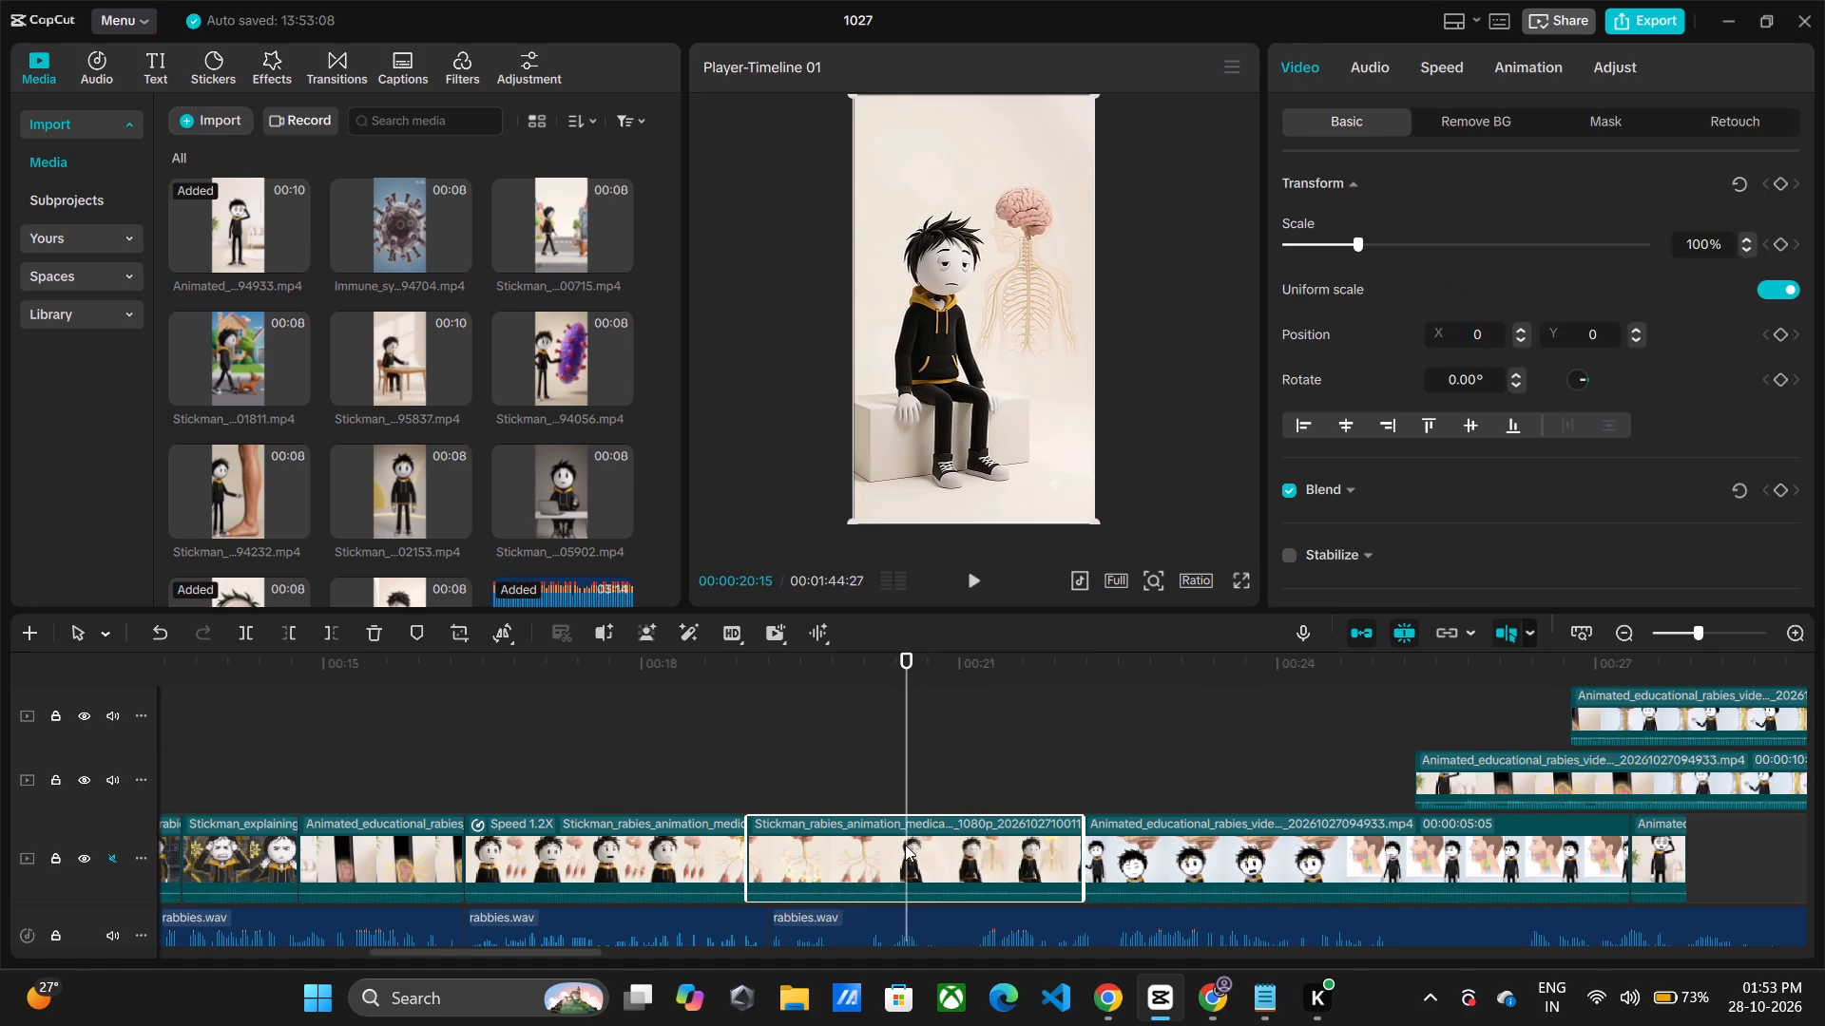
key(q)
Play back from about 19 seconds and move the seated stickman segment to the track above, starting at about 19.8 seconds.
click(738, 775)
key(space)
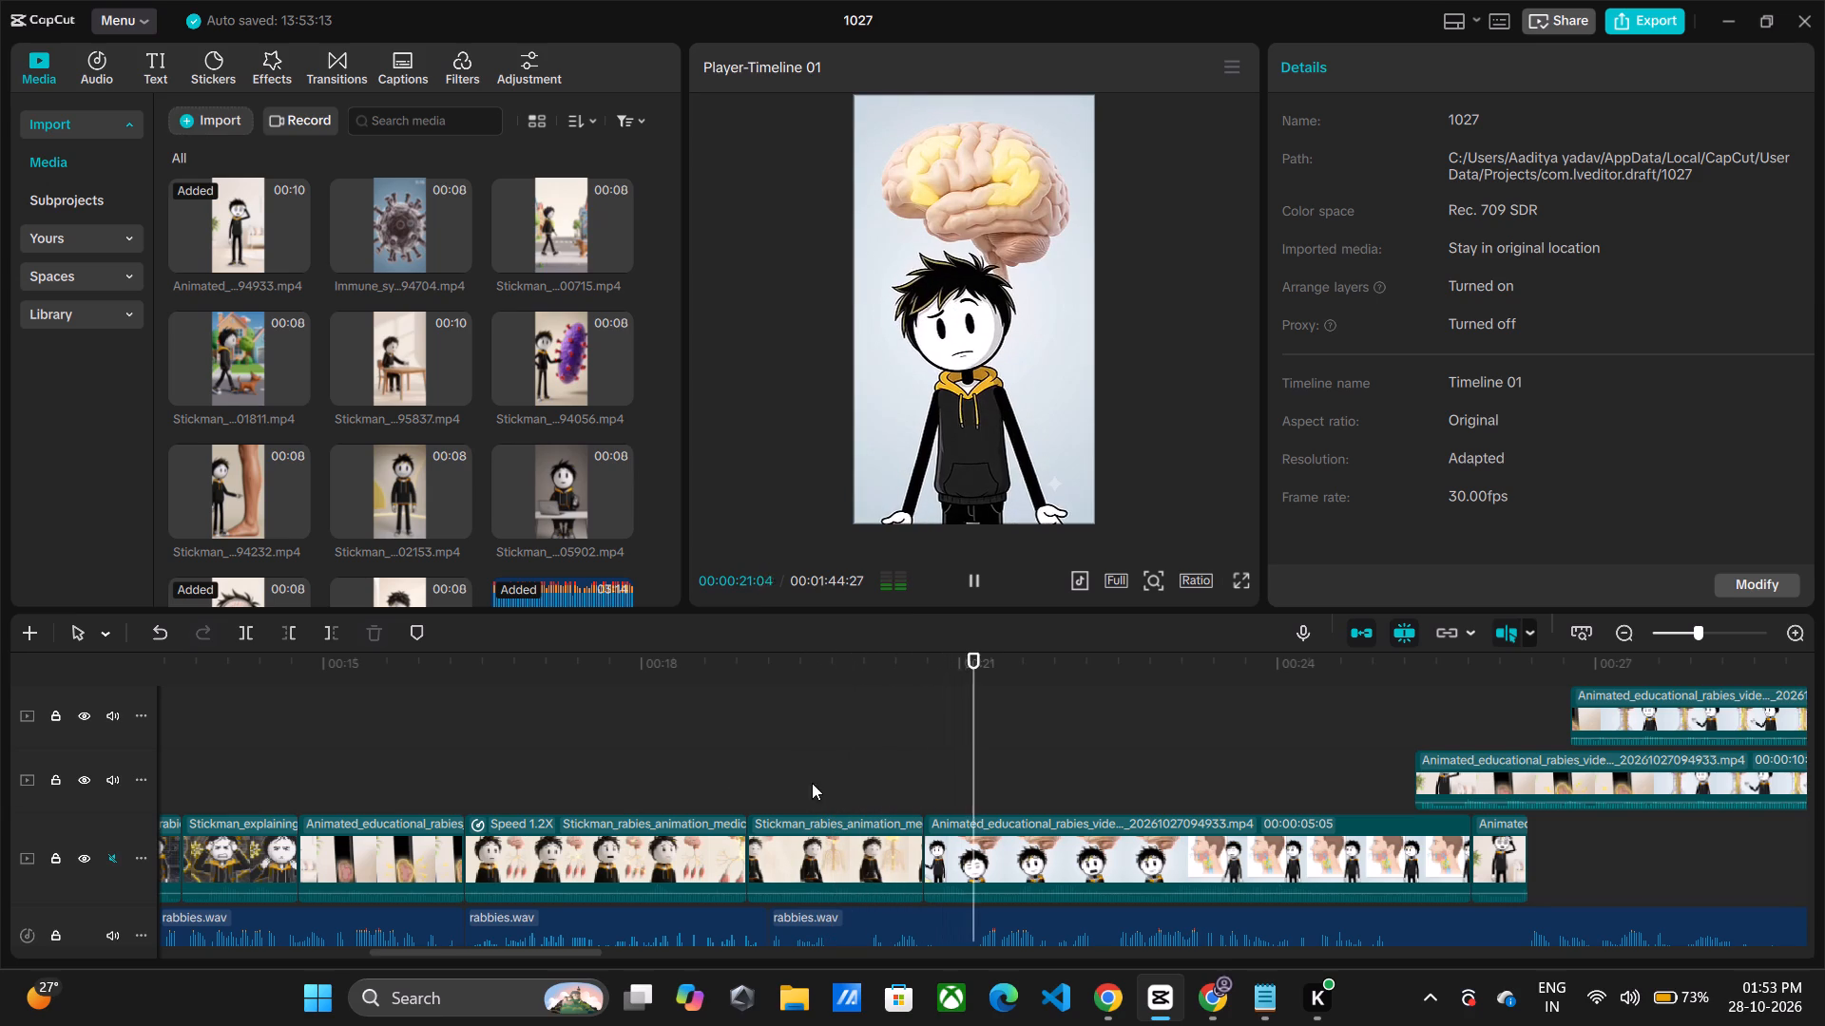
drag(845, 836, 933, 761)
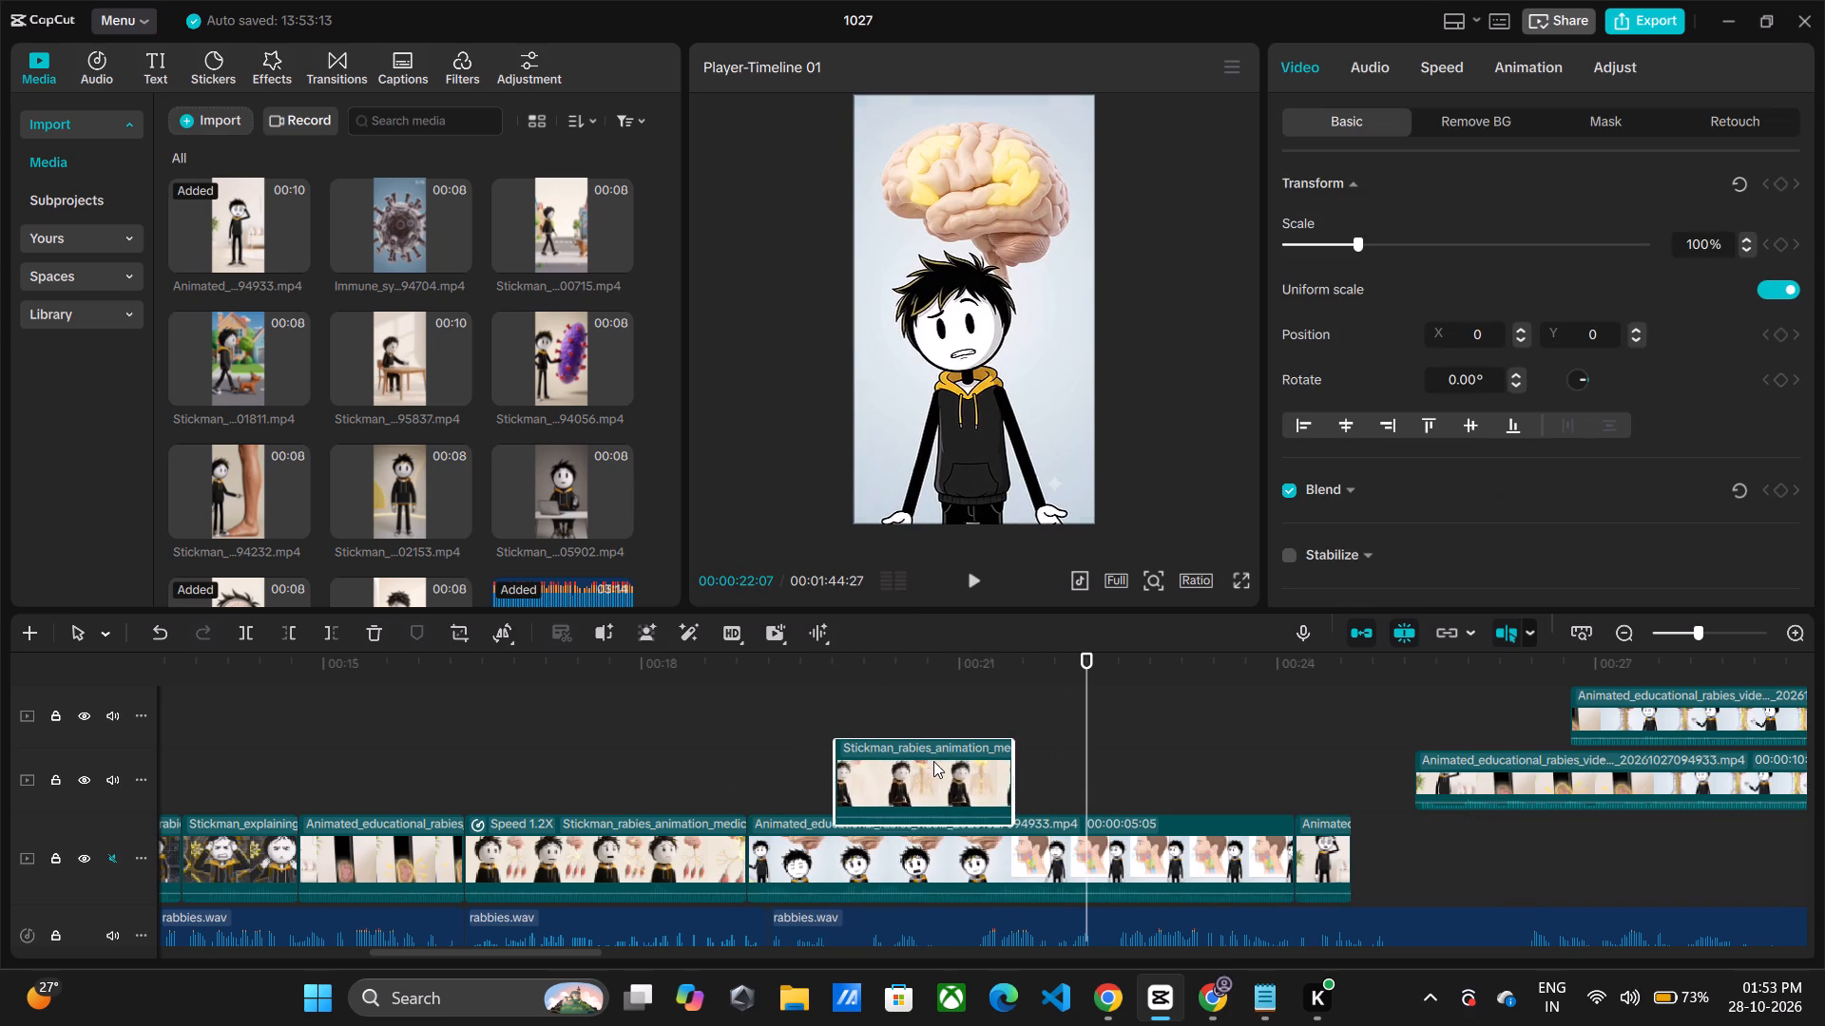
Play back the seated stickman section from about 19 seconds and mute the overlay track that holds it.
click(743, 691)
key(space)
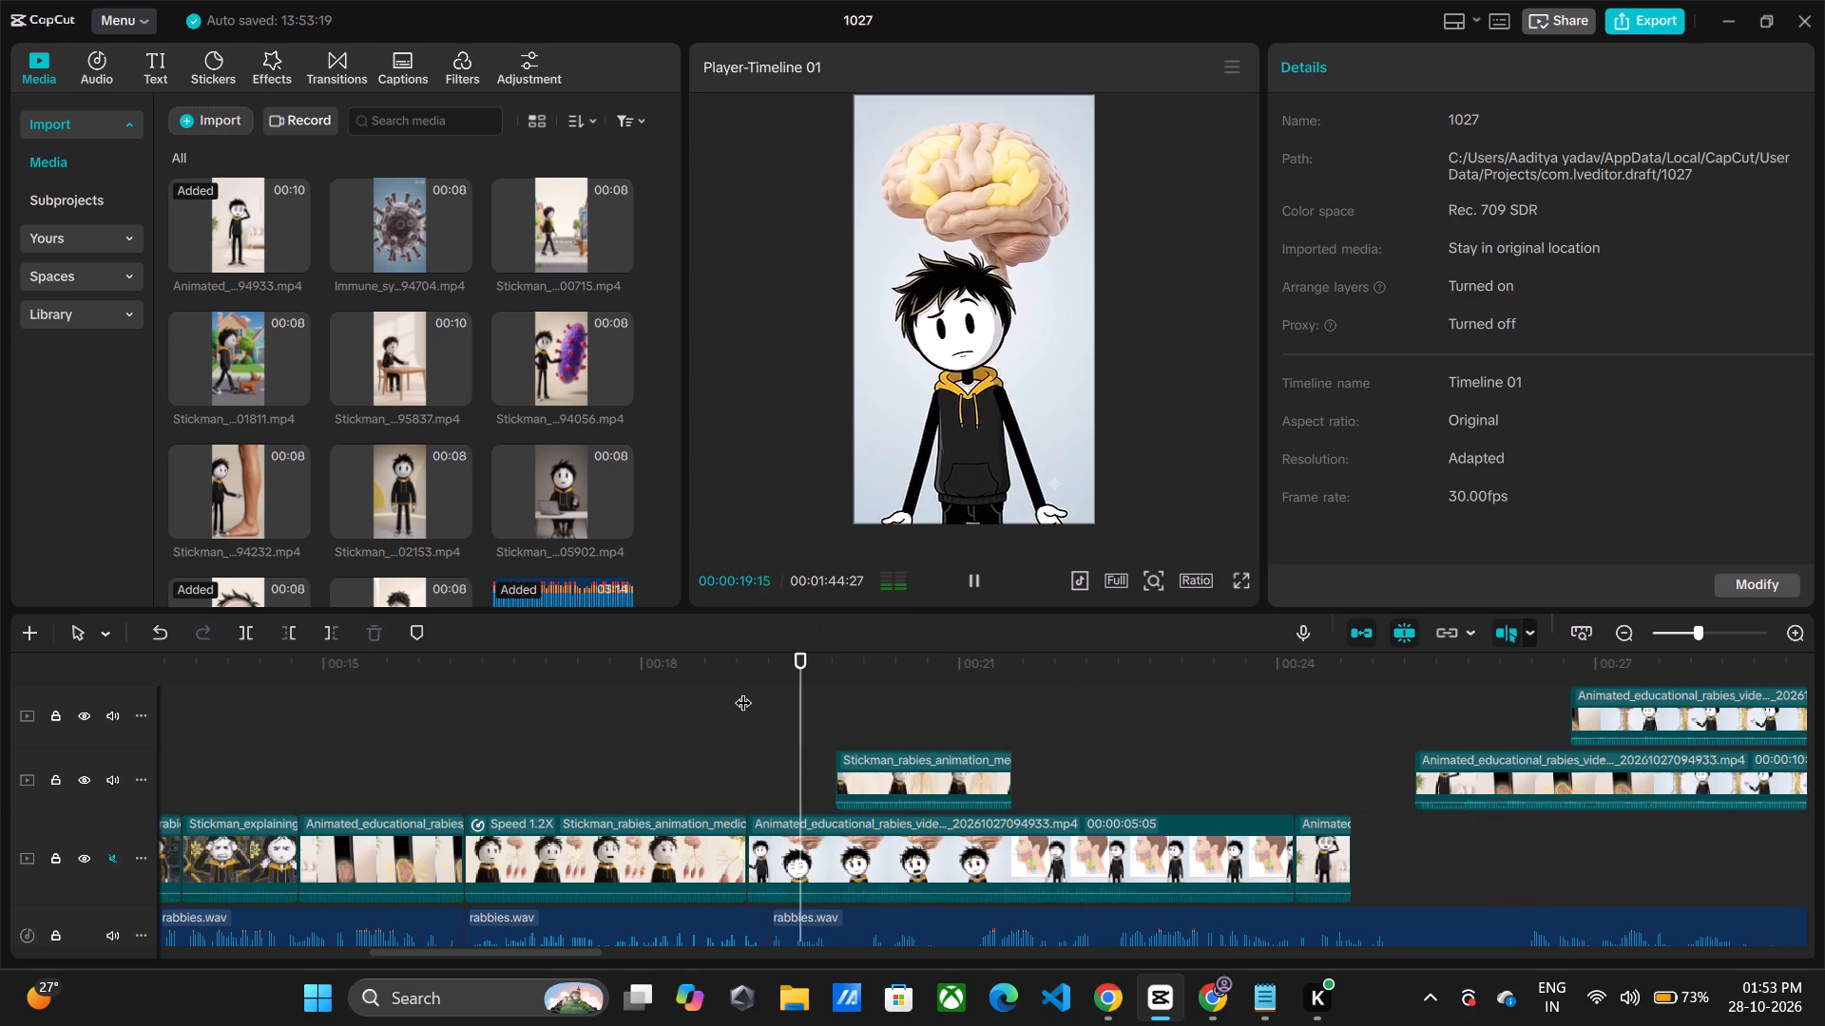
key(space)
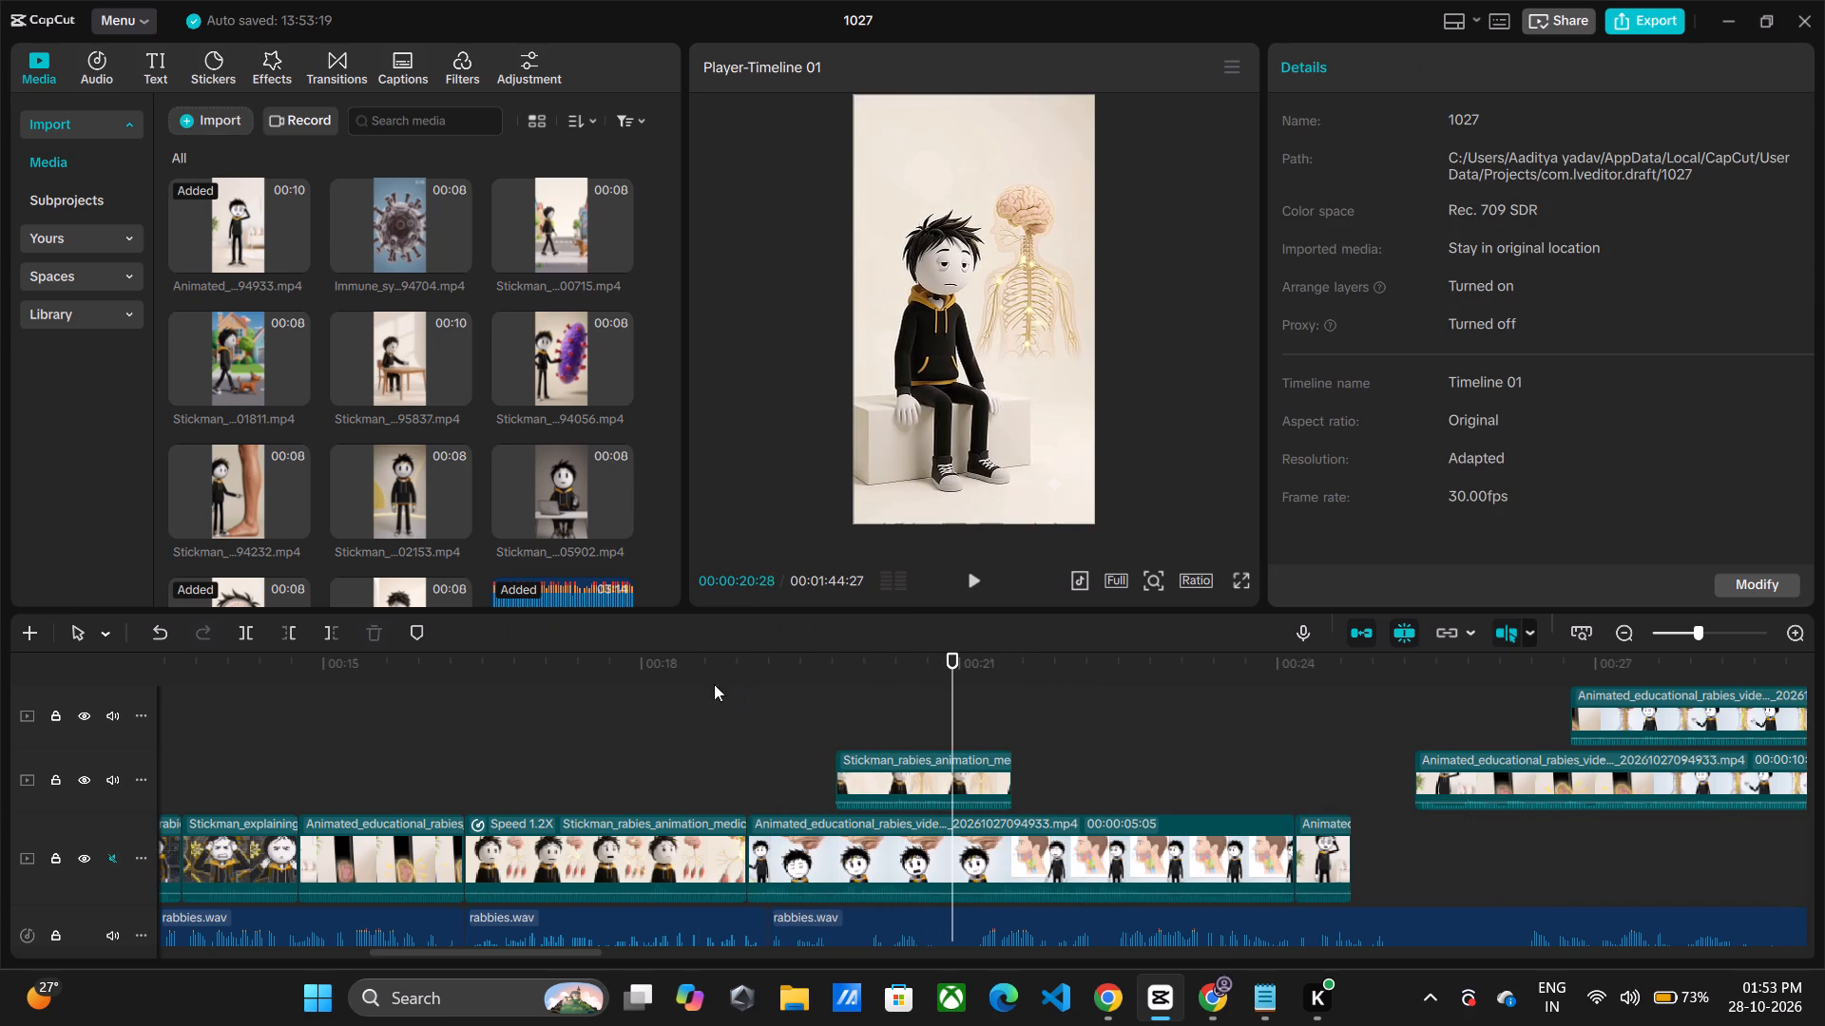
click(110, 768)
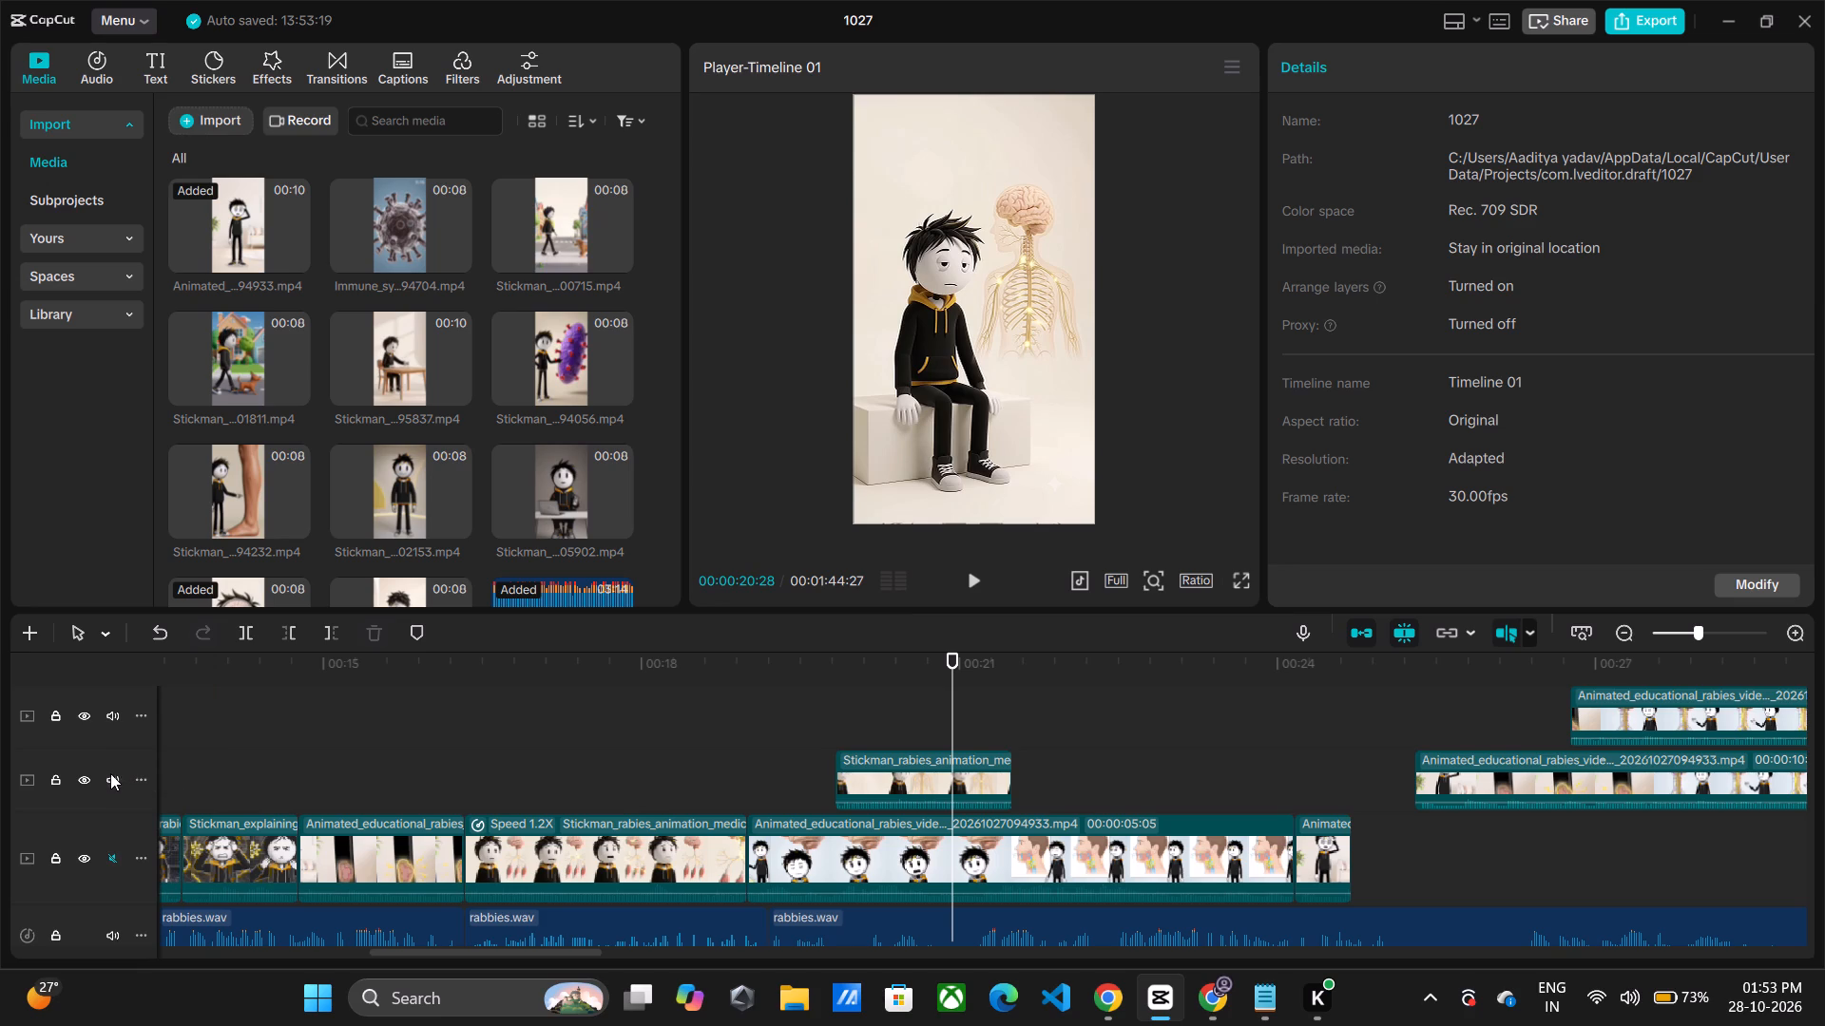
click(110, 774)
key(space)
key(space)
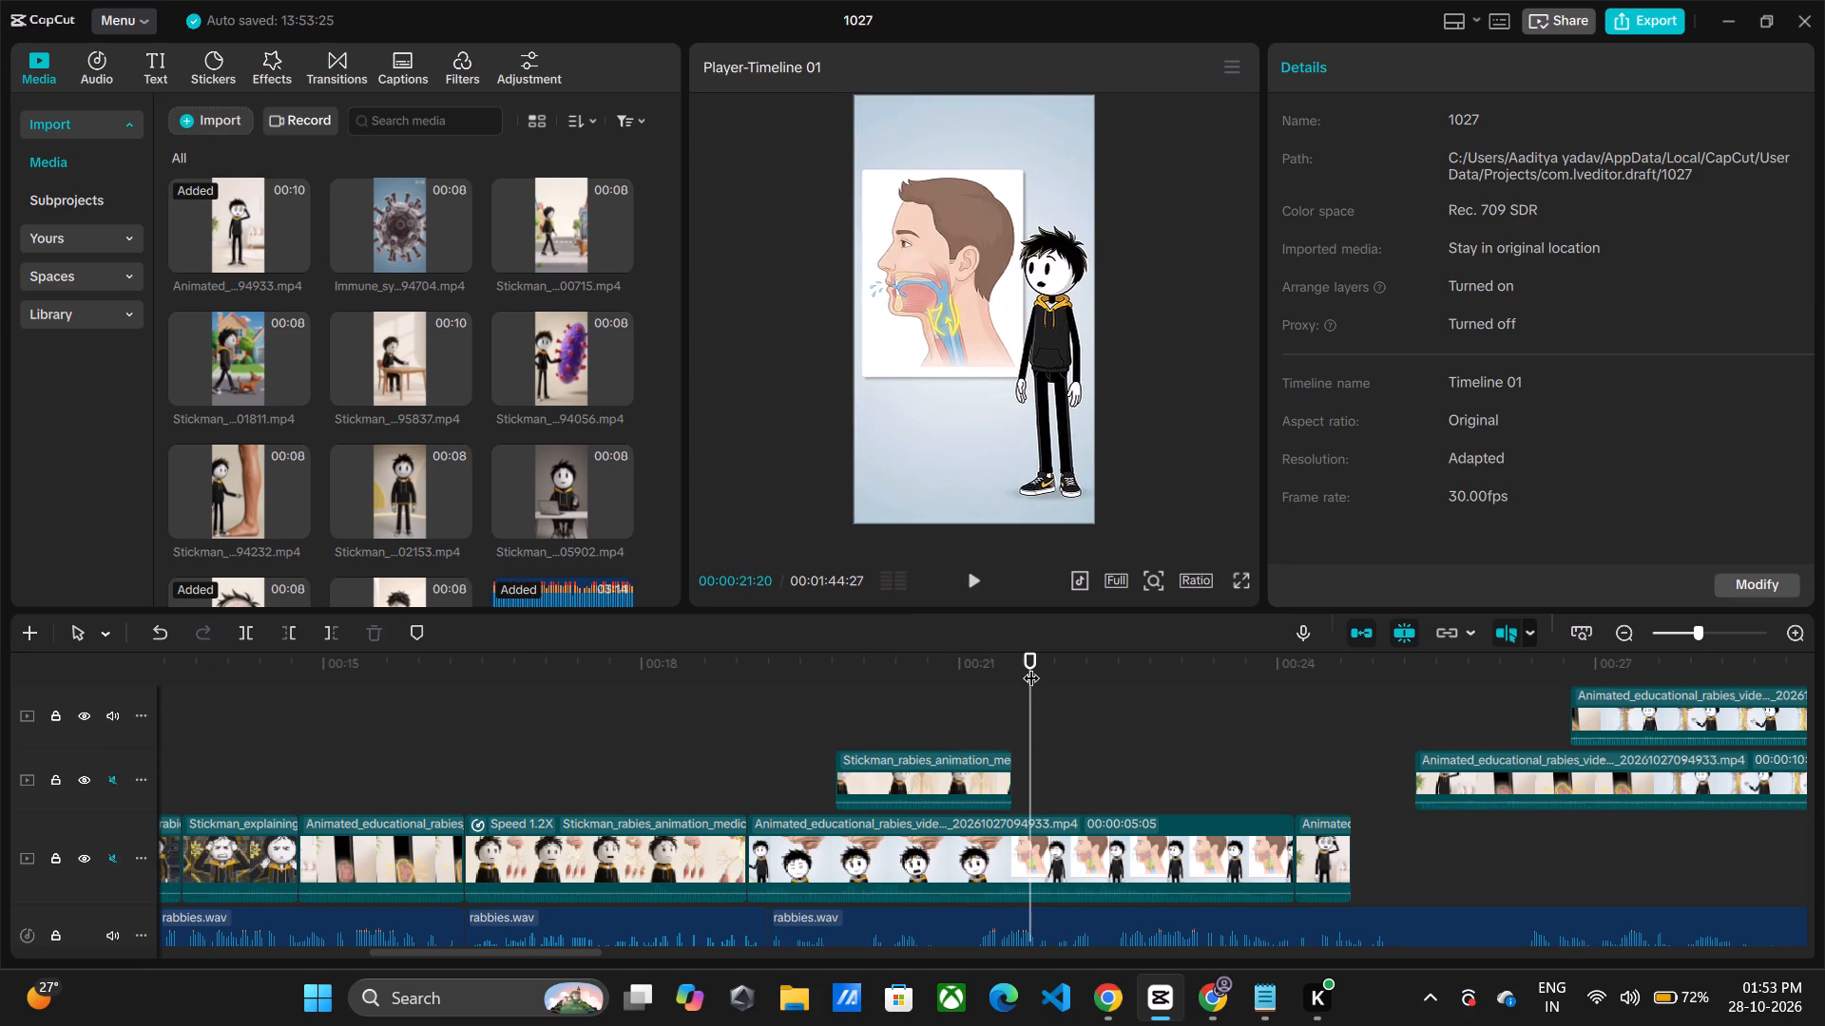
Split the main-track animated clip at about 21.5 seconds, where the seated stickman overlay ends.
drag(1030, 666, 961, 692)
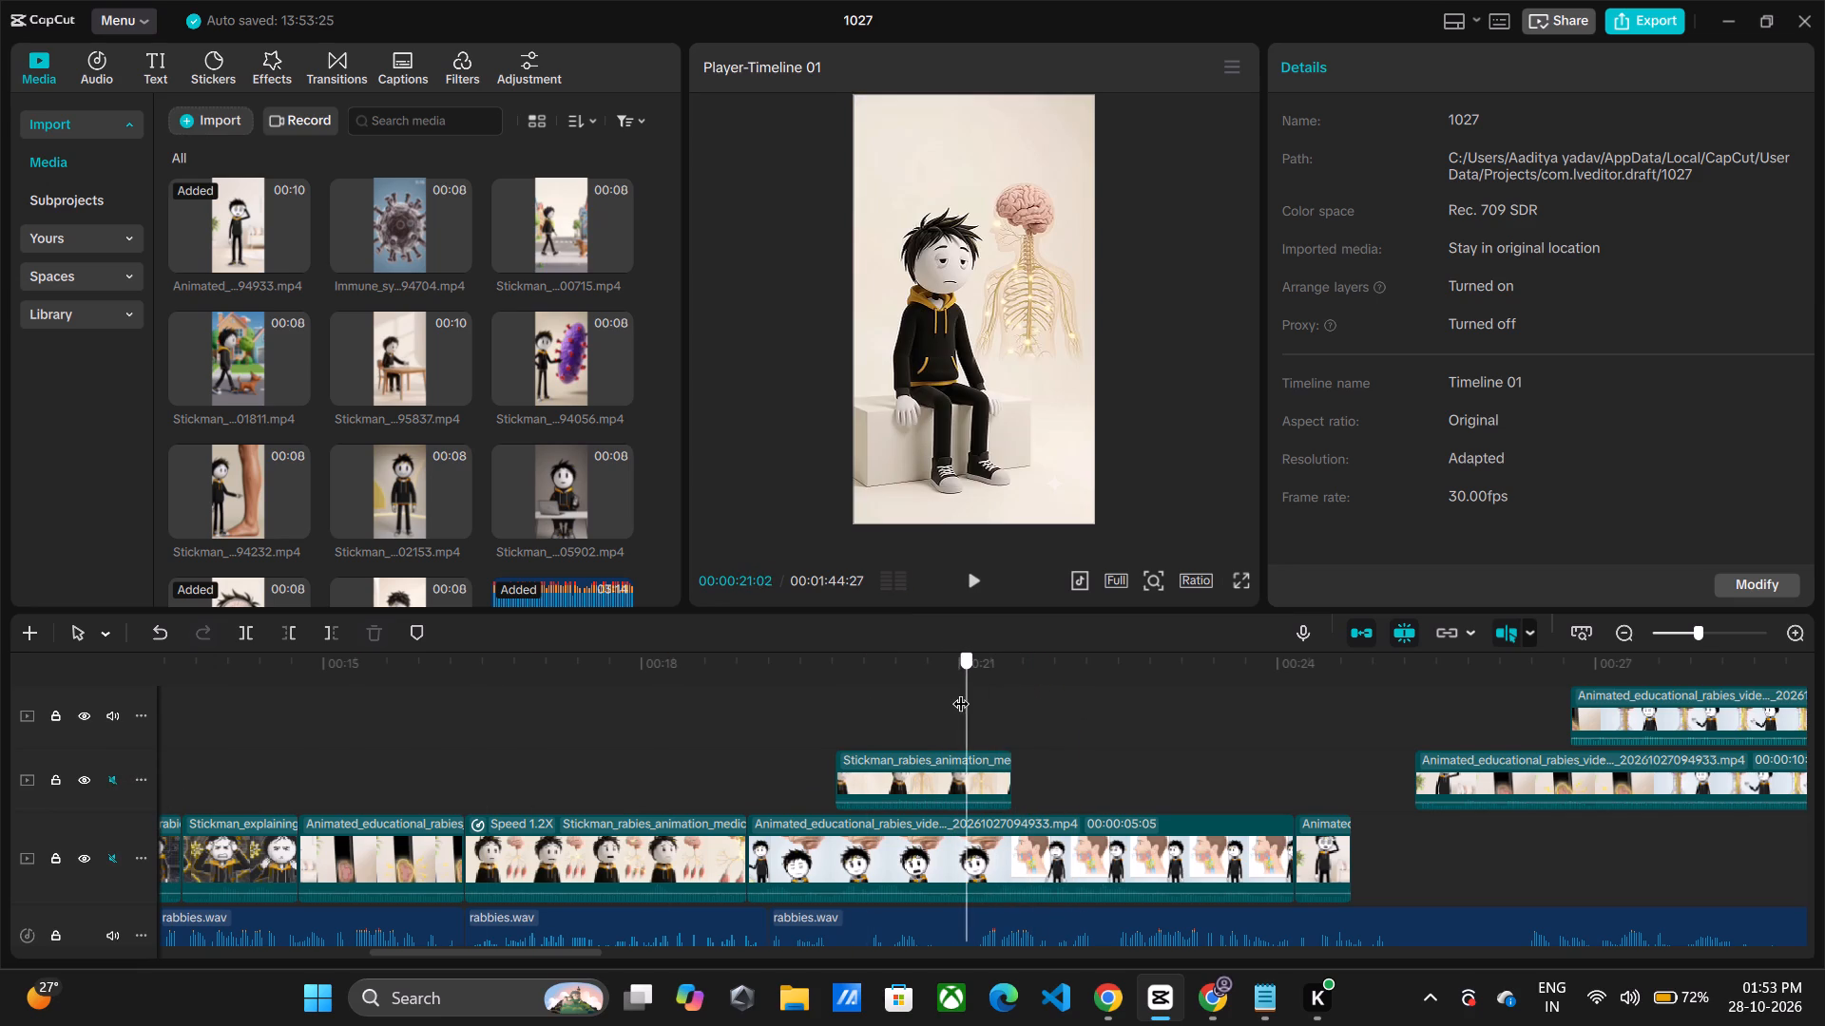
drag(961, 692, 989, 691)
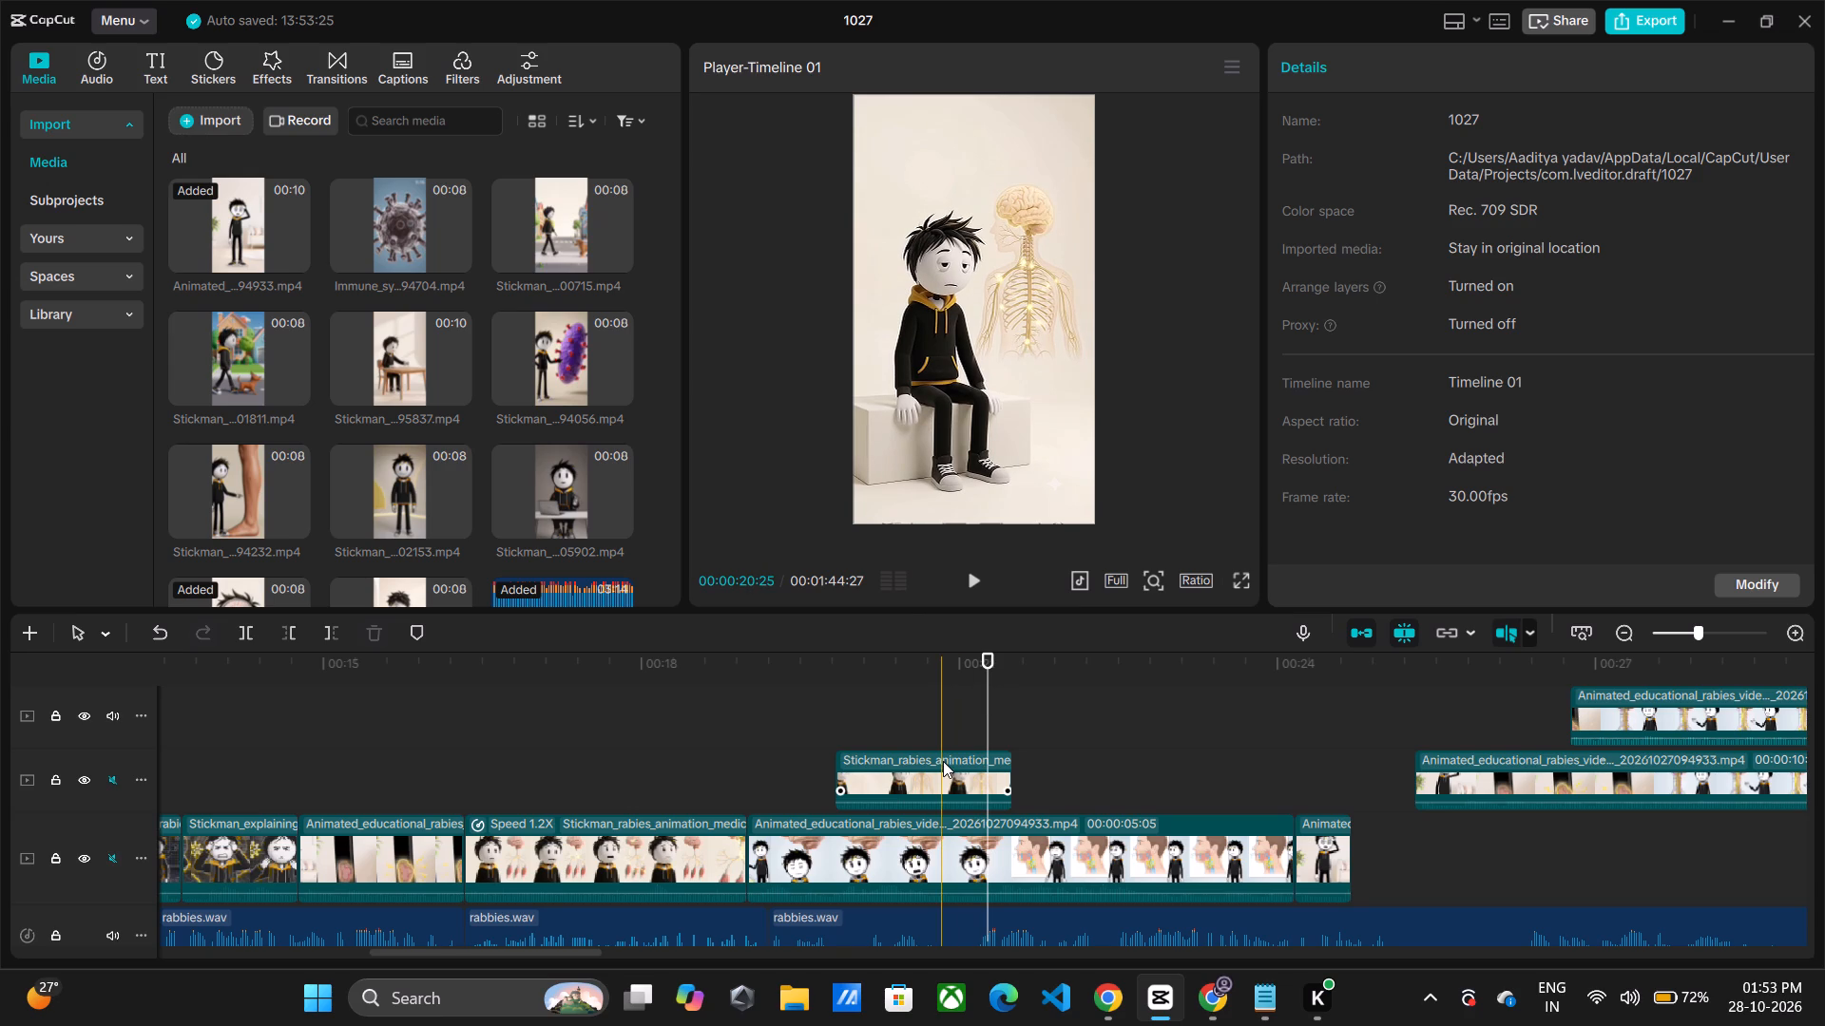
drag(991, 676, 1009, 682)
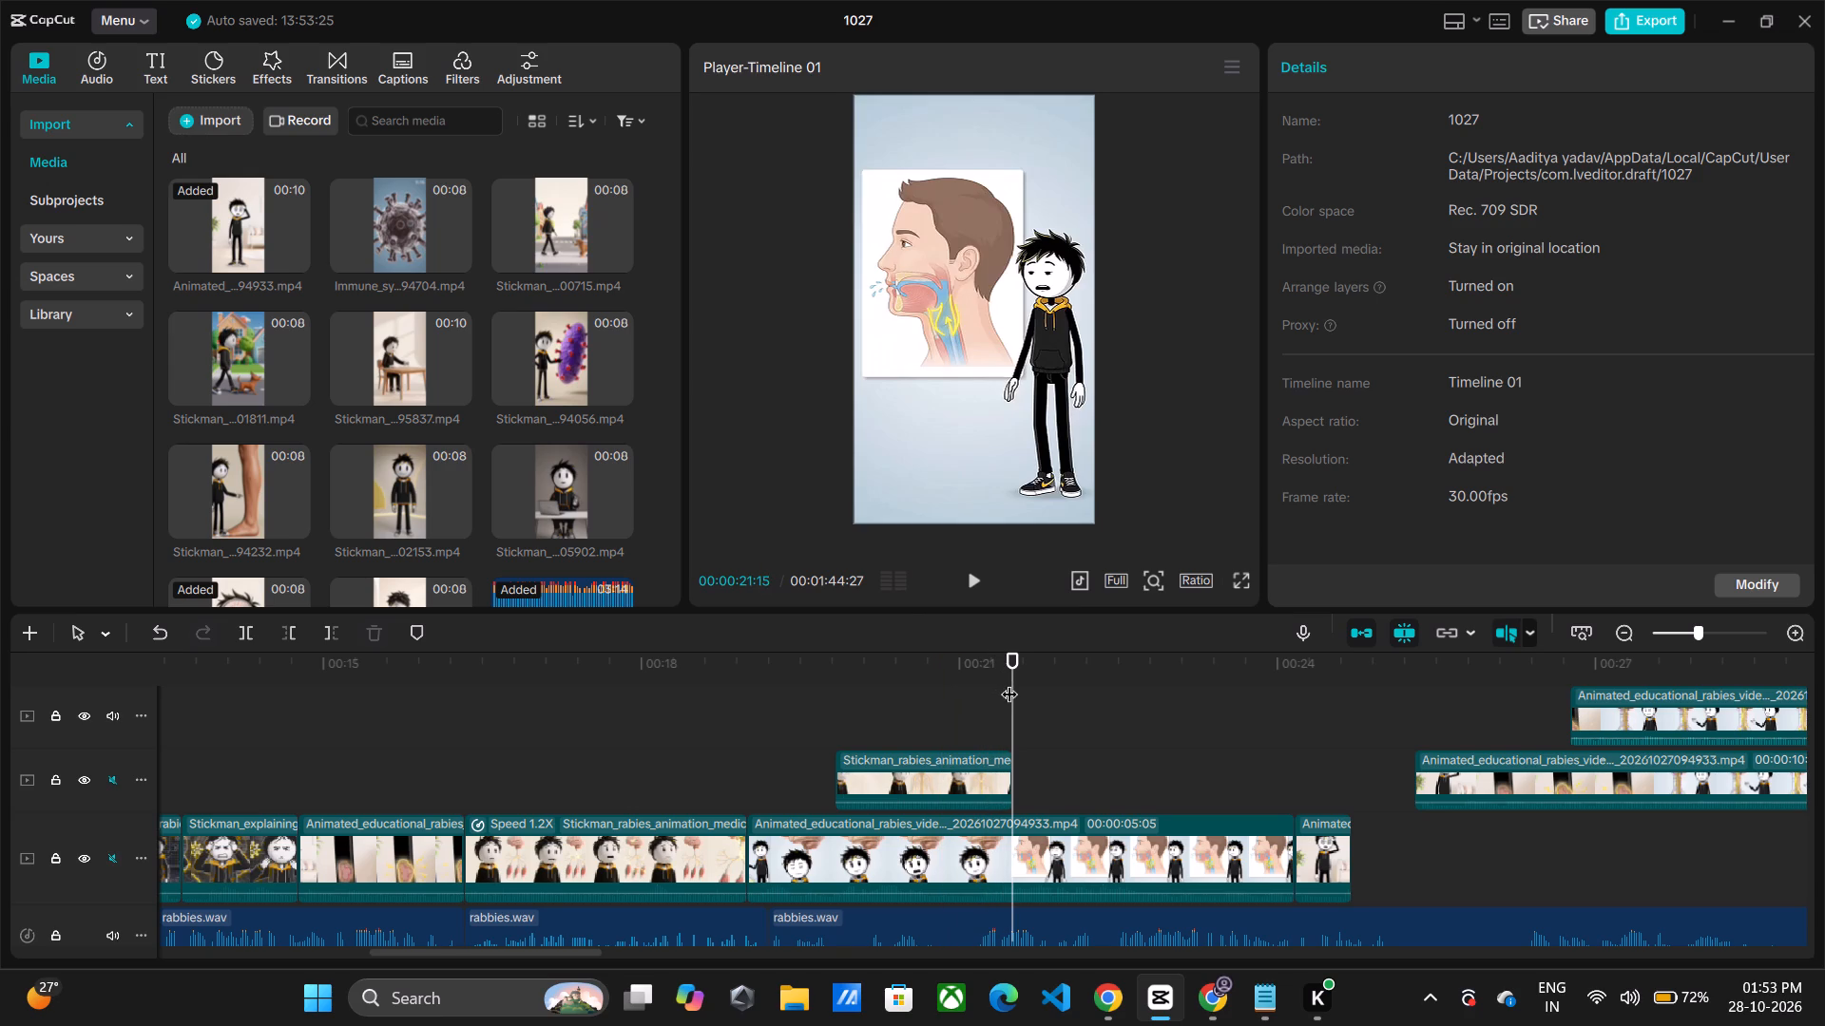
click(1017, 867)
key(ctrl+b)
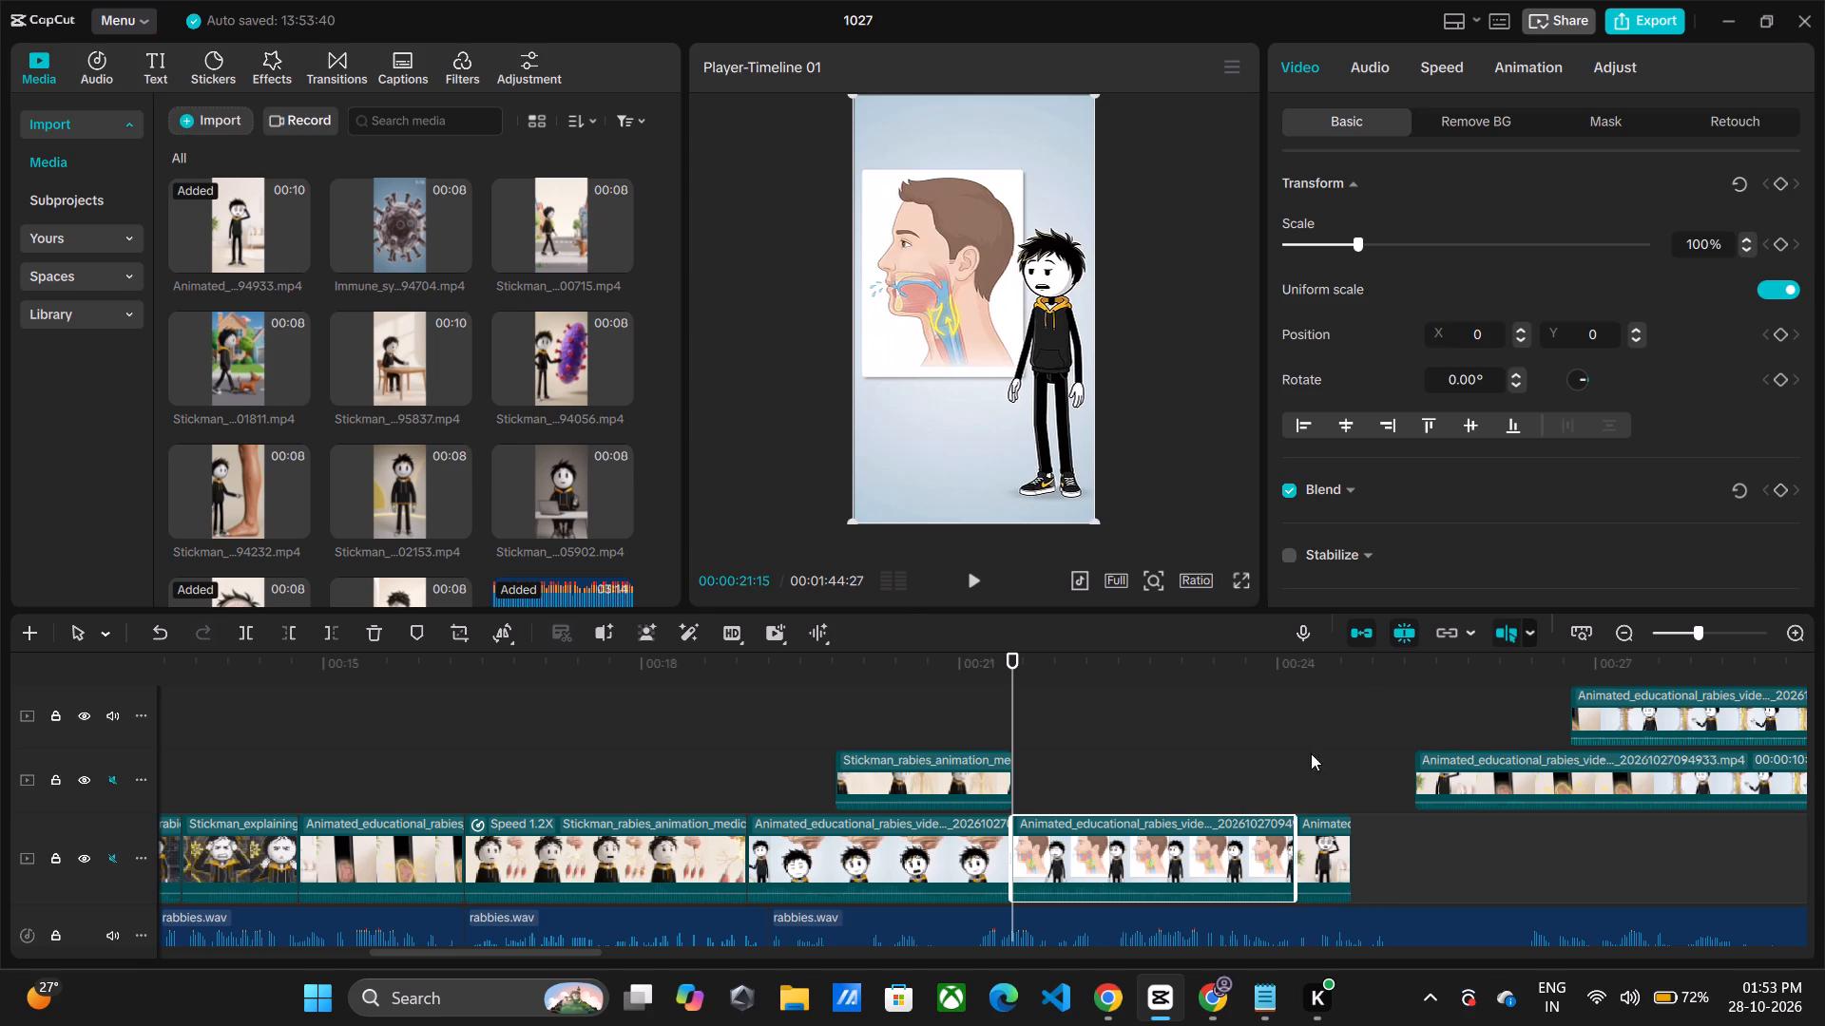
Move the short hand-on-head stickman segment ahead of the throat diagram segment and play back the new order.
drag(1330, 842, 1058, 828)
click(788, 749)
key(space)
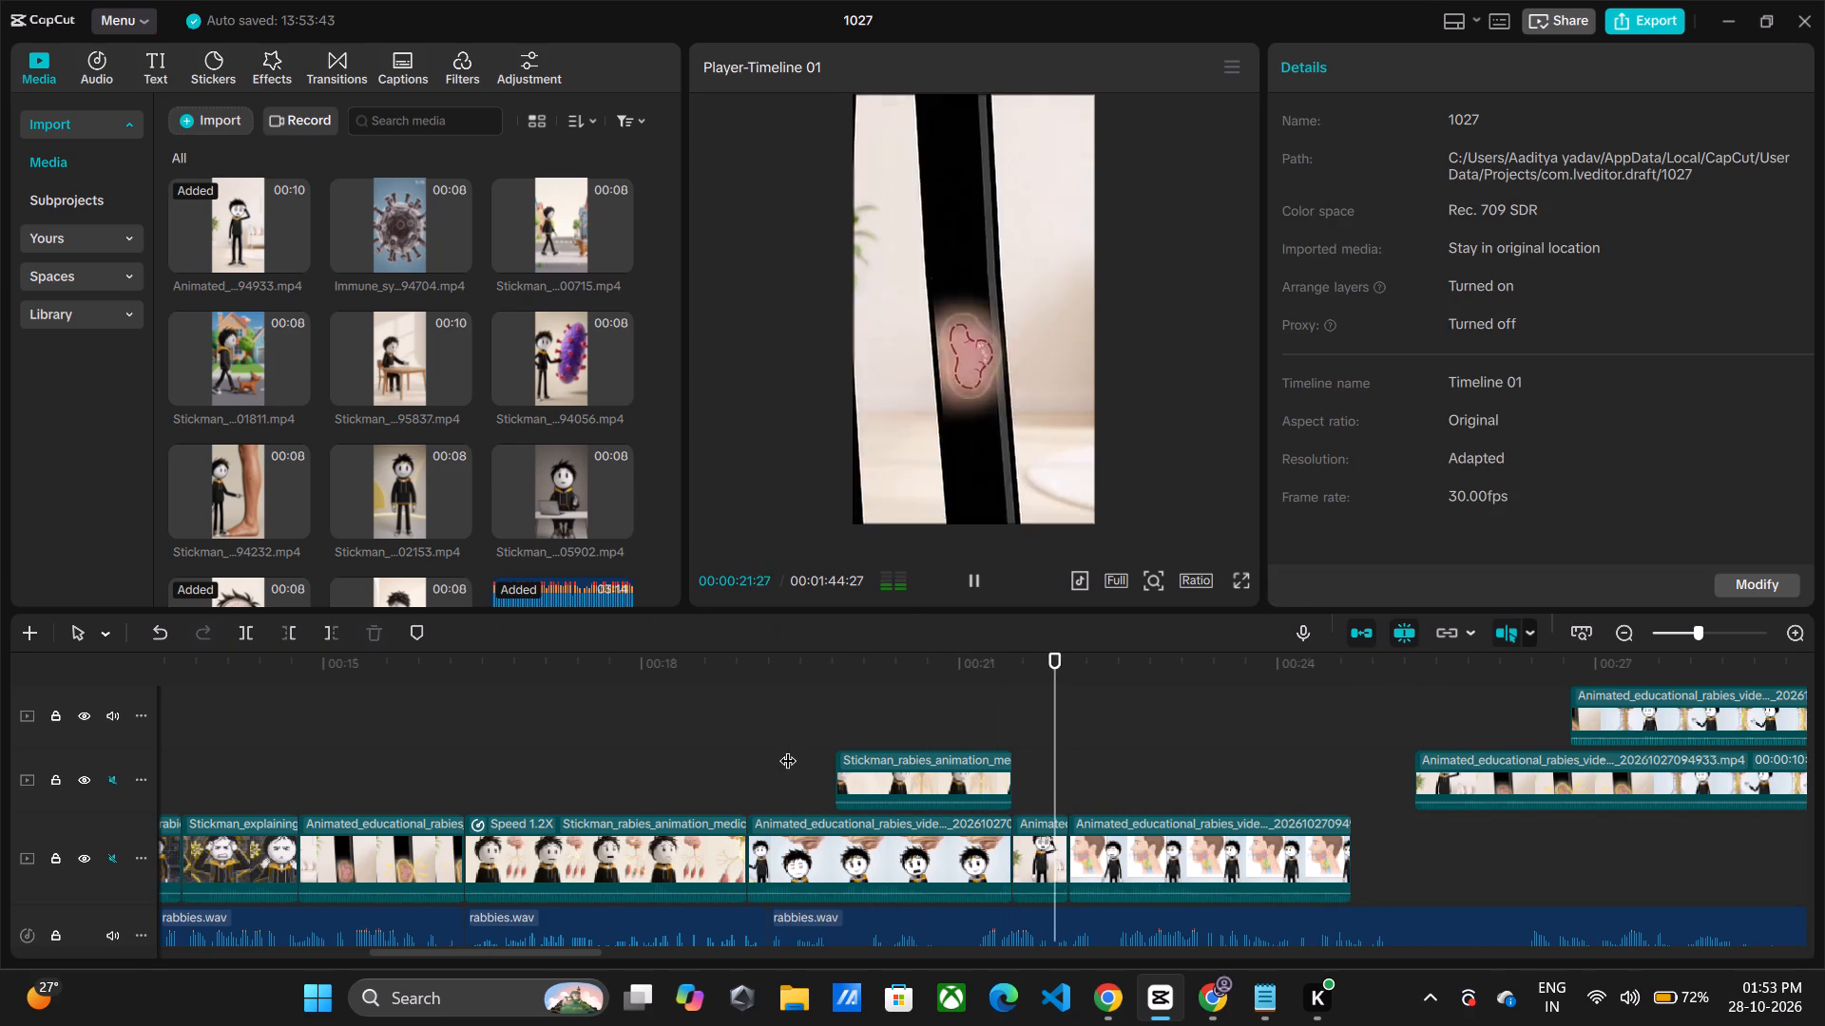
key(space)
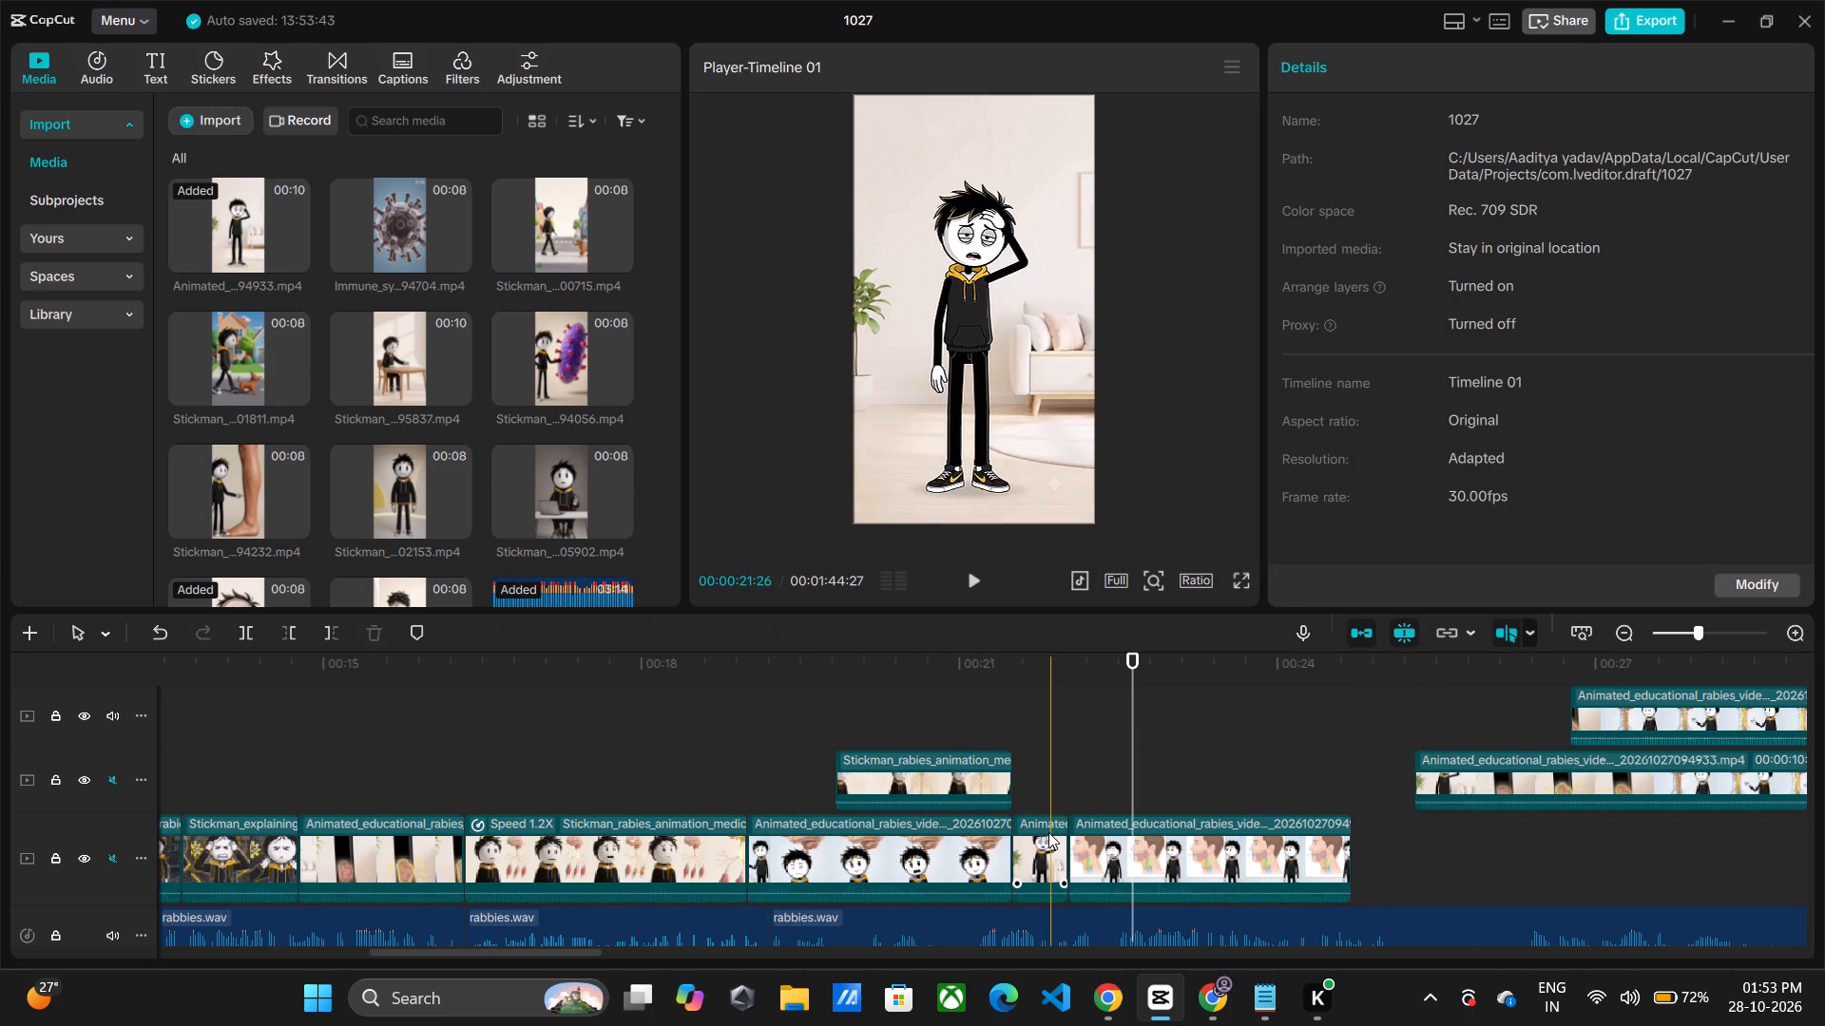
Slow the hand-on-head stickman segment to 0.5x speed and play back from about 19.8 seconds.
click(1043, 834)
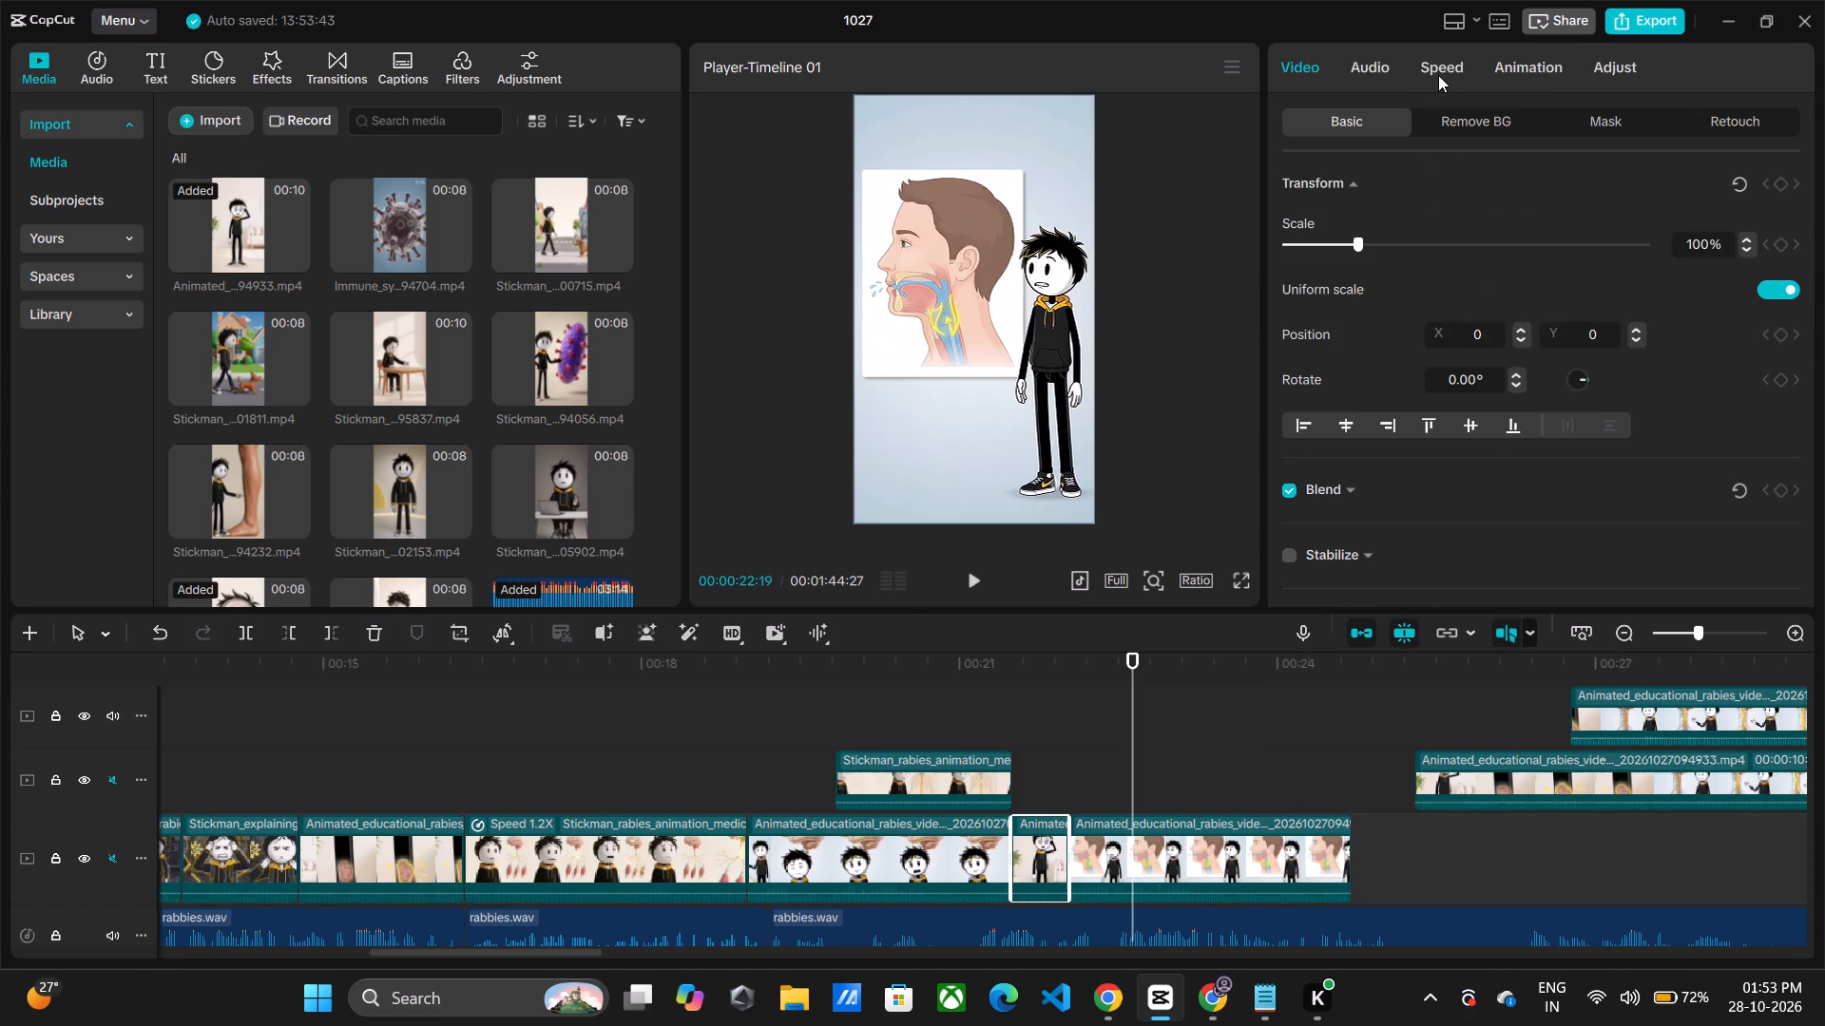
click(1438, 75)
click(1791, 217)
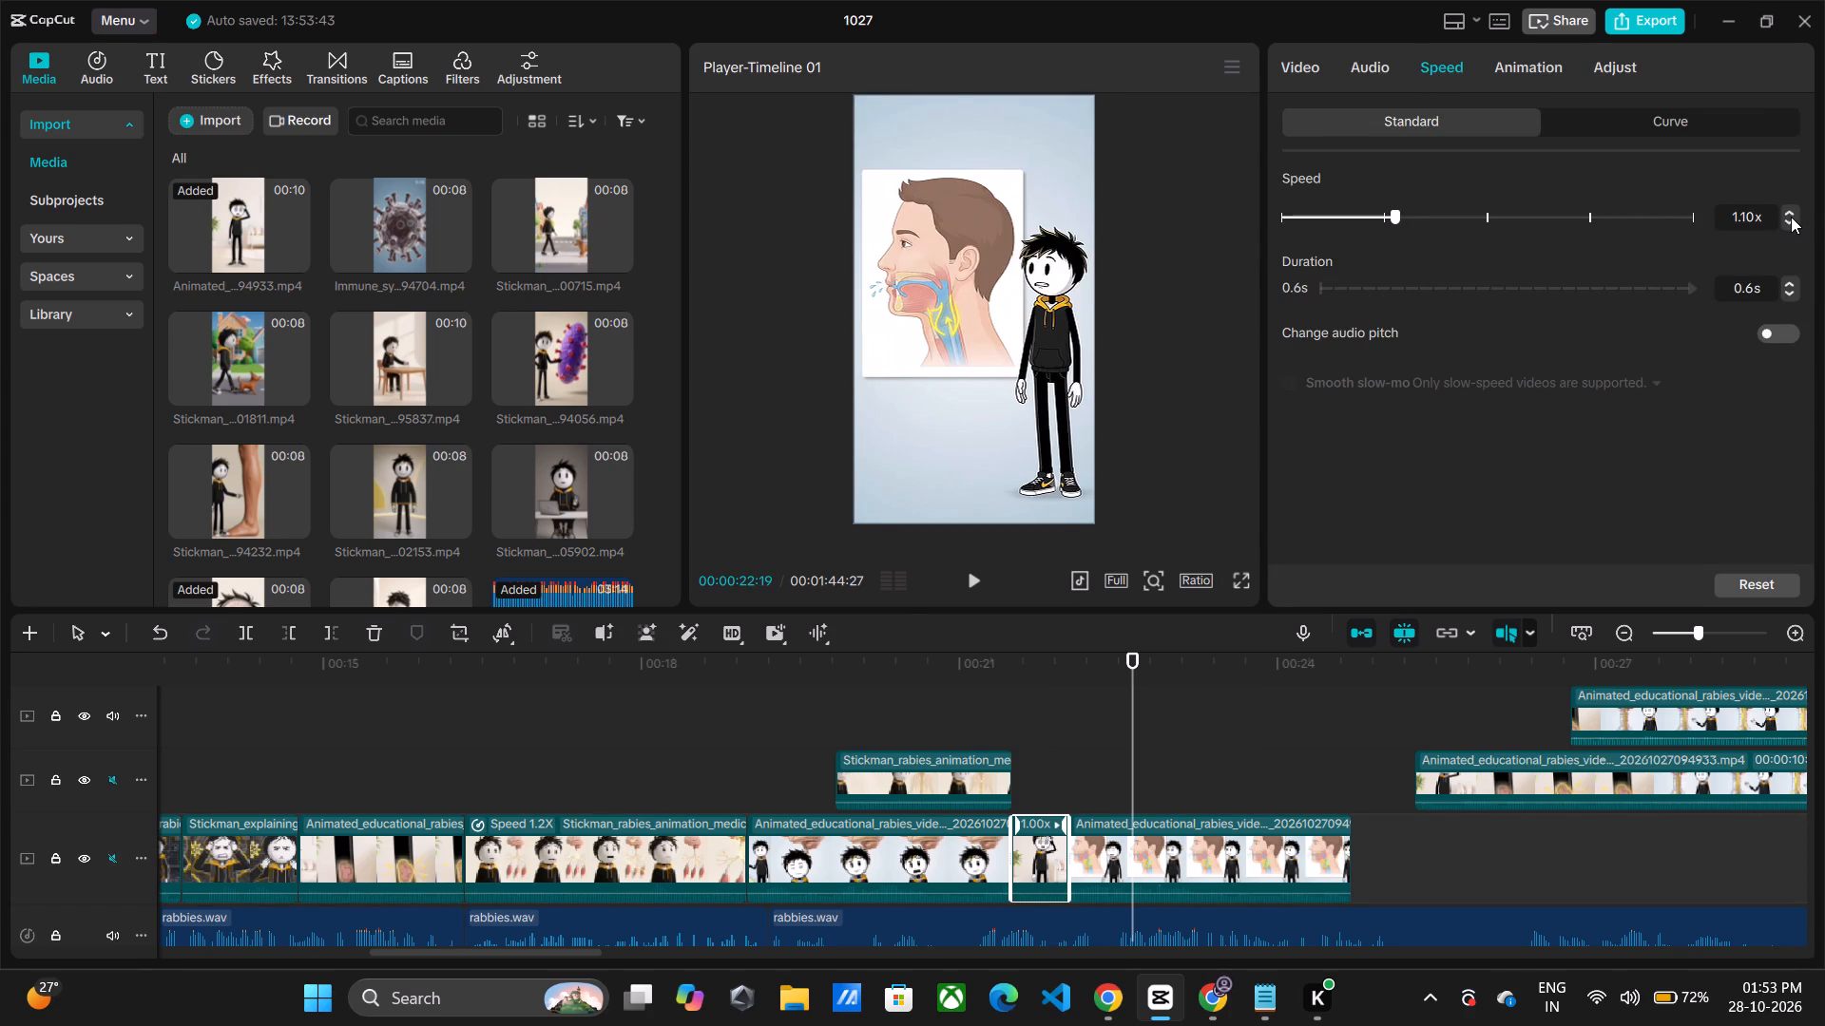
click(1787, 222)
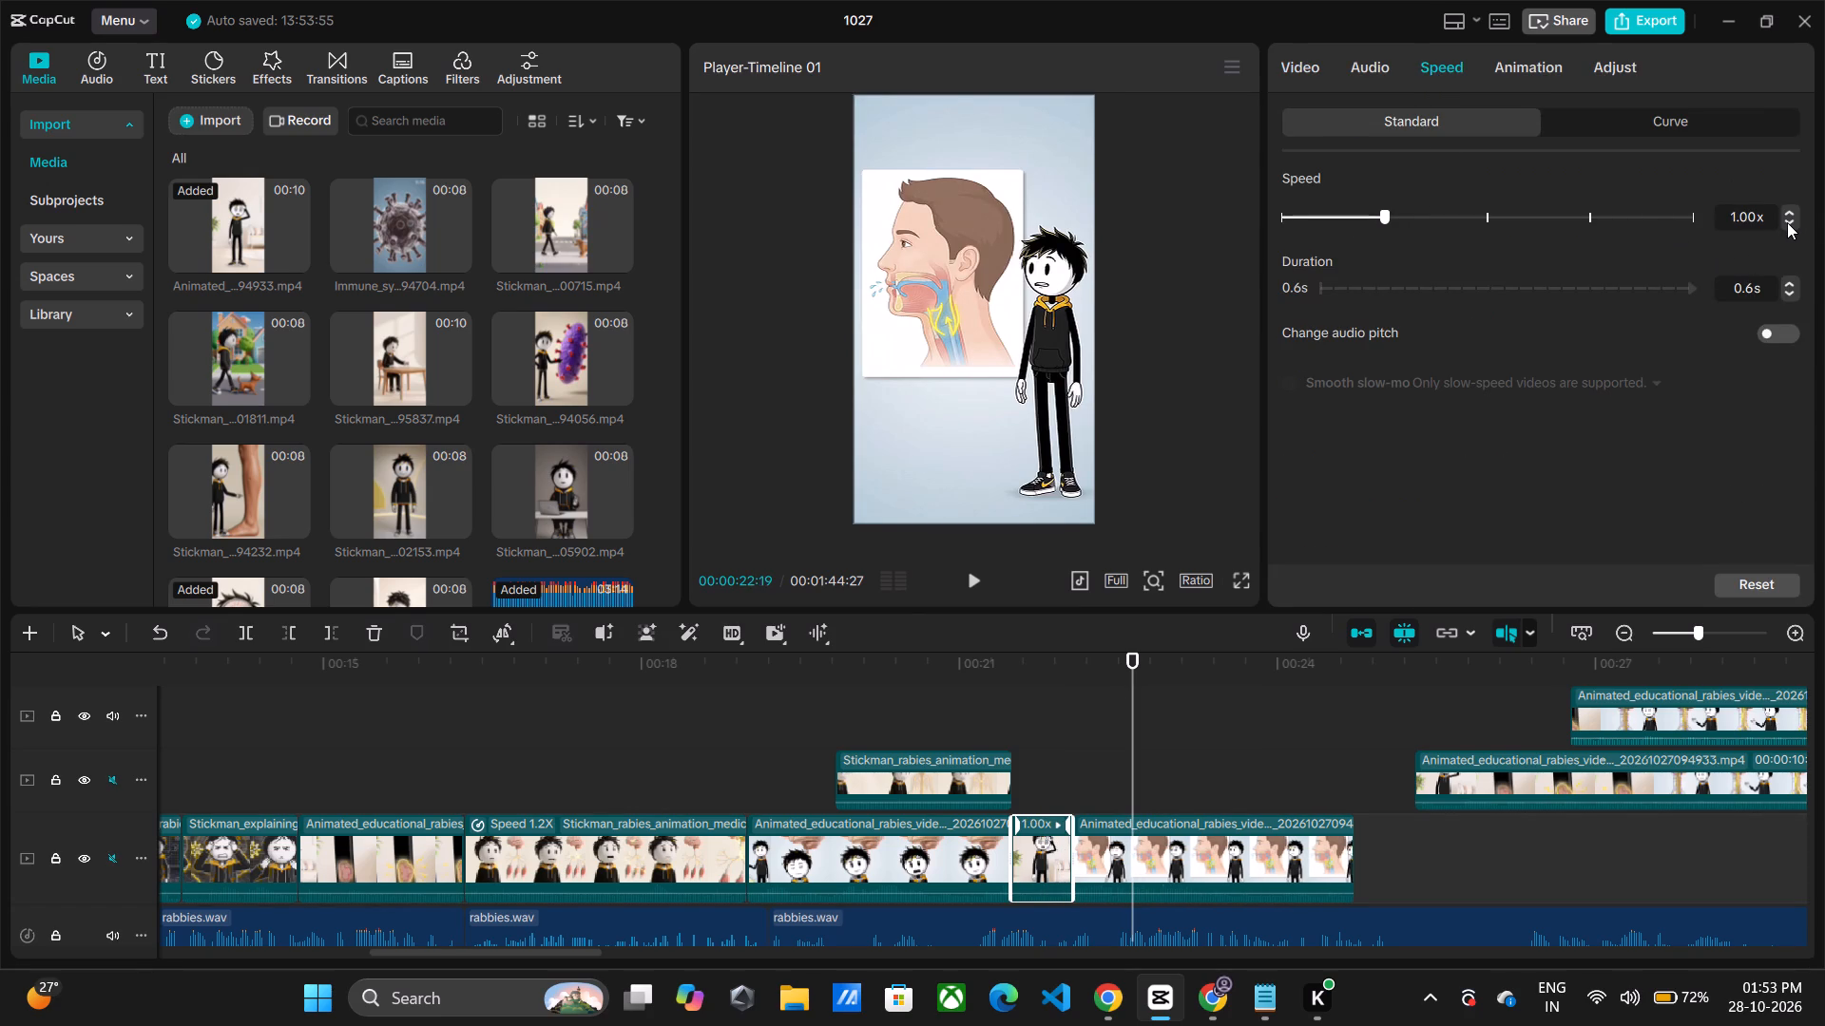
click(1787, 222)
click(1787, 222)
double_click(1787, 222)
click(1787, 222)
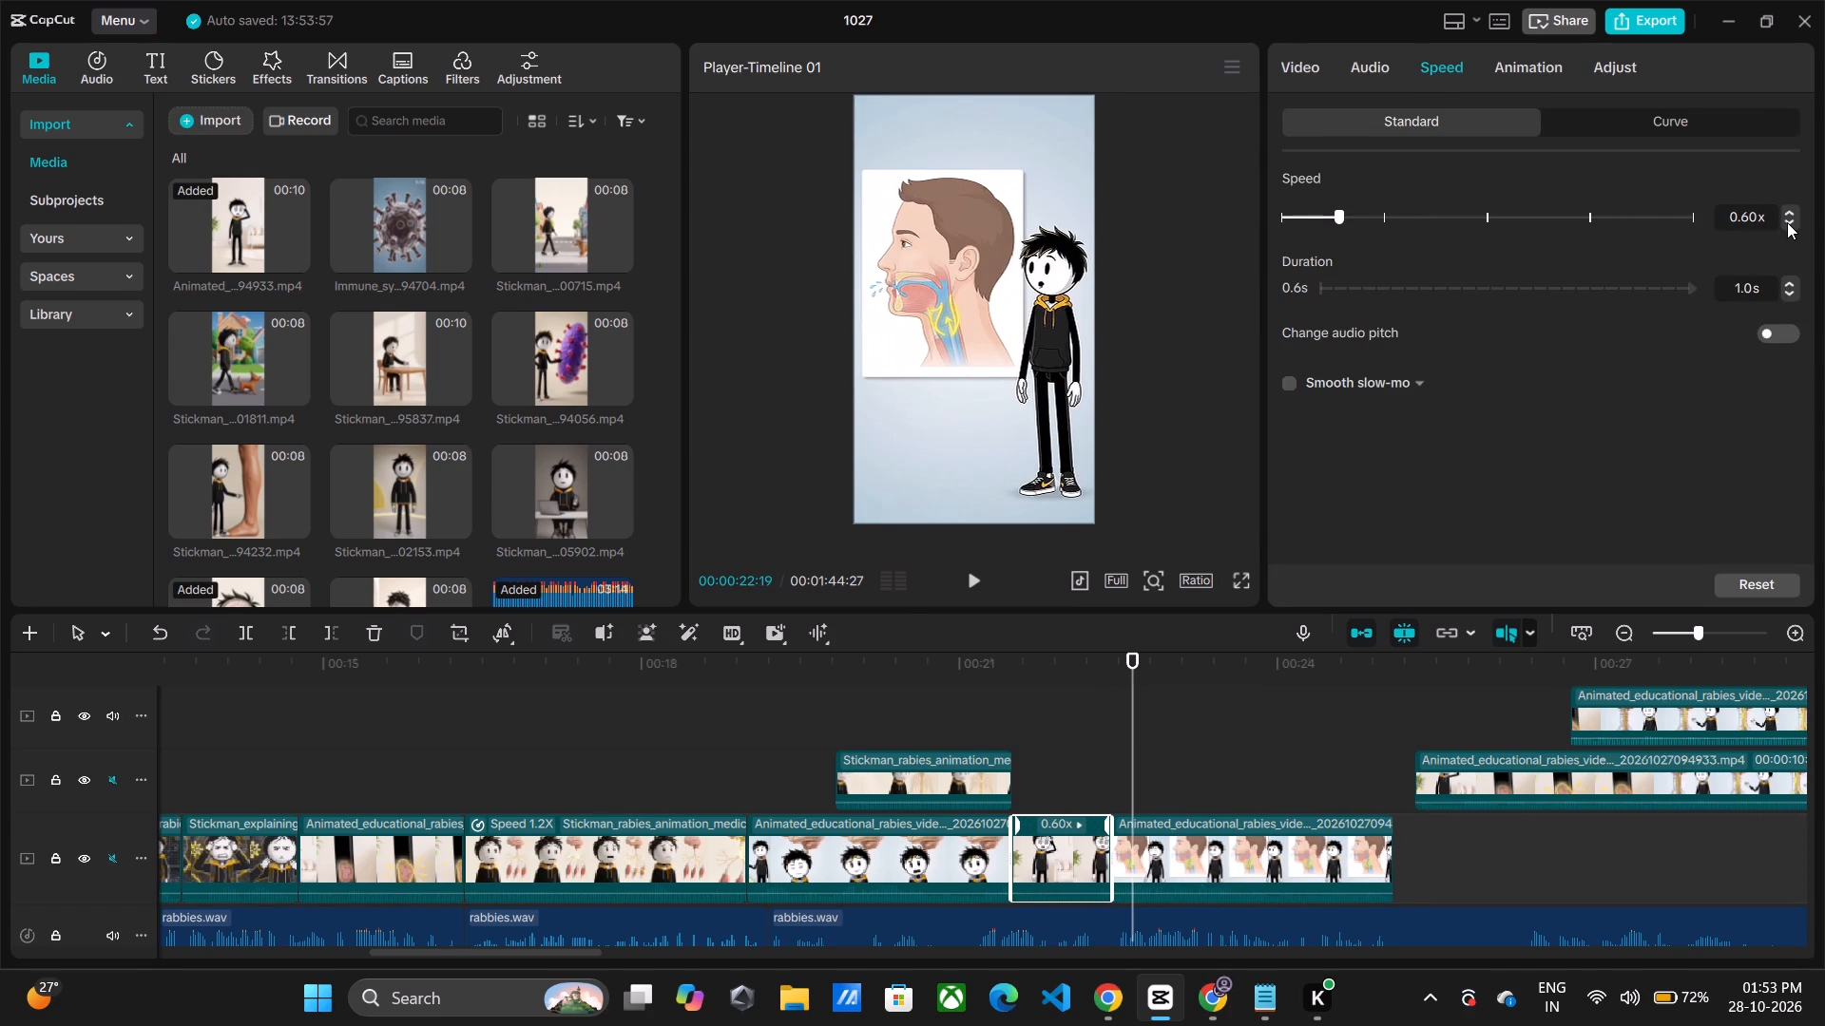
click(829, 687)
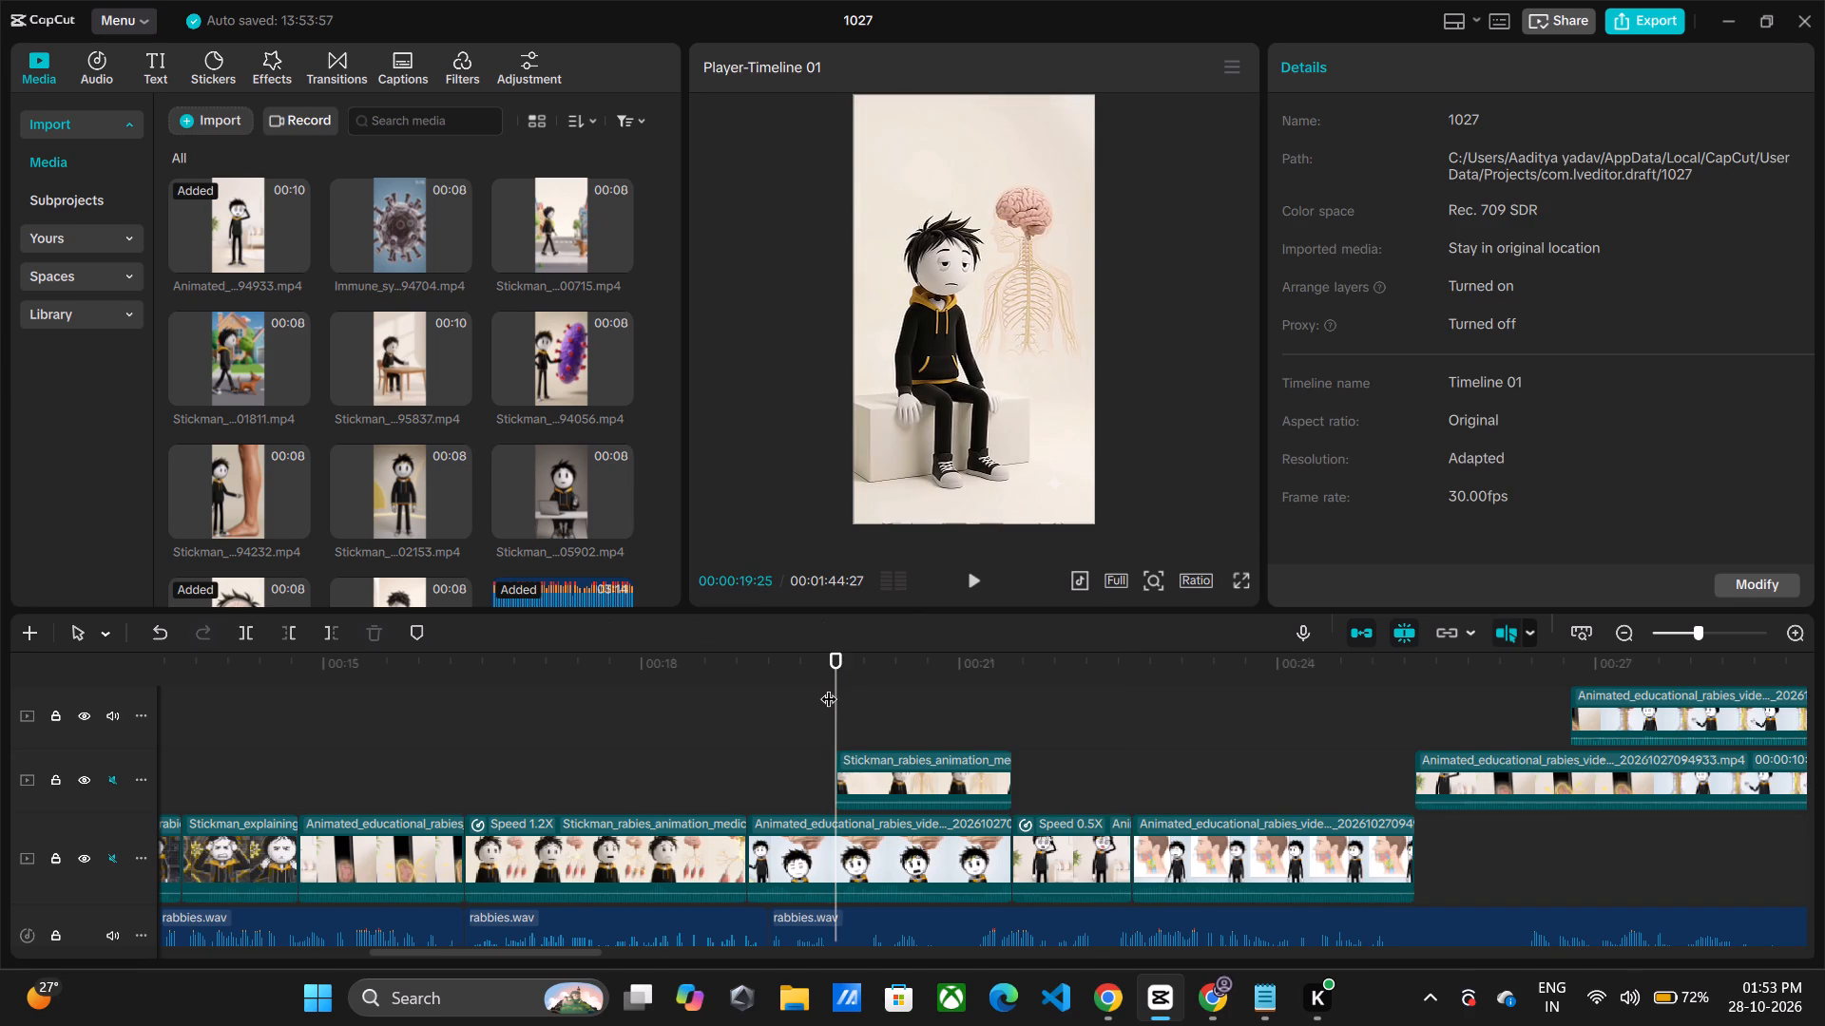
key(space)
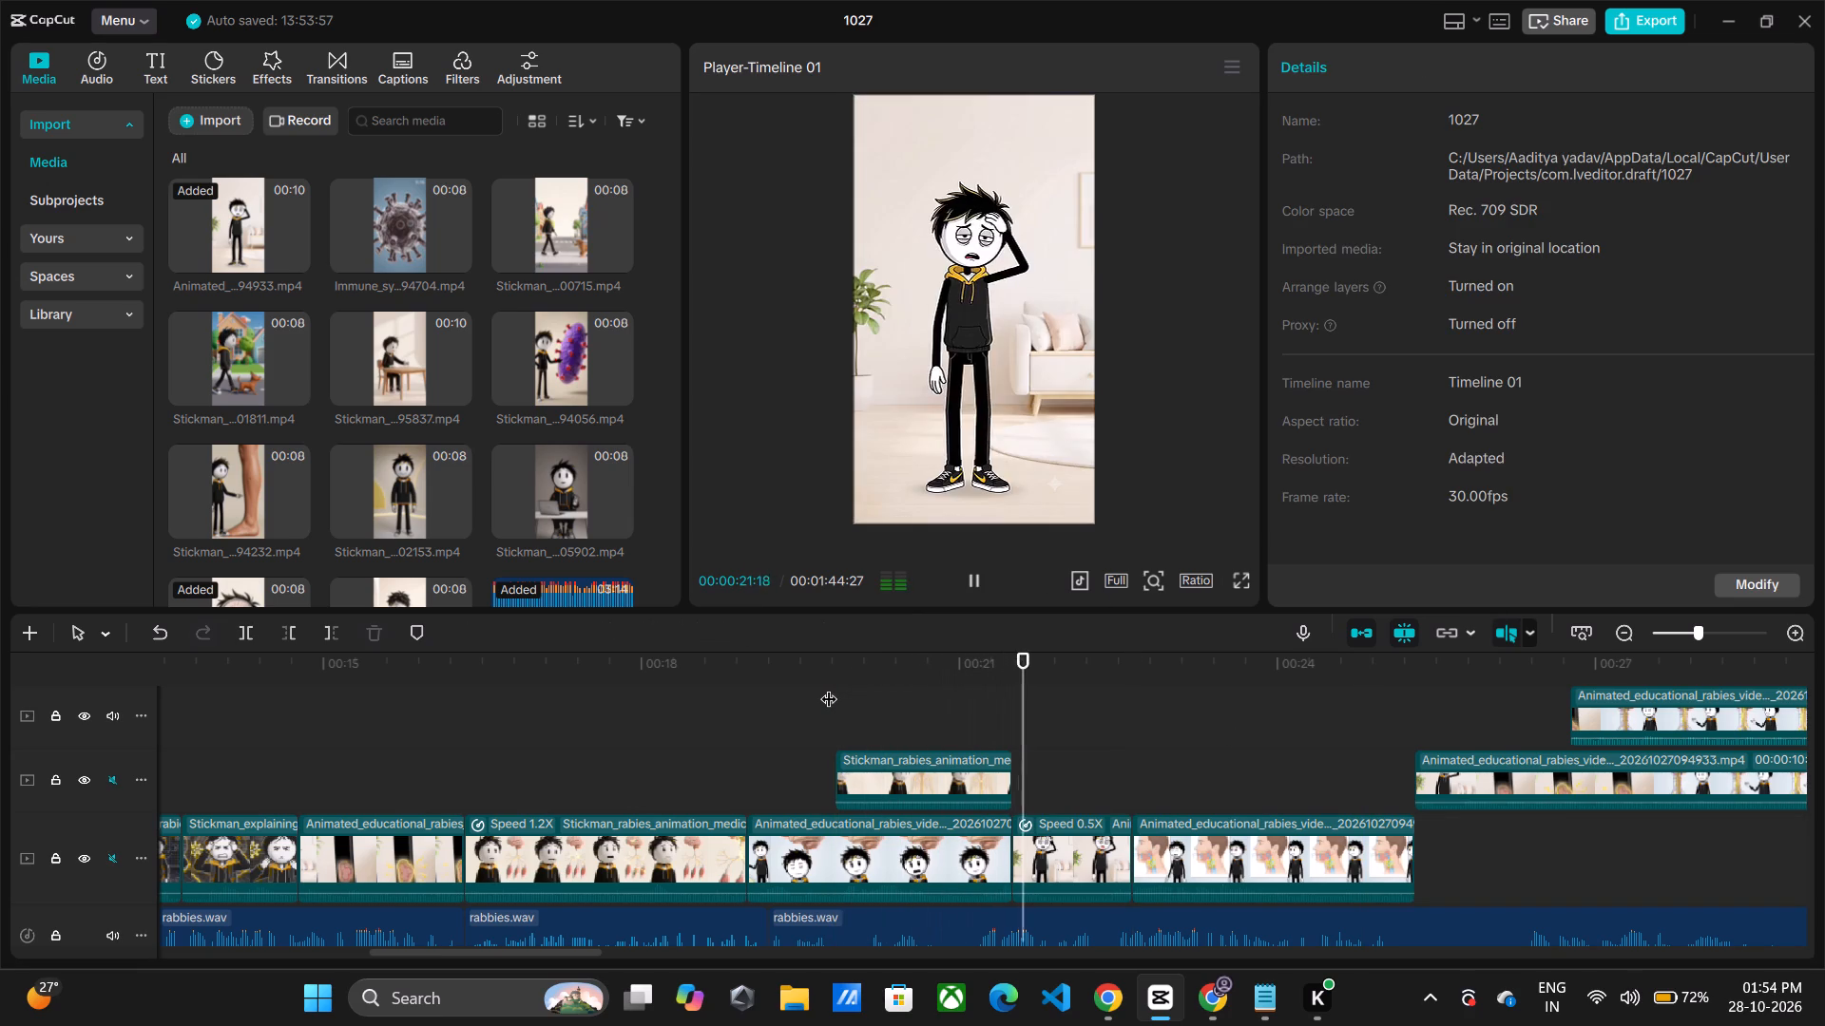
key(space)
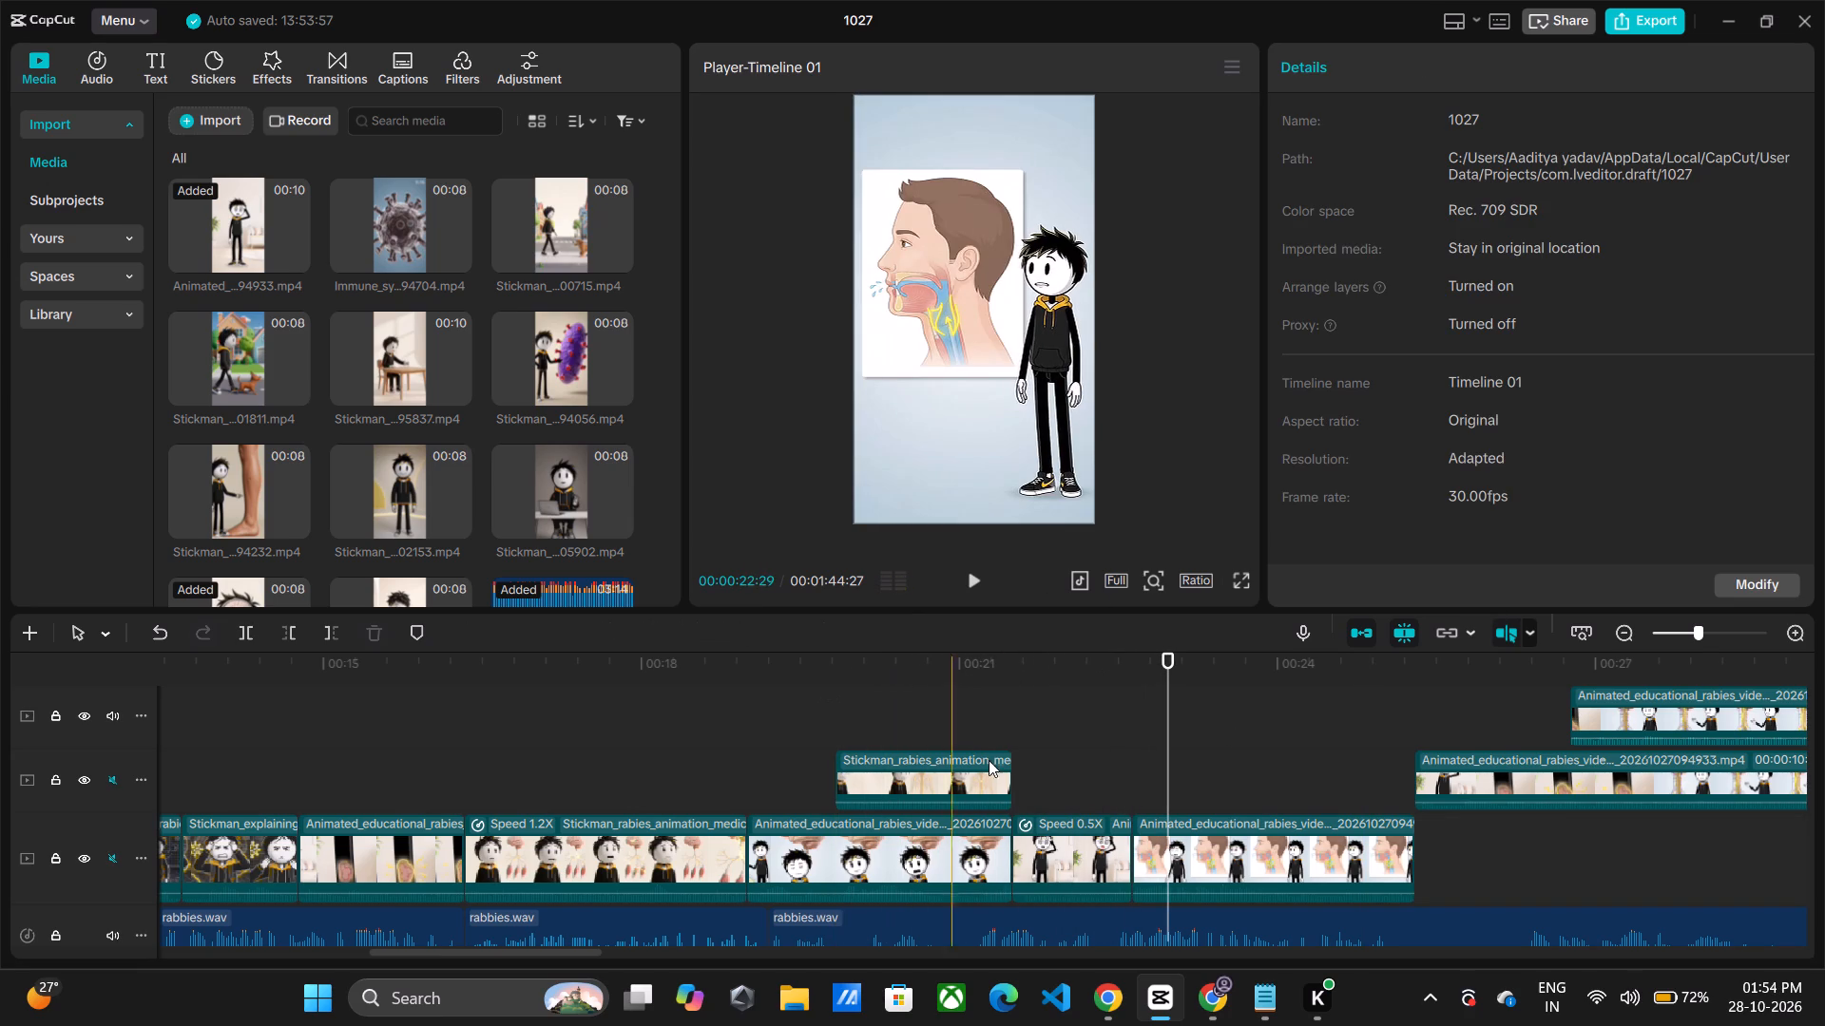
Trim the end of the hand-on-head segment back to about 22.3 seconds, cutting the wound close-up, and play back the section.
ctrl+scroll(1116, 817, up, 18)
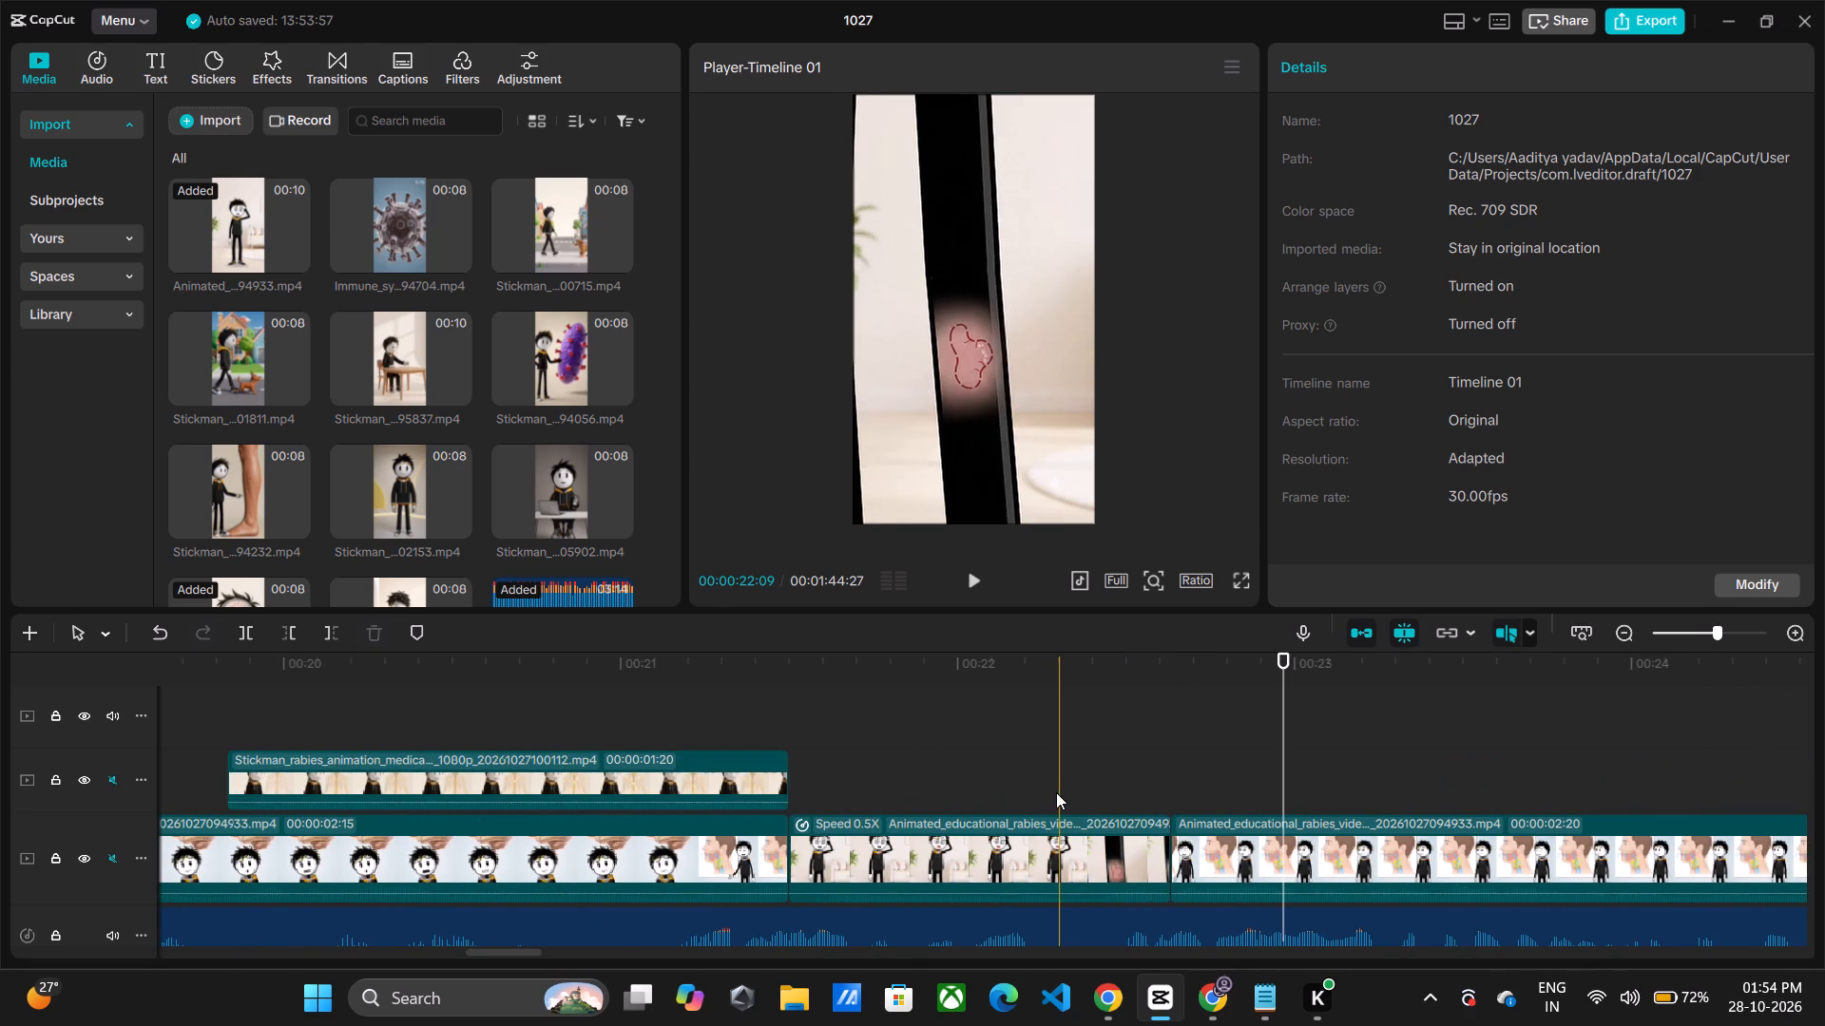
click(1048, 840)
key(w)
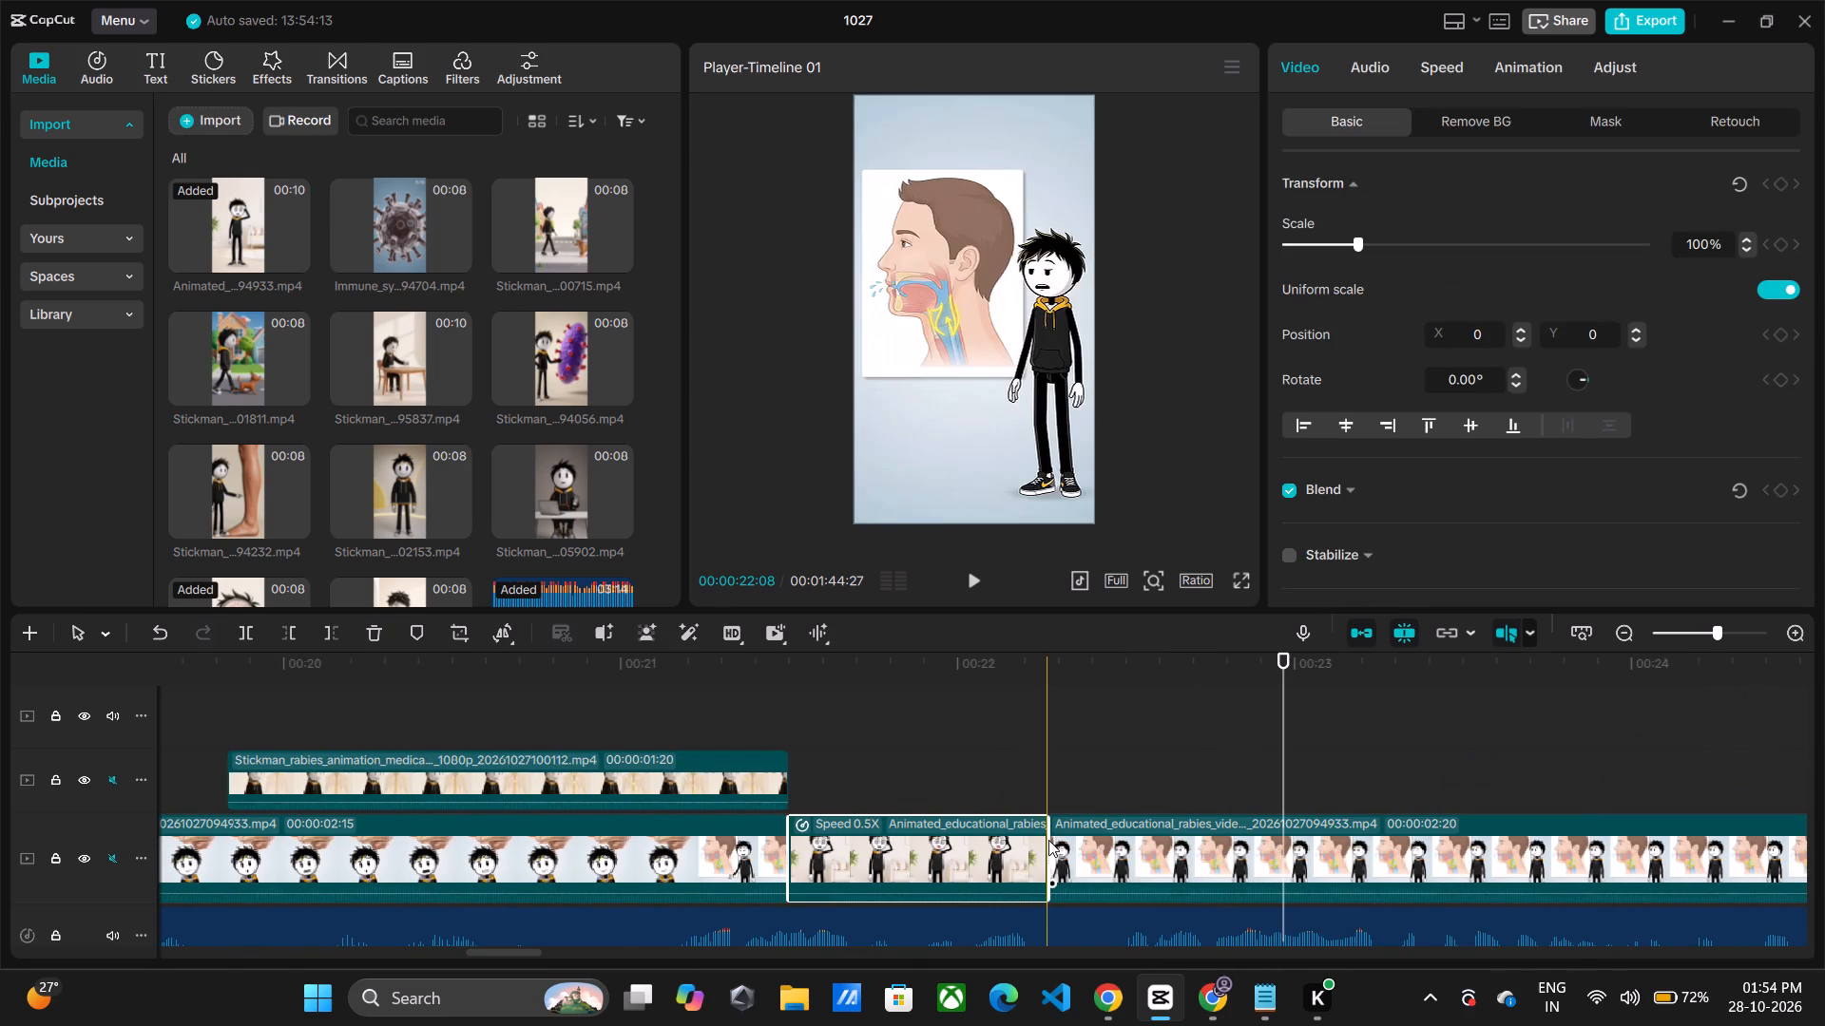
drag(787, 847, 773, 845)
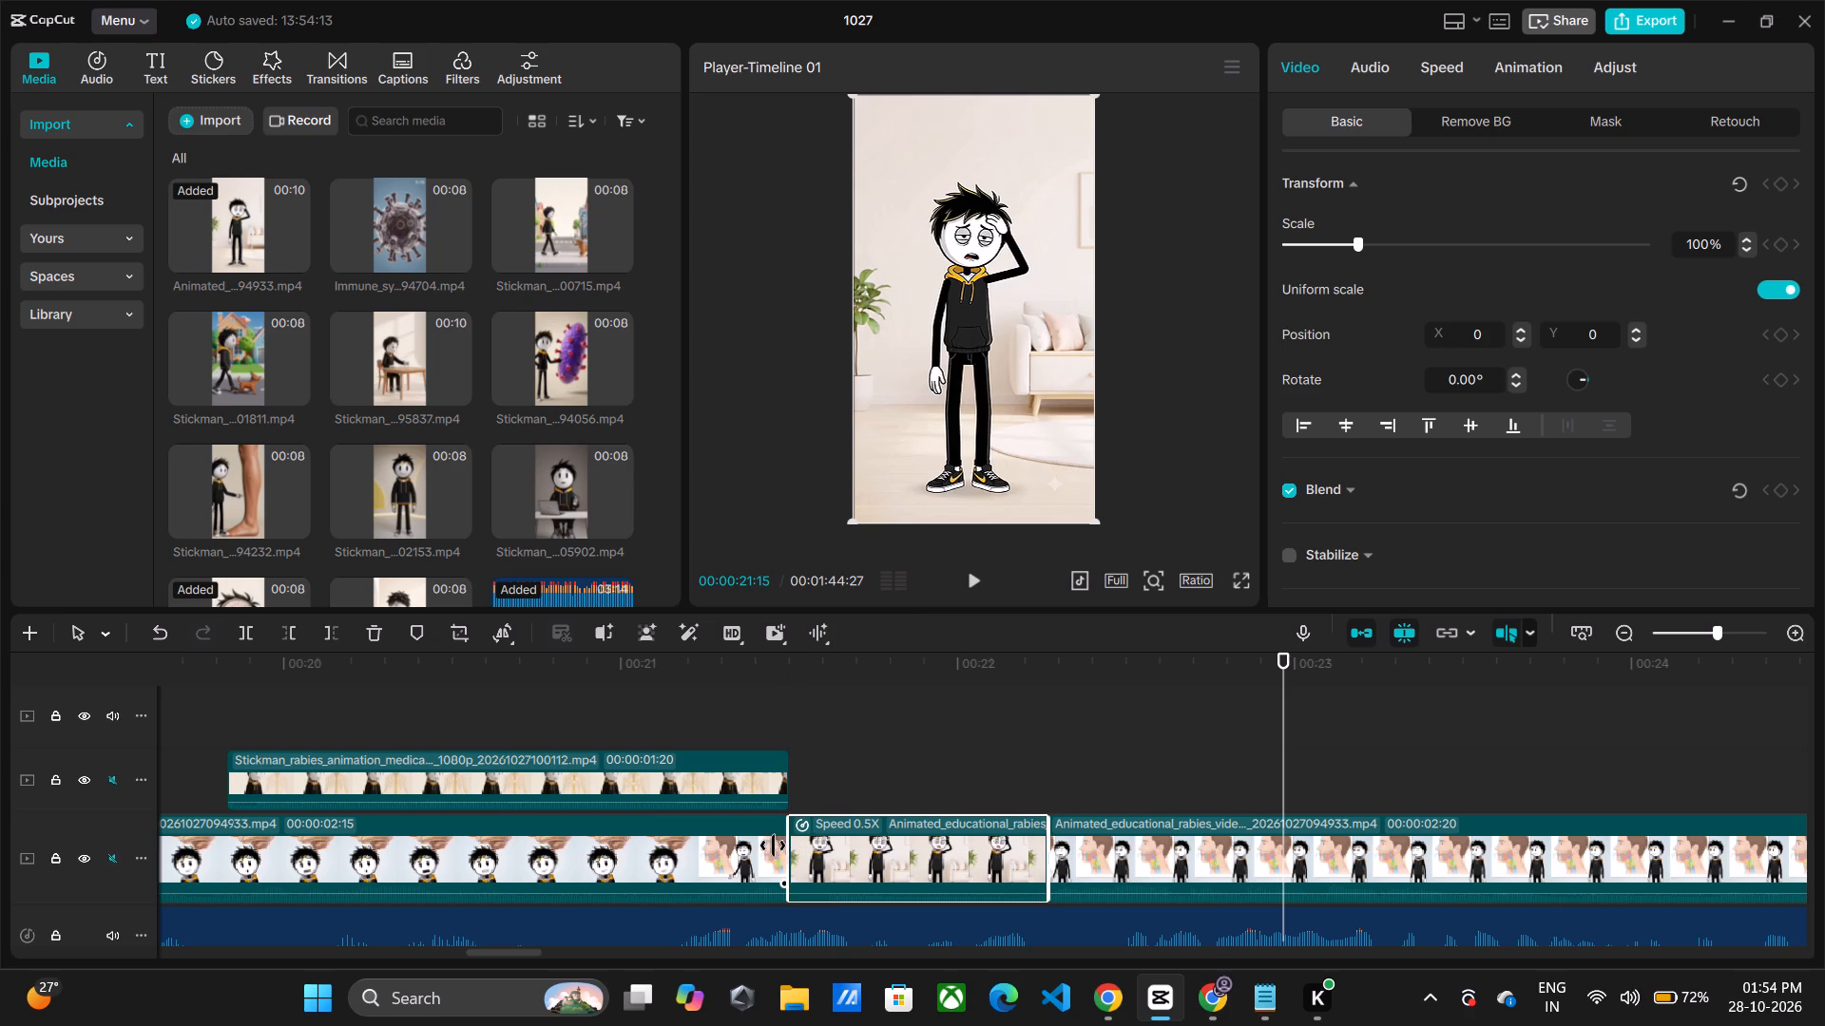
drag(773, 845, 758, 844)
click(578, 683)
key(space)
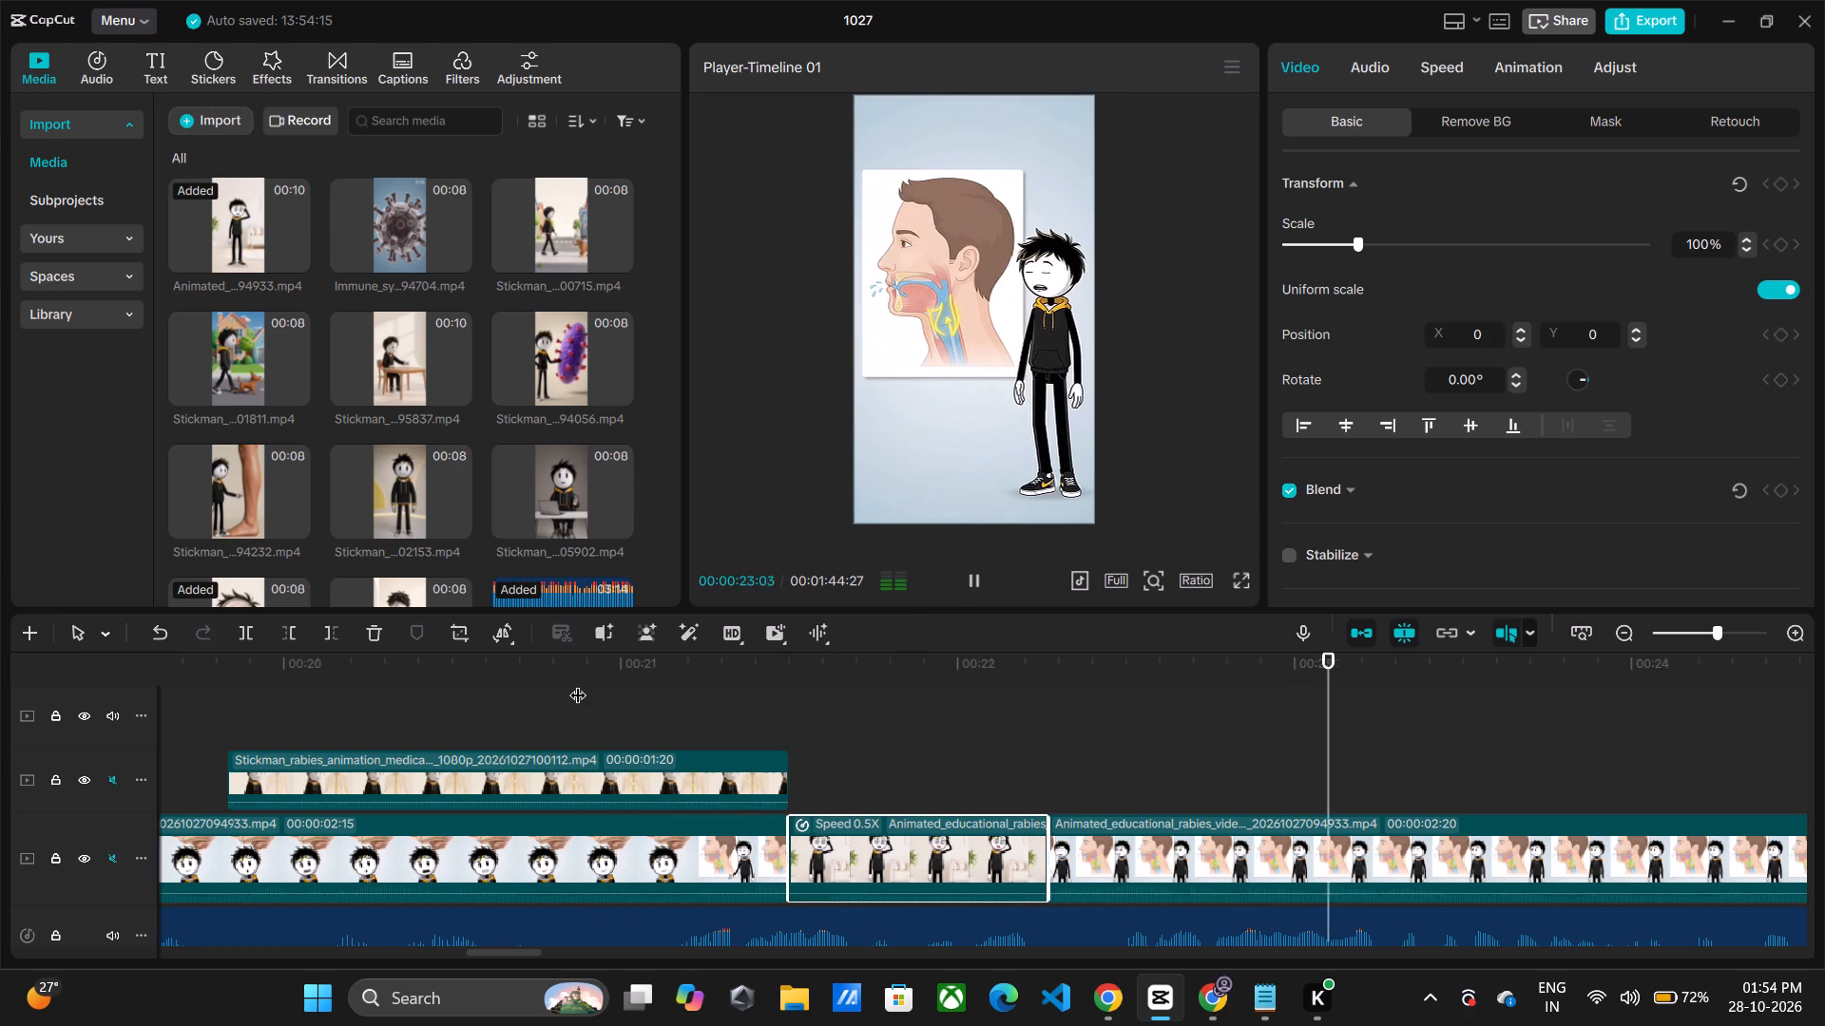
key(space)
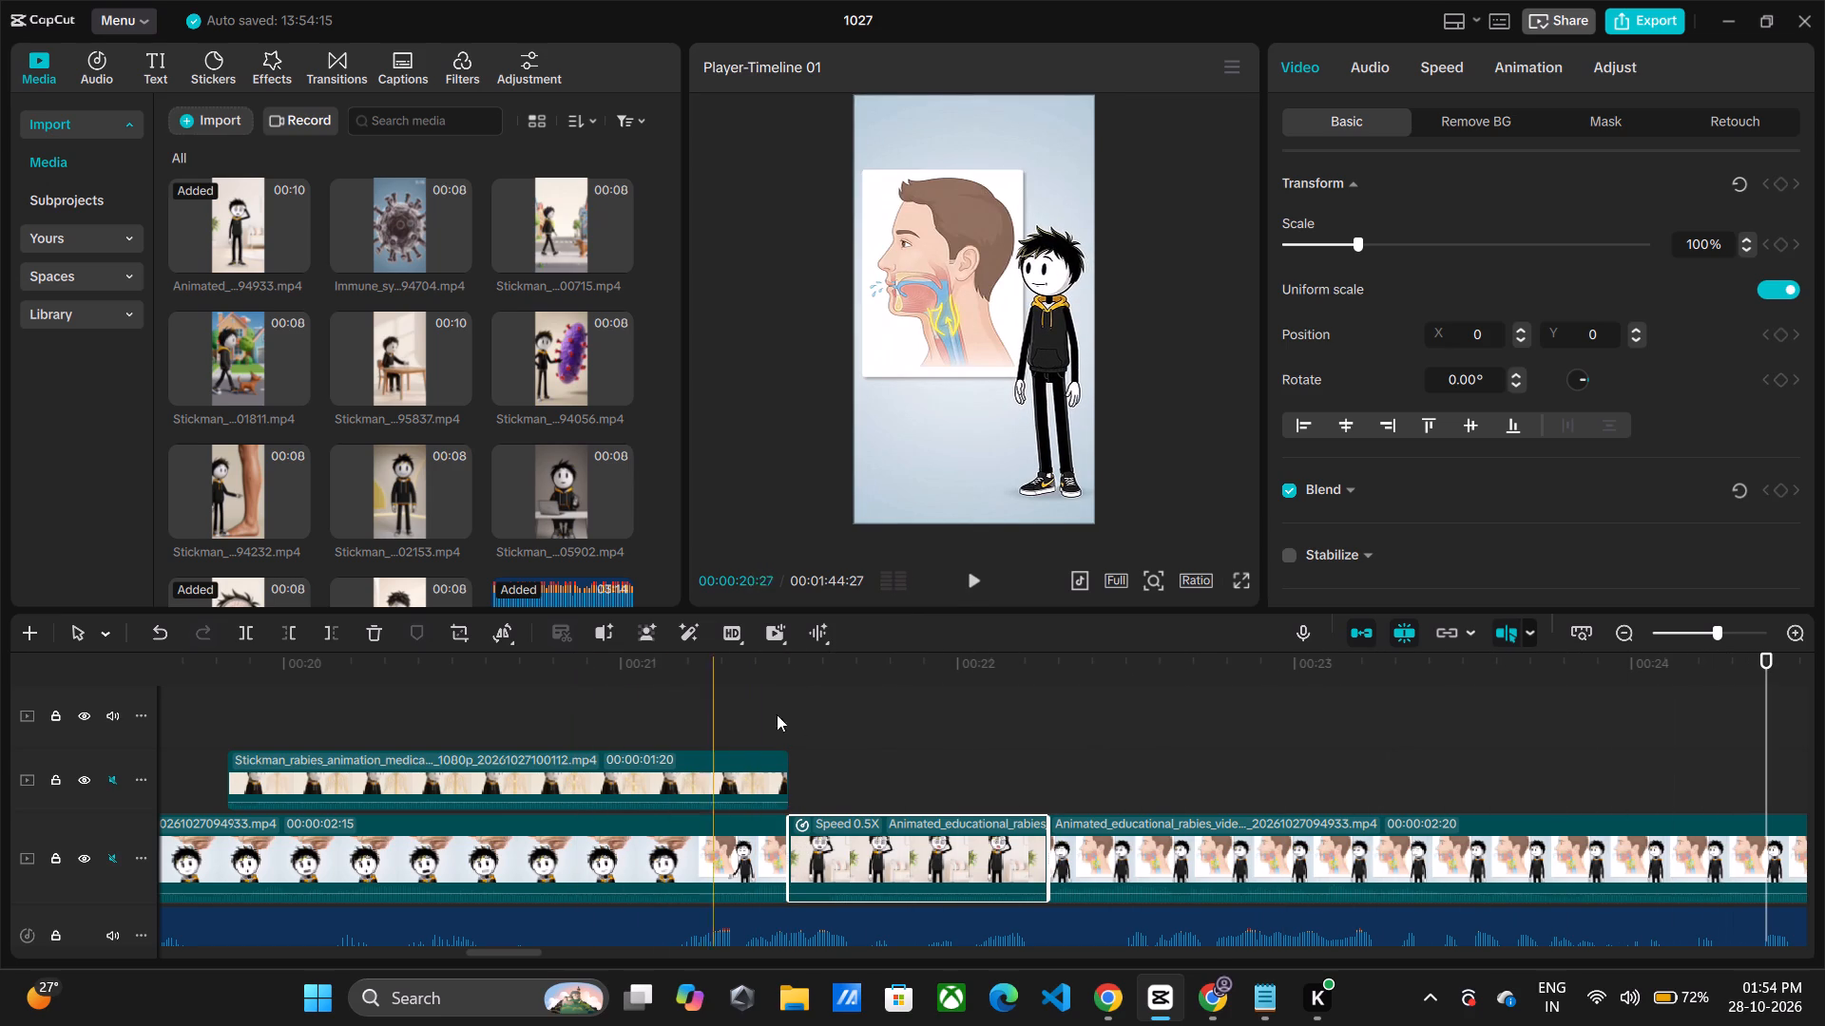
key(space)
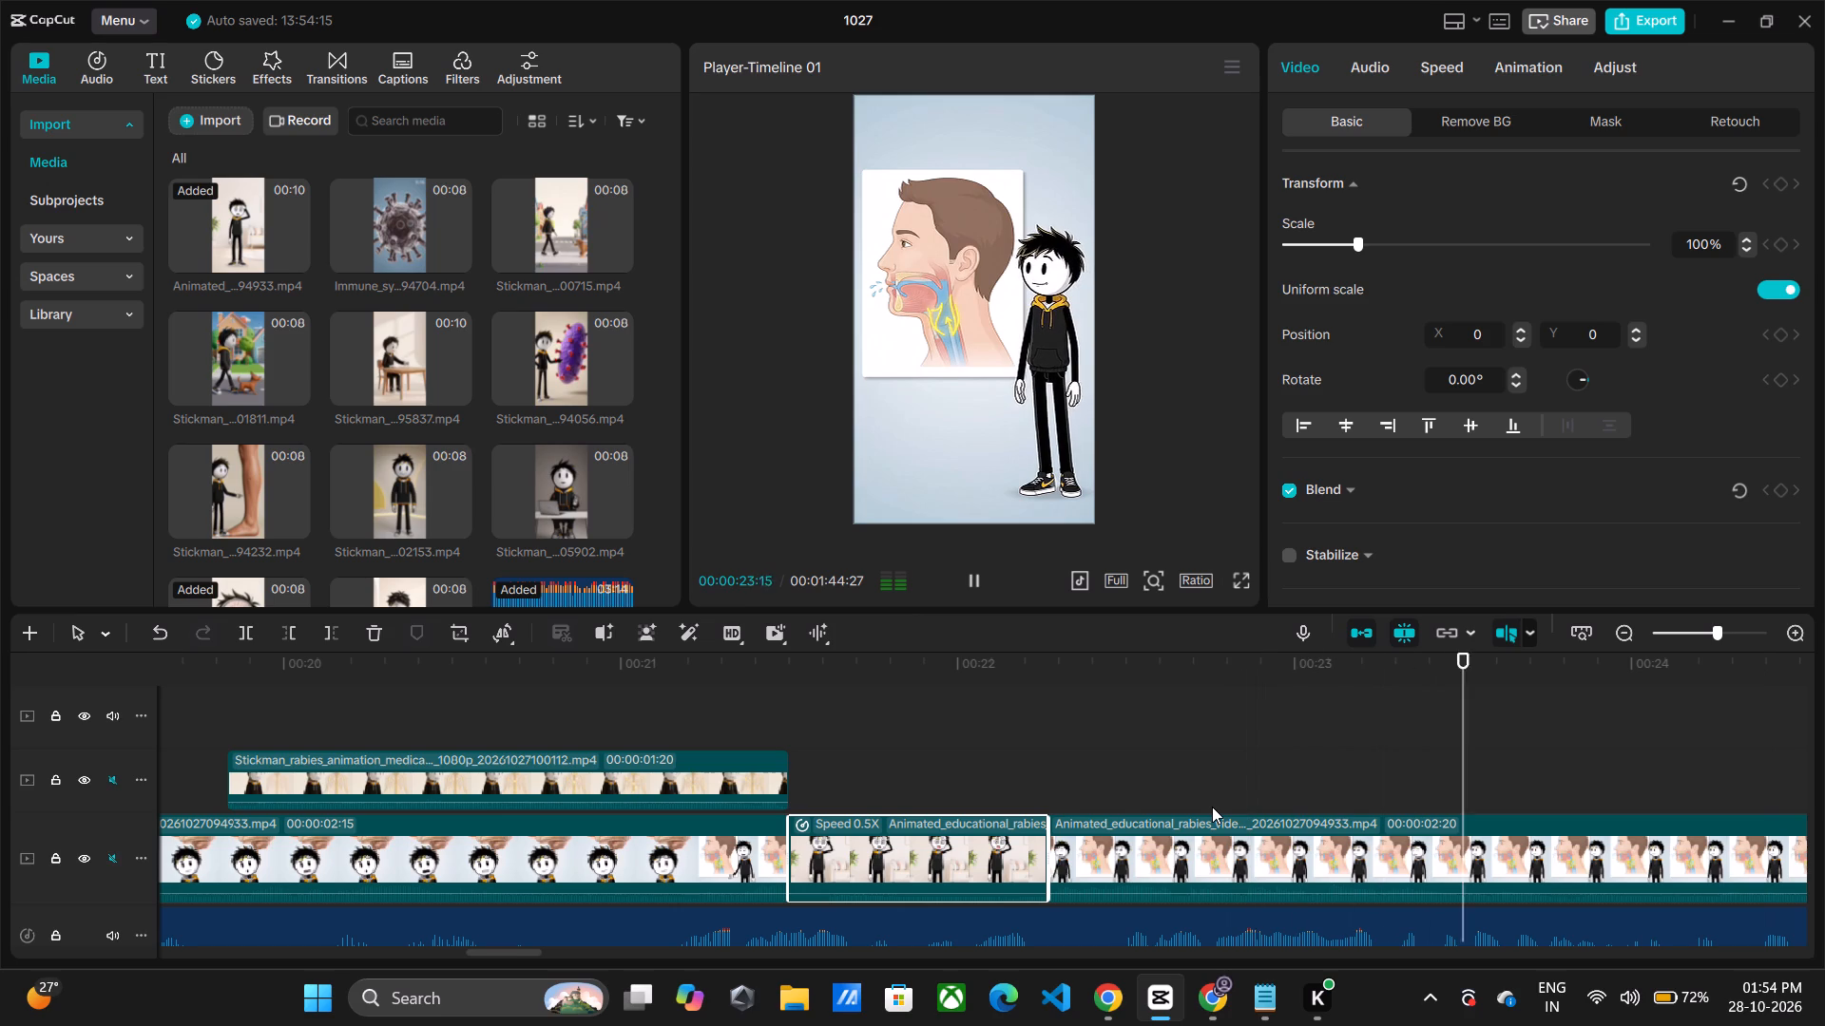
key(space)
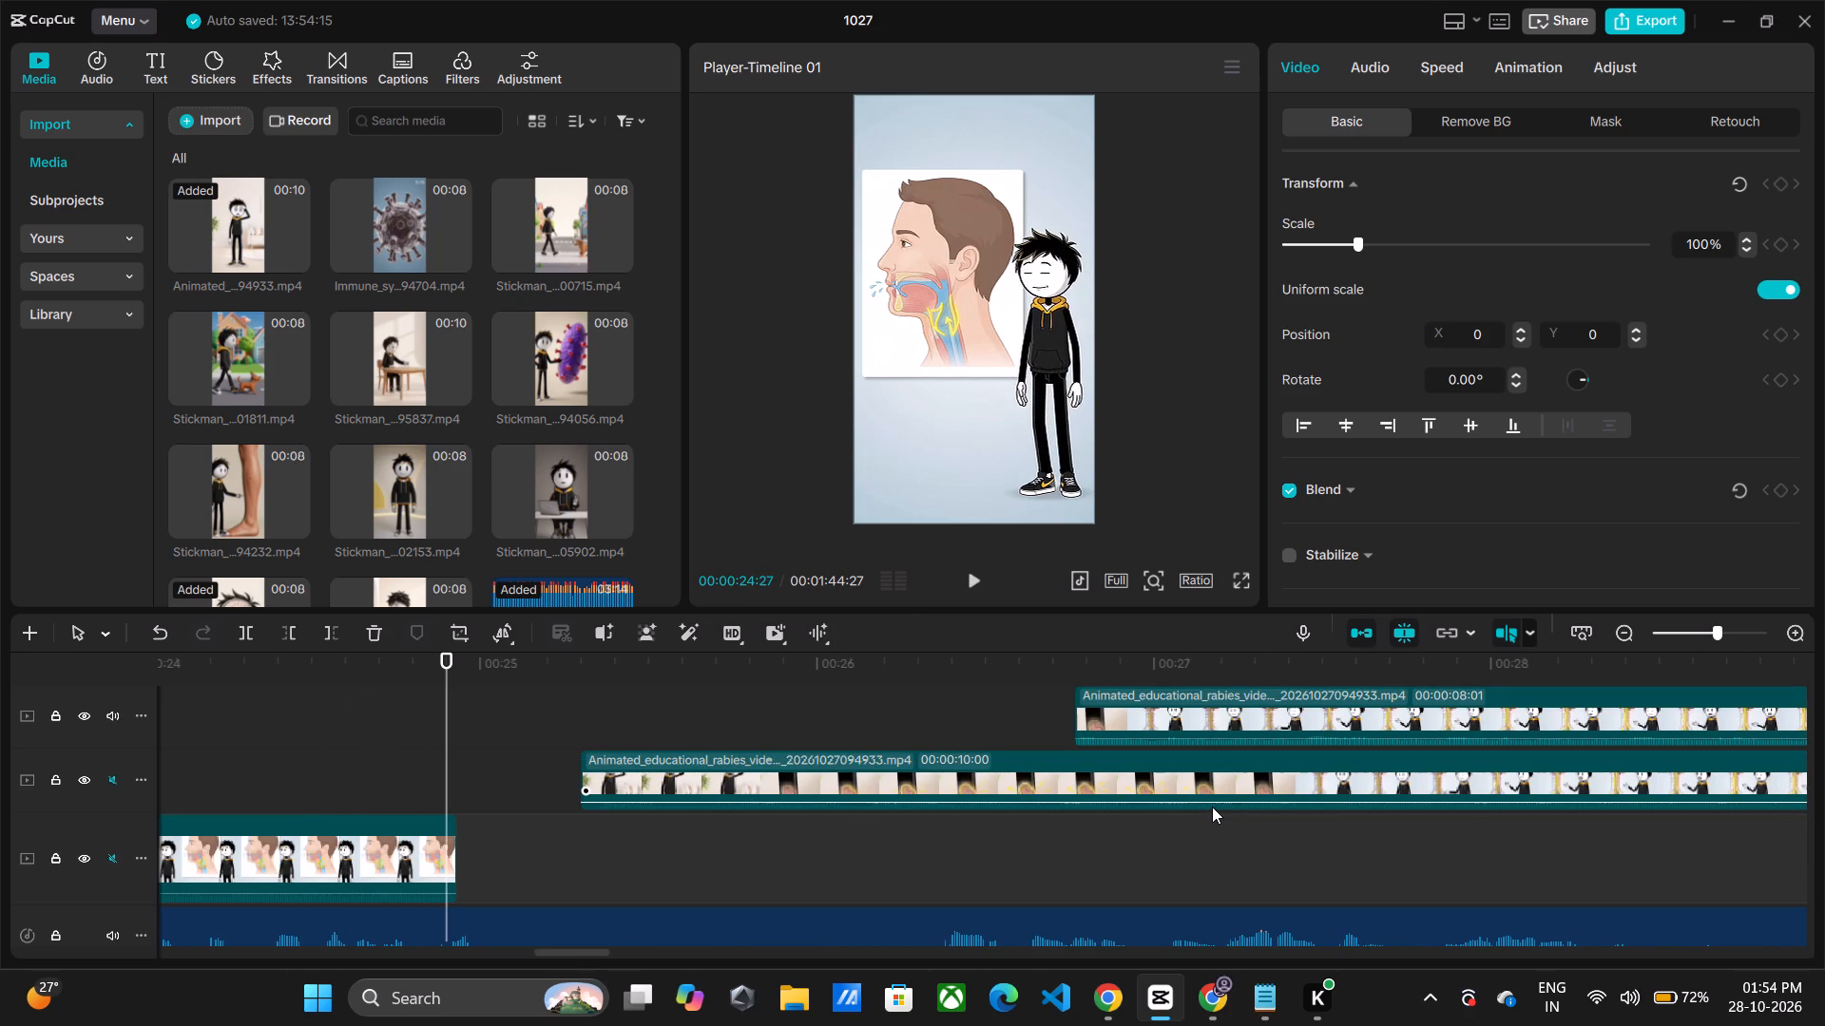
Trim the start of the throat diagram segment up to about 23.4 seconds, closing the gap after the hand-on-head shot.
scroll(639, 871, down, 1)
ctrl+scroll(639, 871, down, 8)
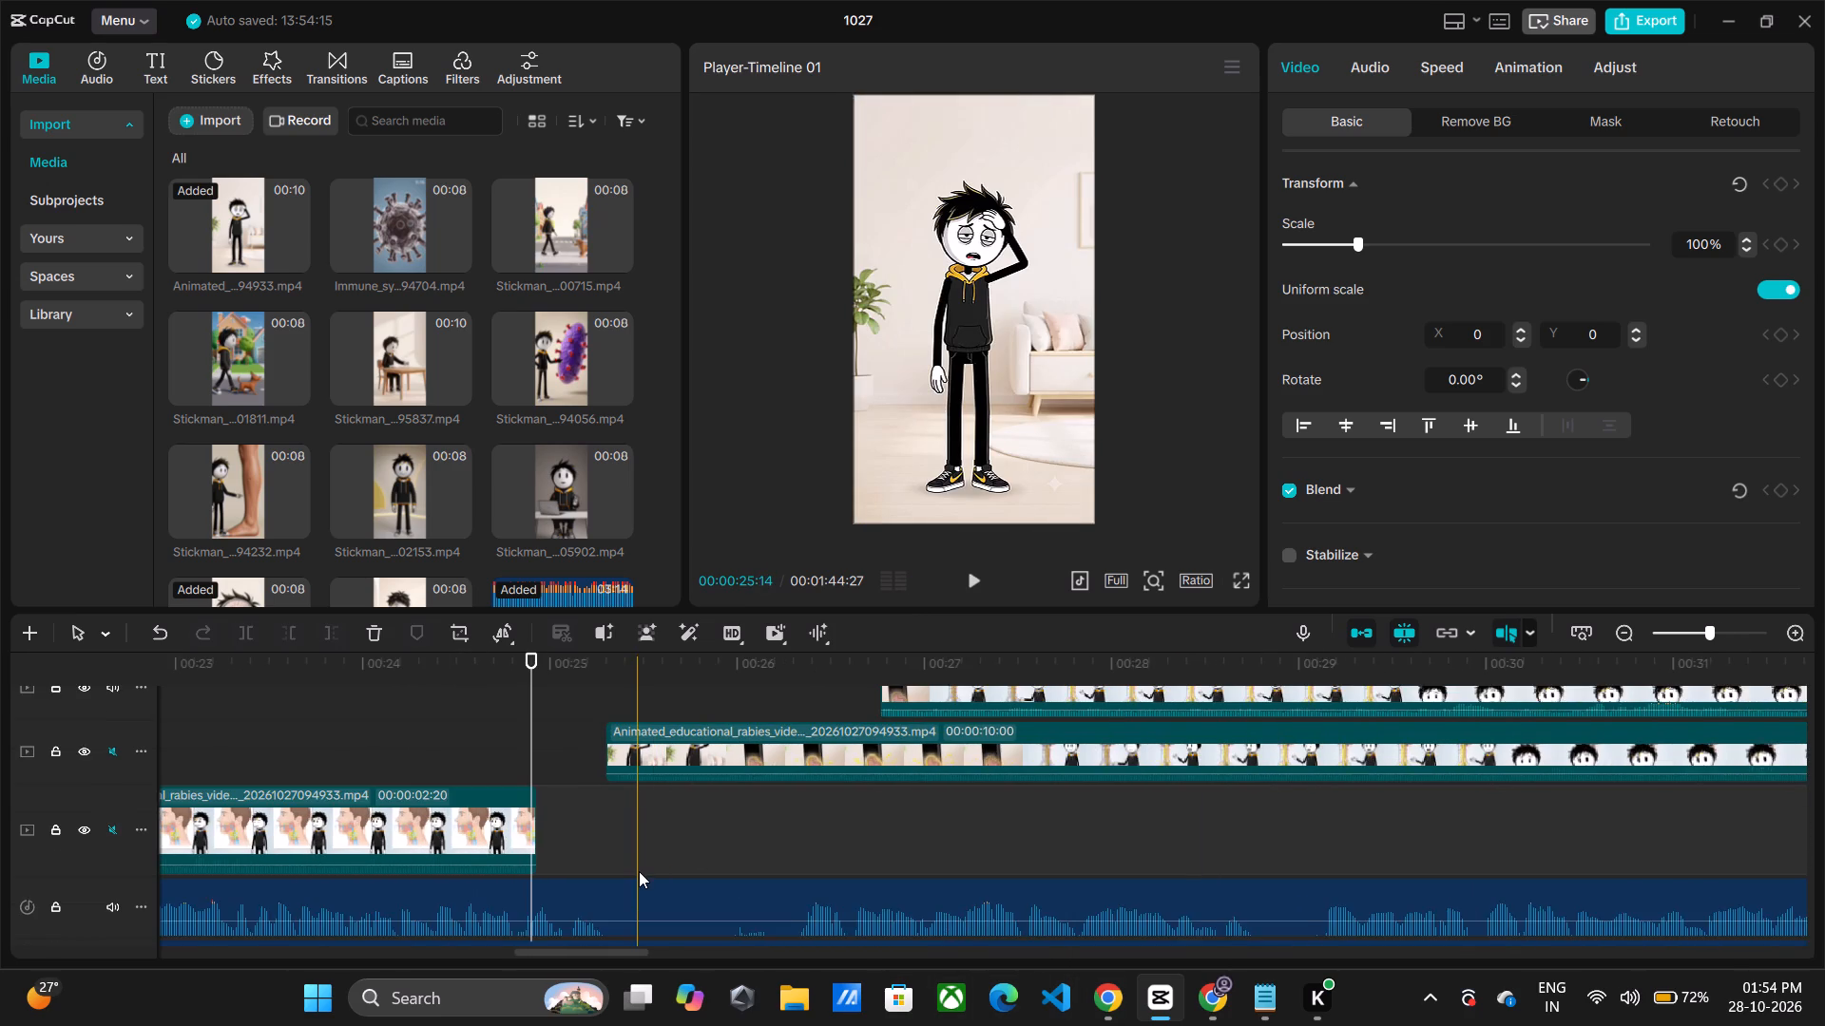
ctrl+scroll(639, 871, down, 3)
drag(259, 659, 169, 670)
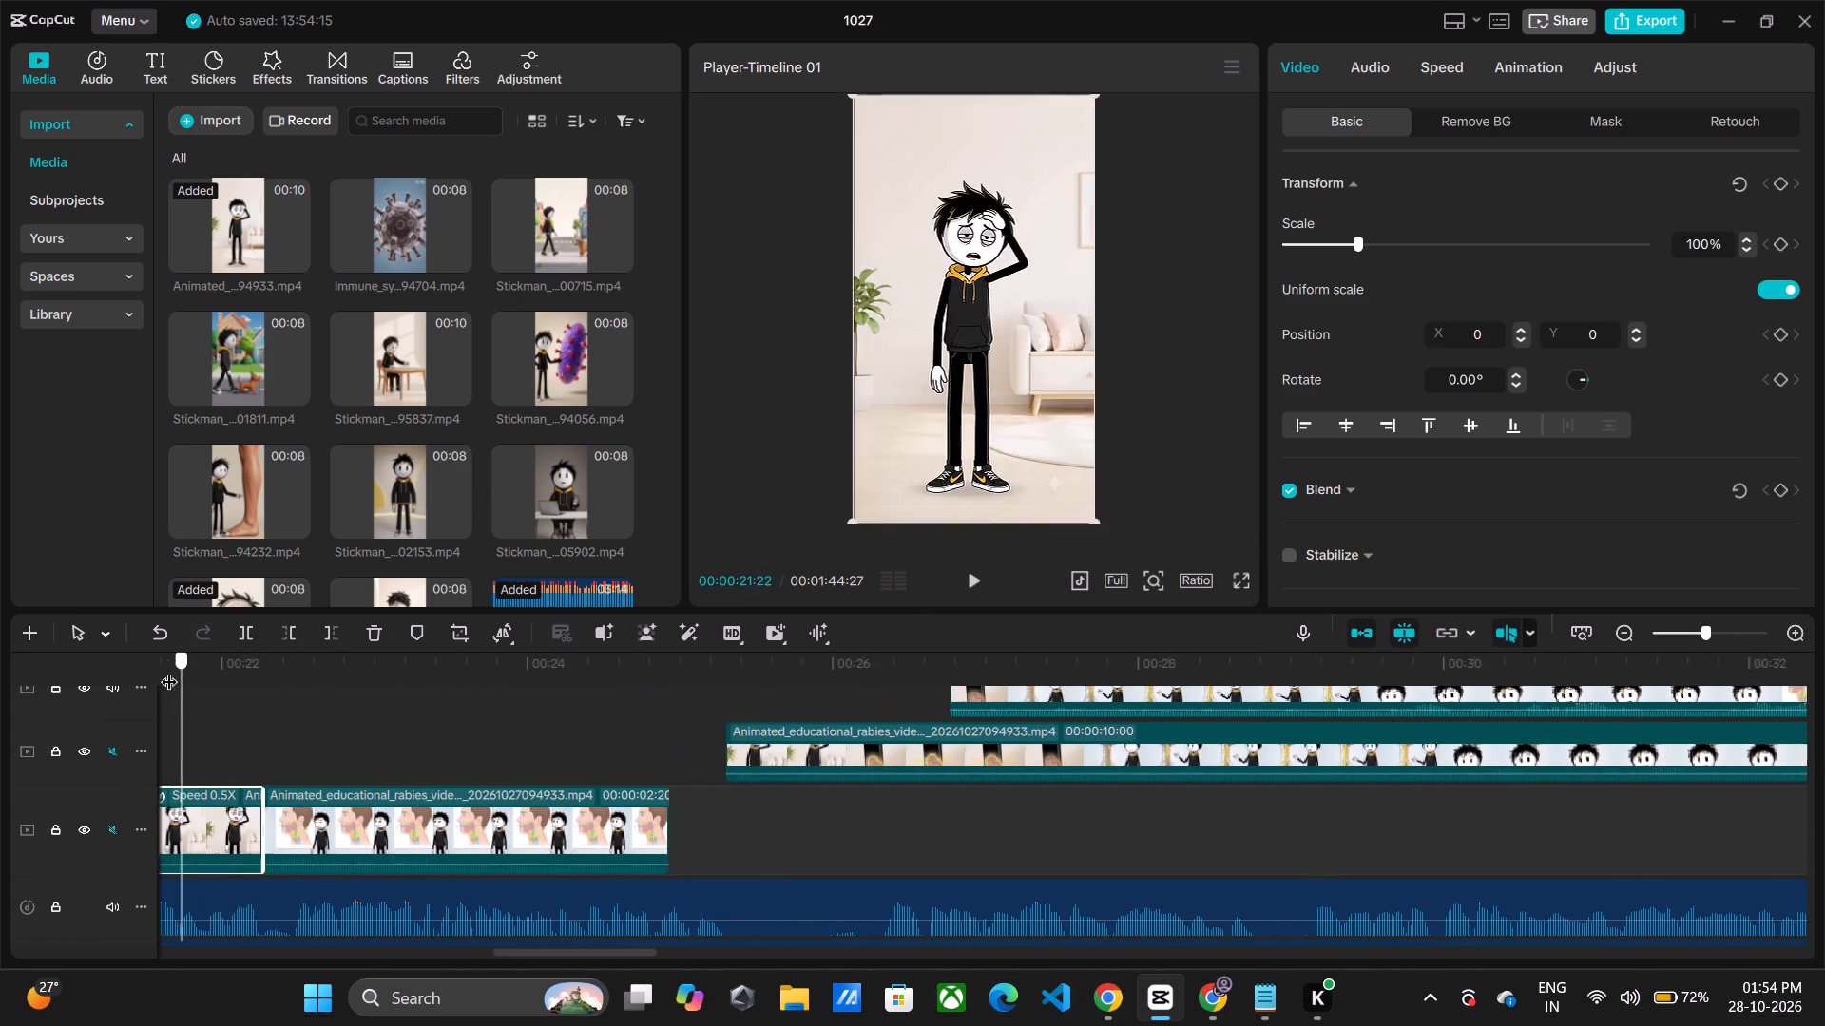
drag(169, 670, 752, 719)
click(738, 825)
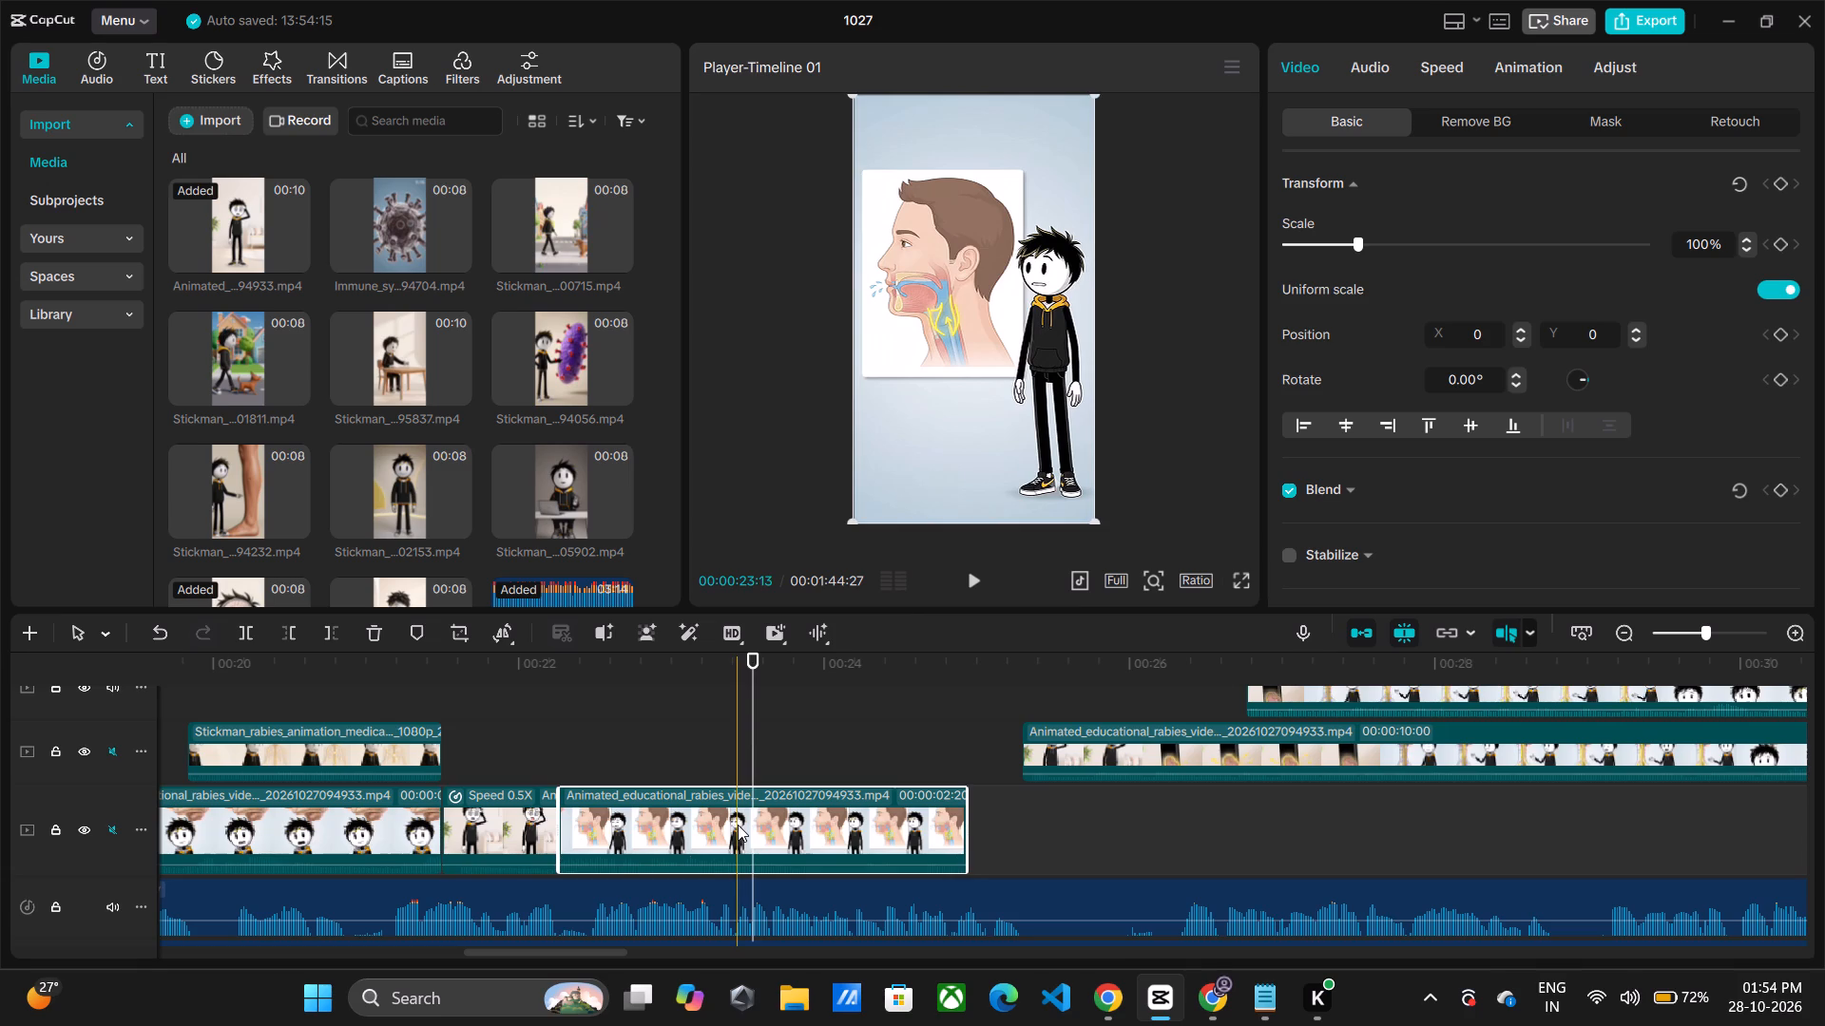
key(q)
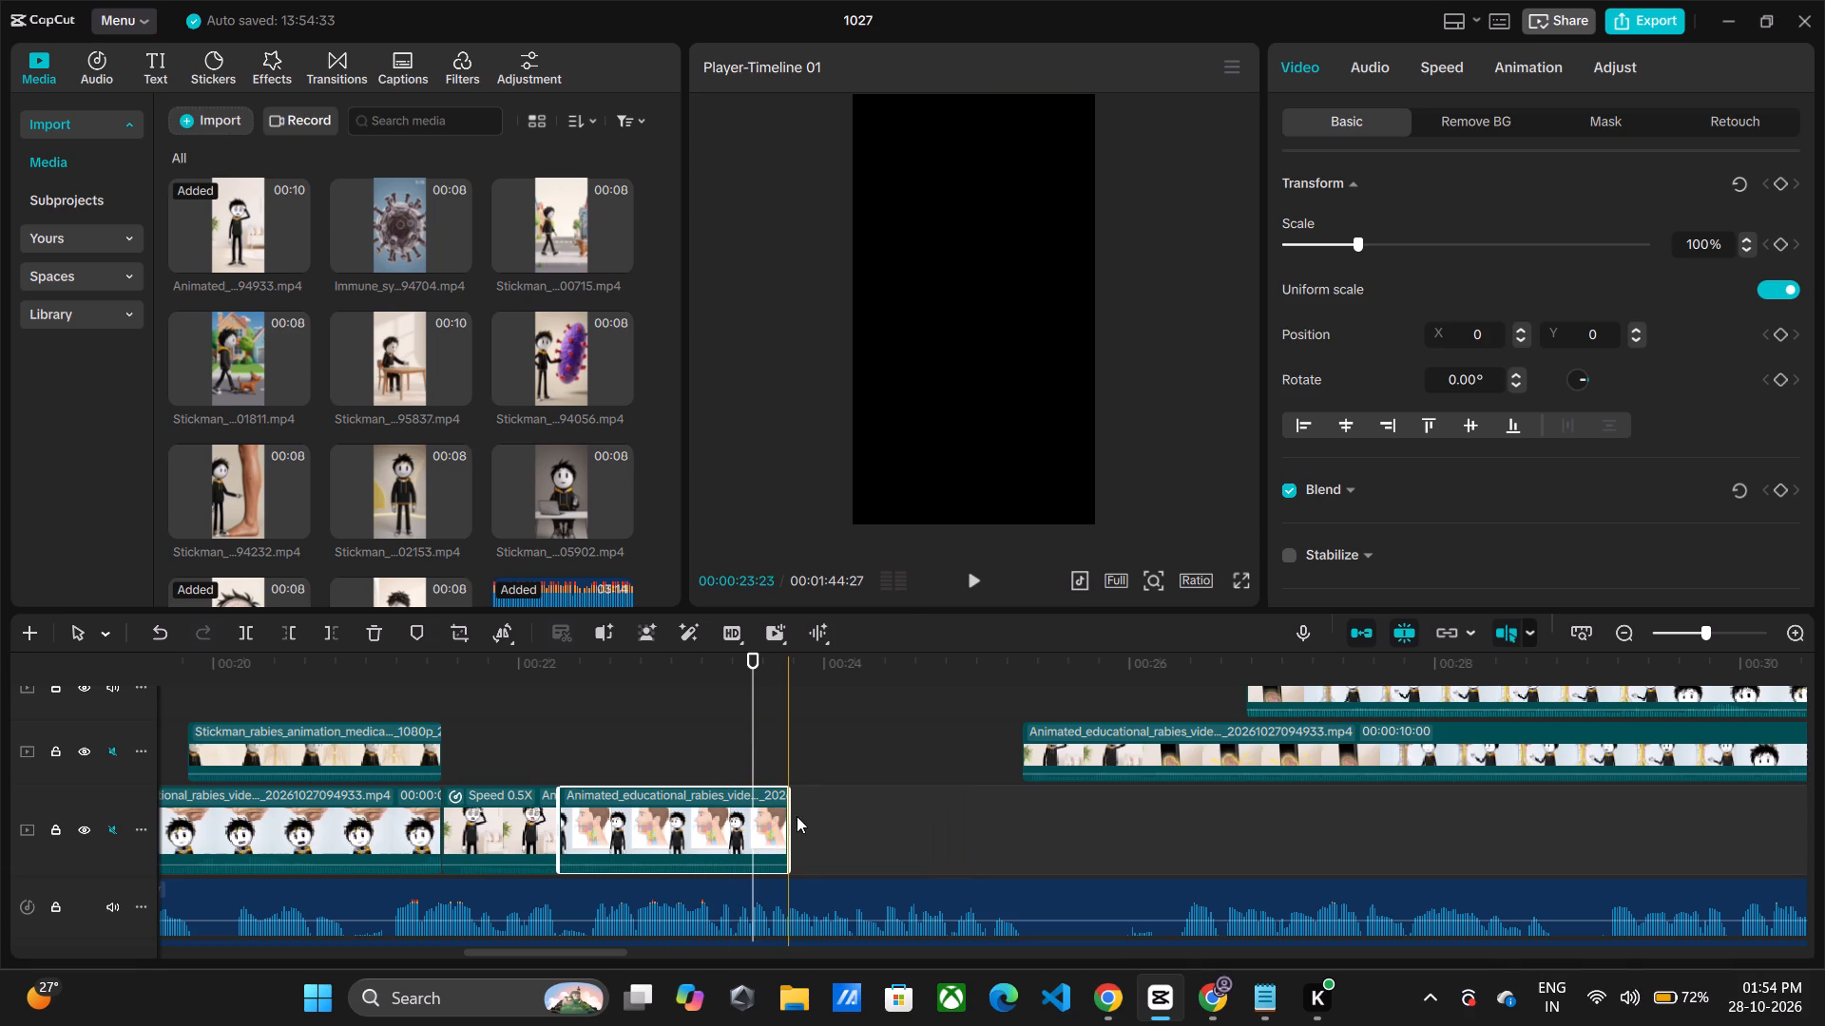
drag(787, 814, 865, 817)
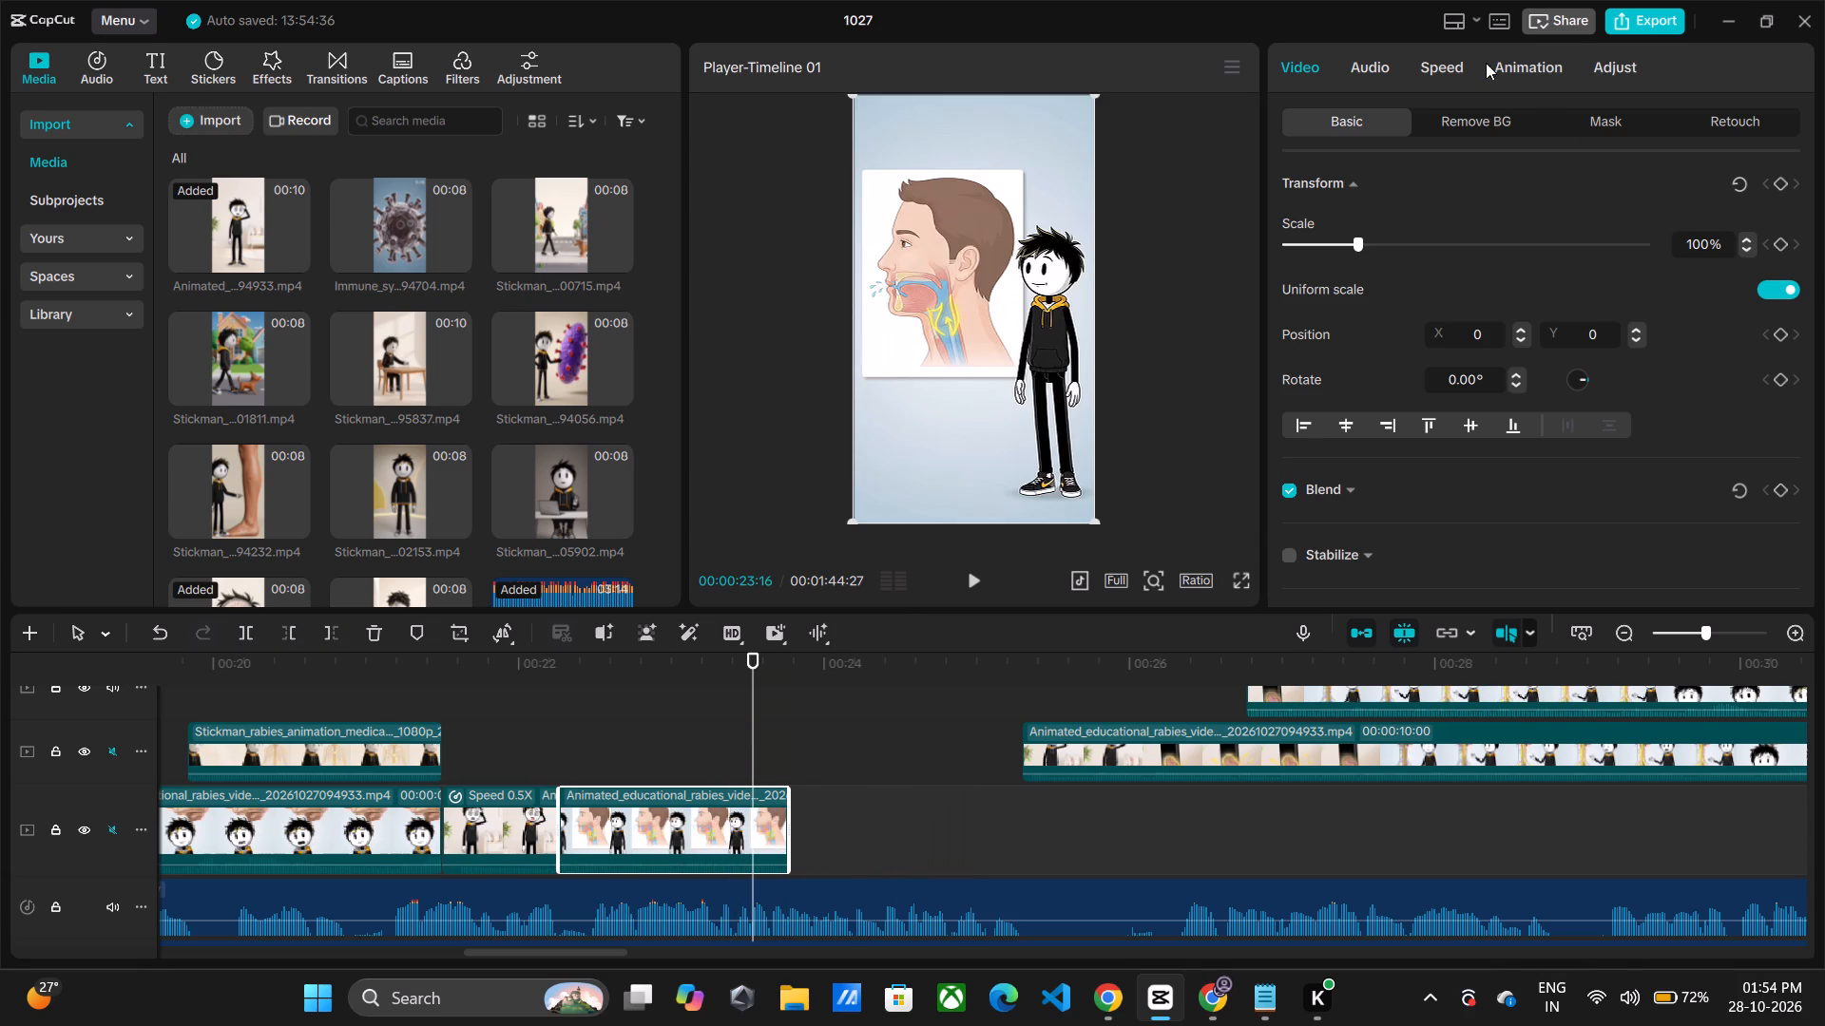
Slow the throat diagram segment to 0.8x speed and play back from about 21.5 seconds.
click(1441, 72)
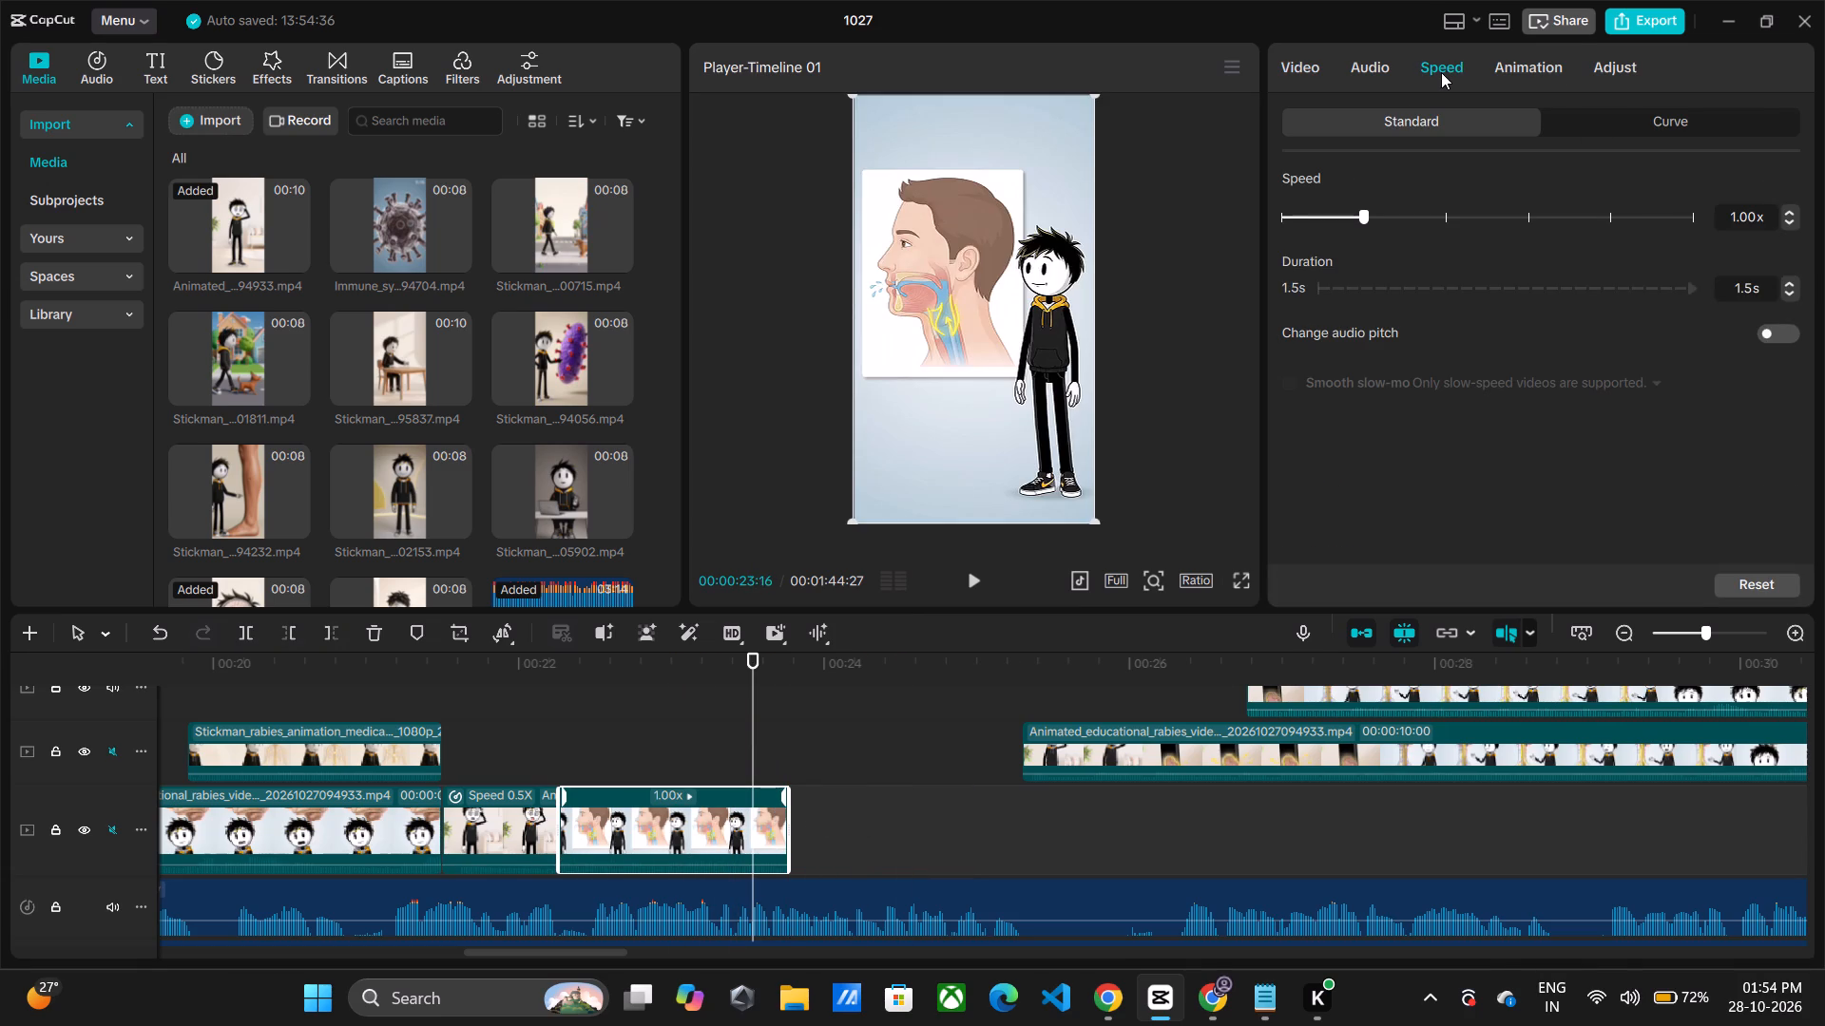
click(1786, 220)
click(1786, 220)
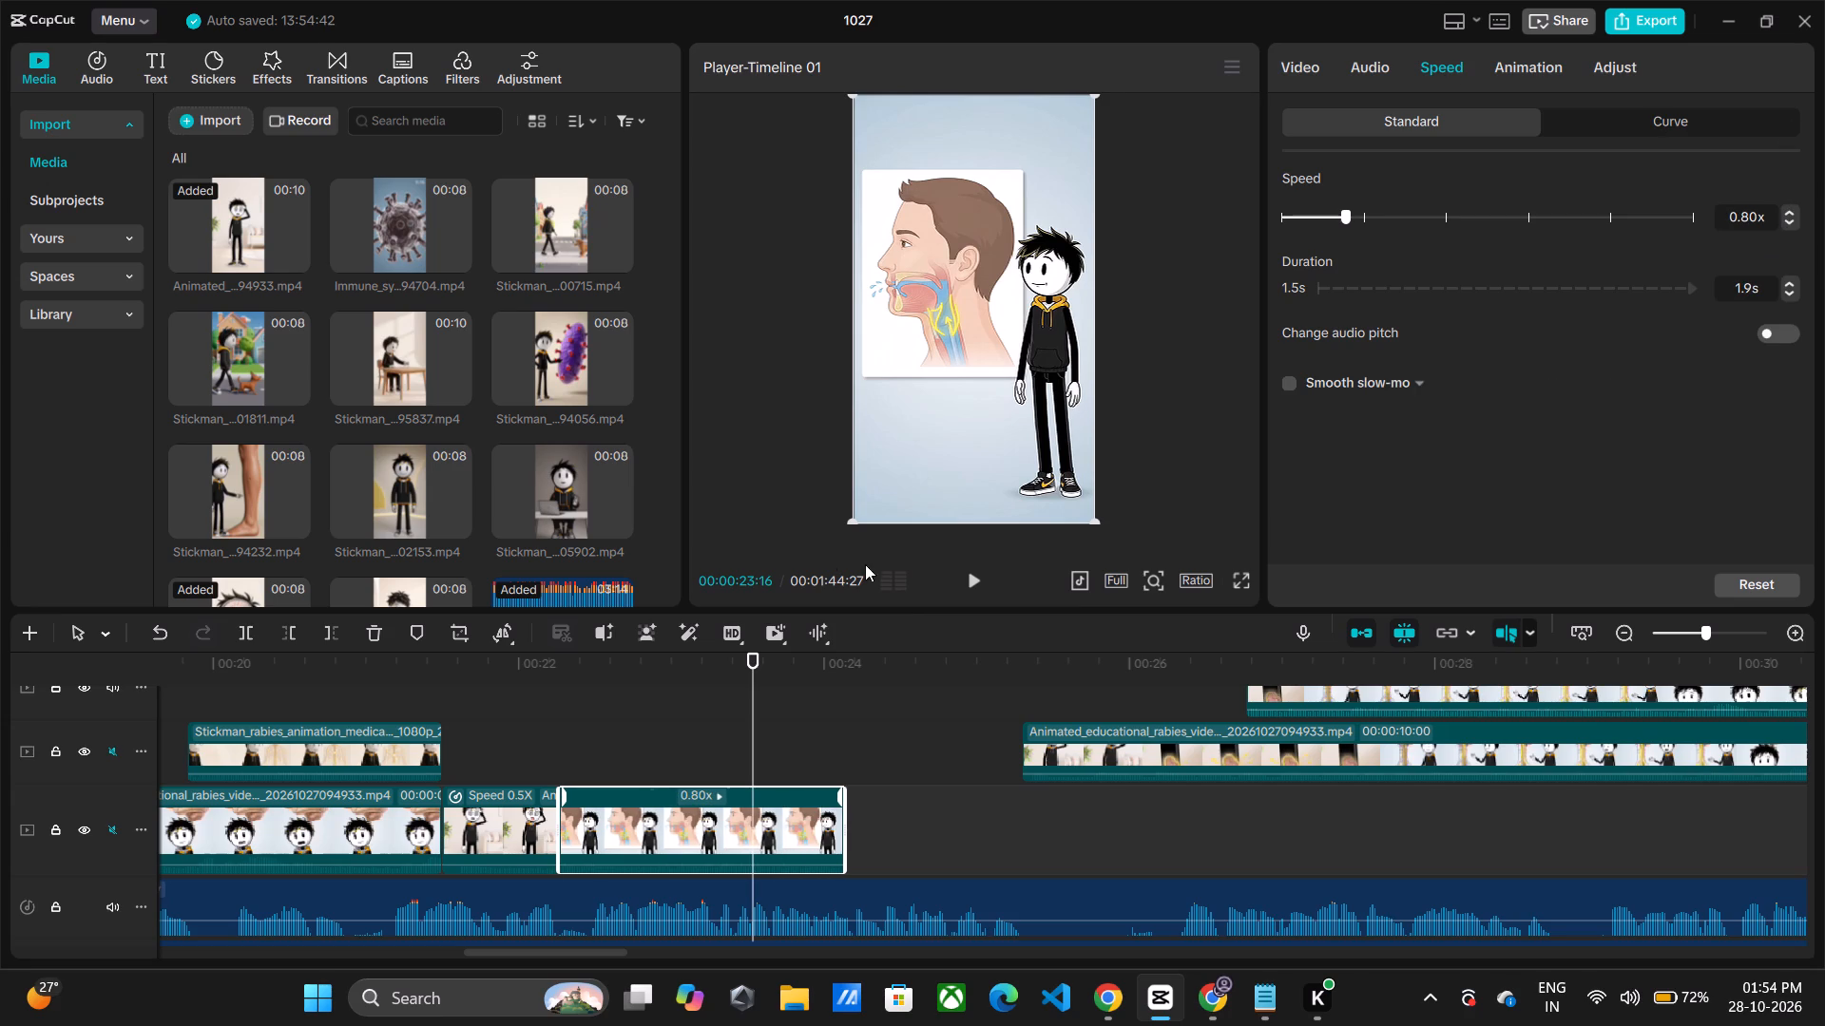
click(436, 709)
key(space)
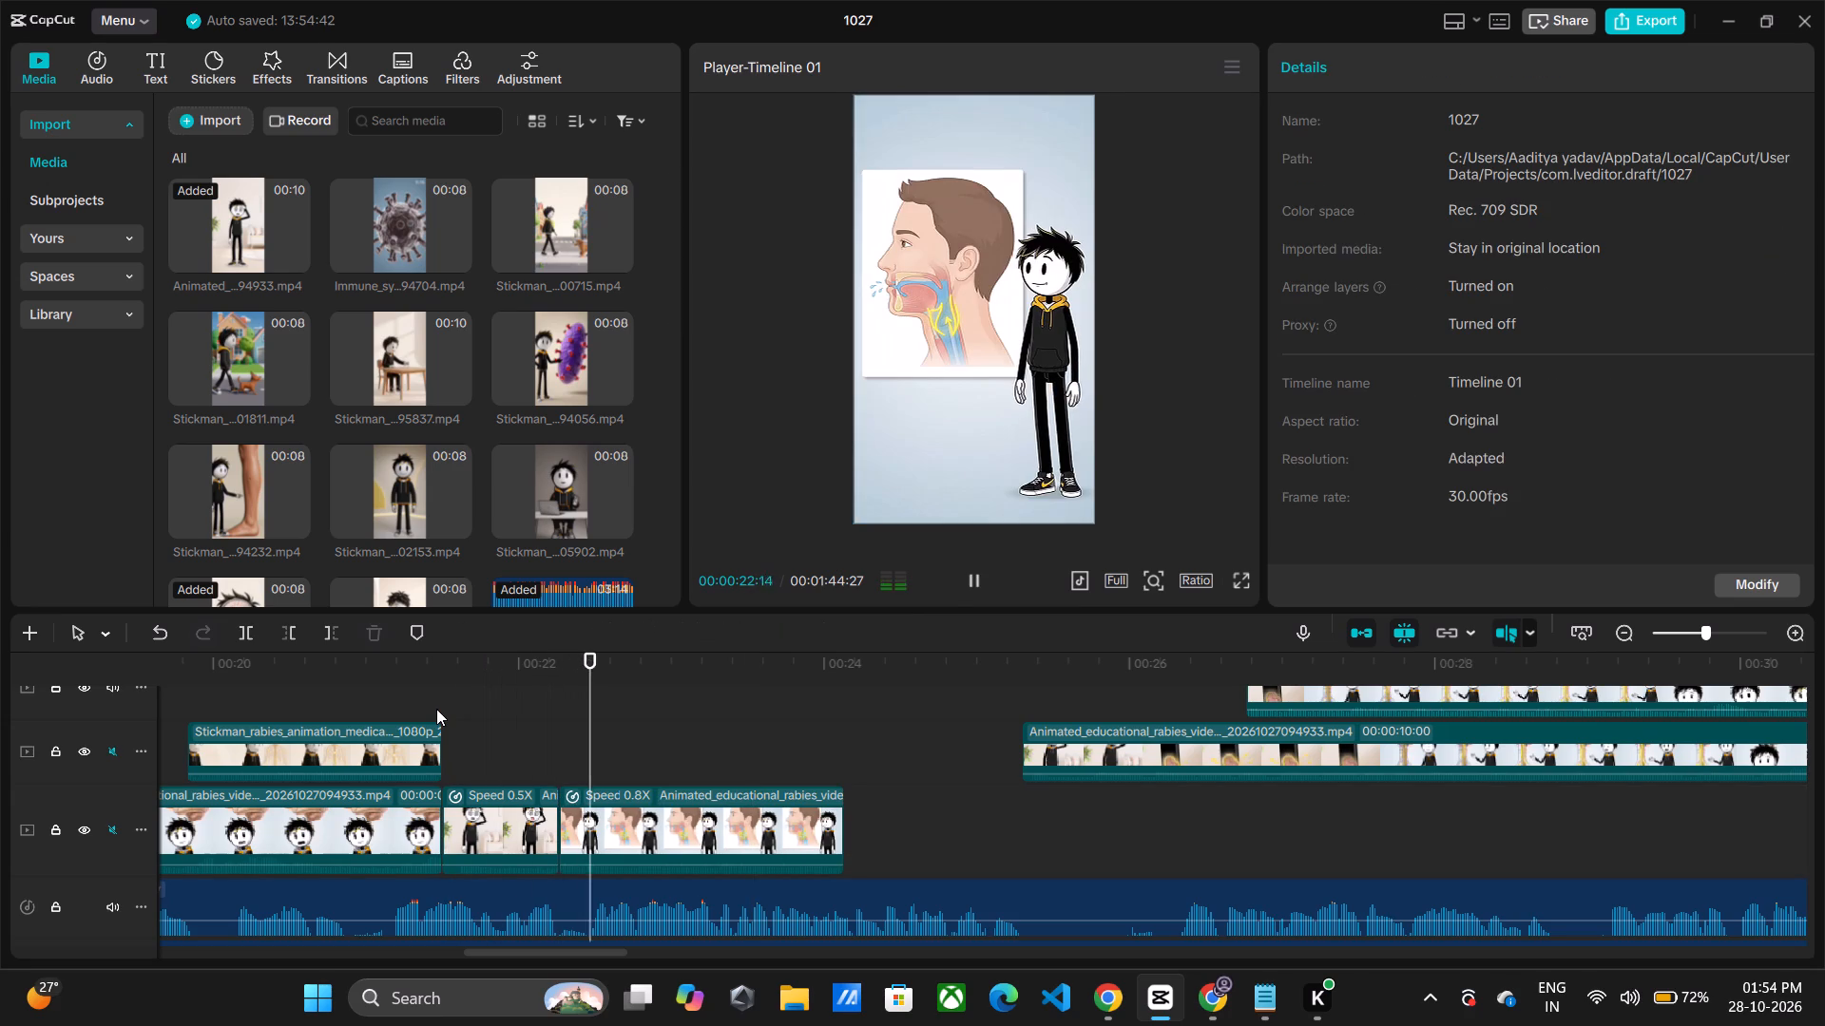
key(space)
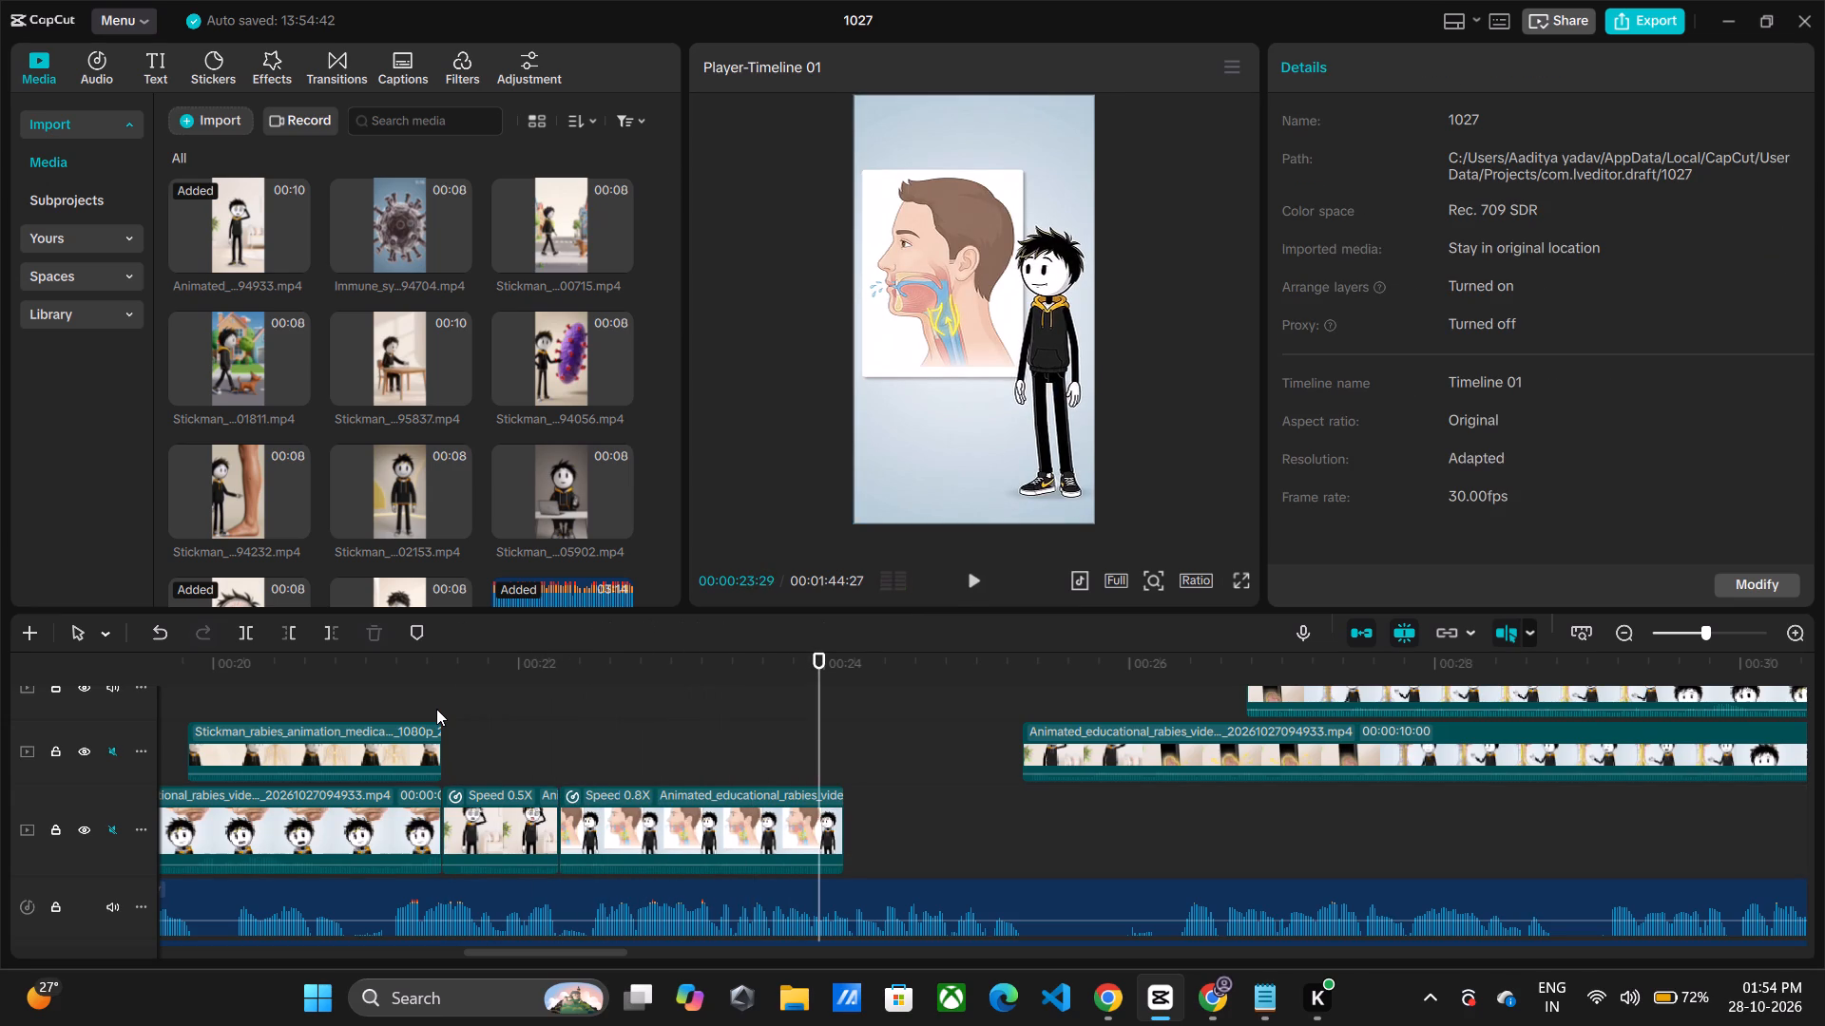
key(space)
key(space)
click(462, 711)
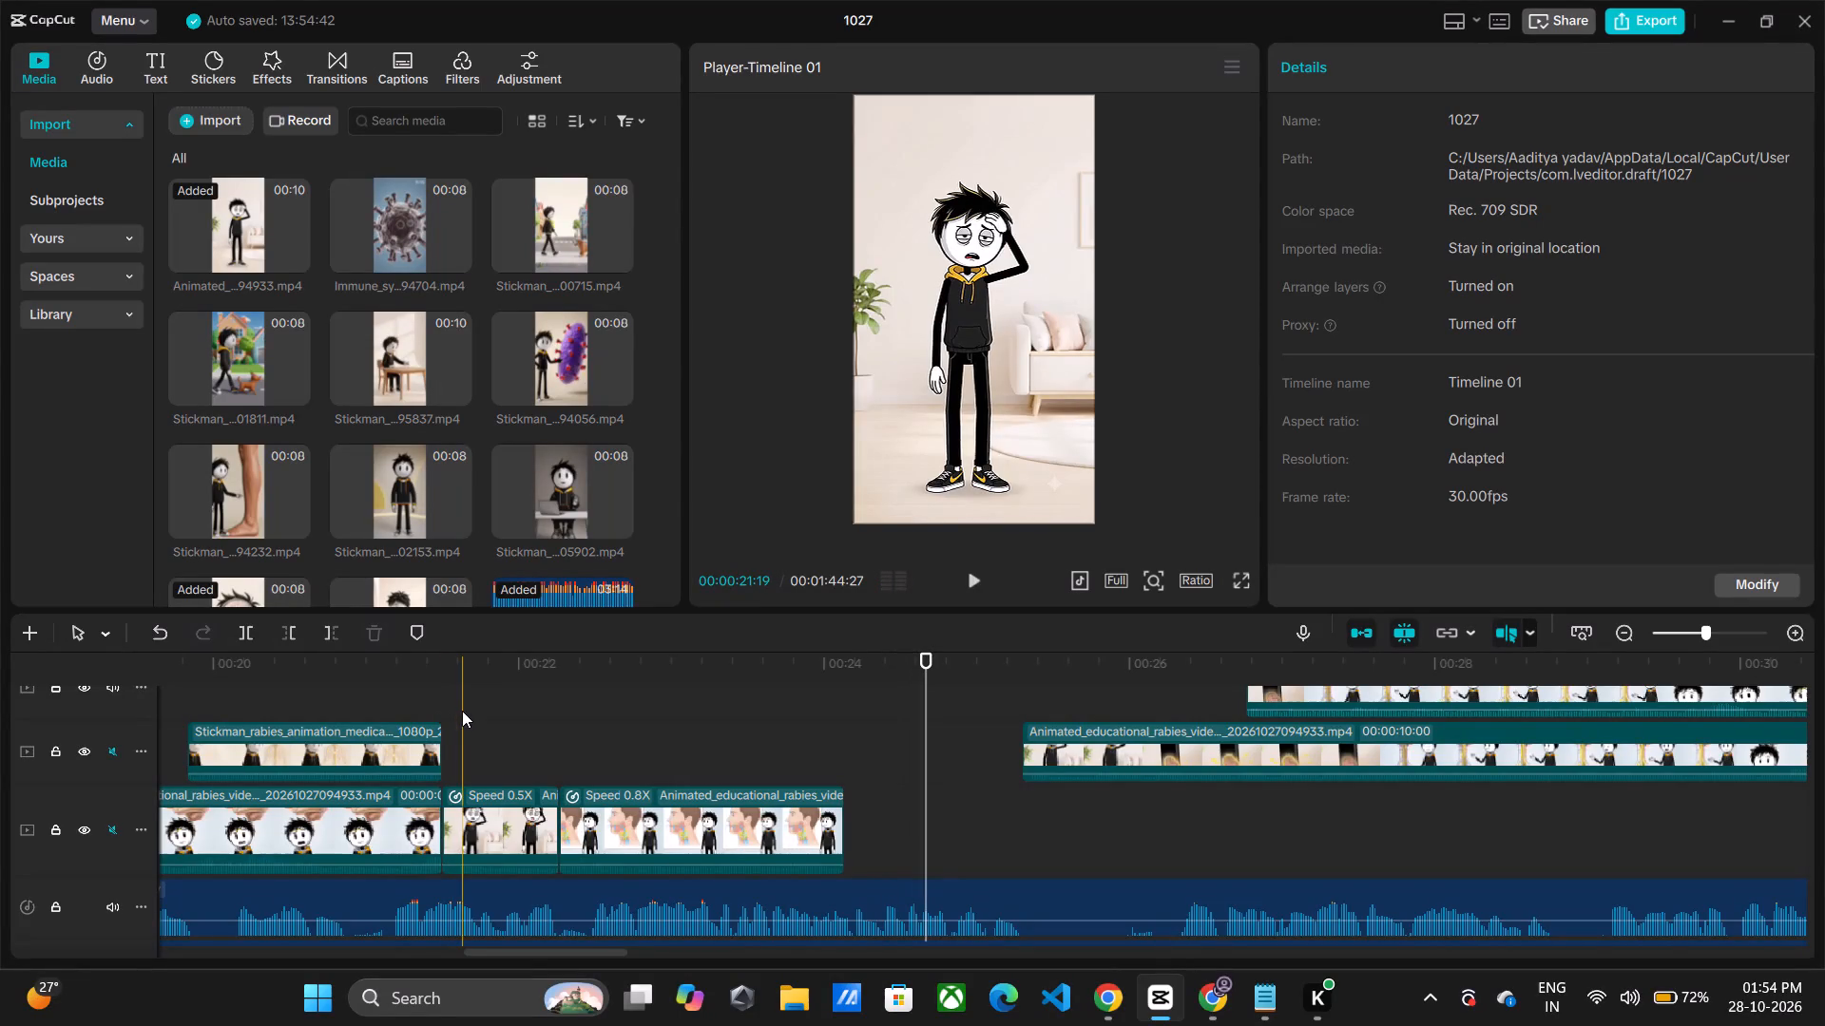
Play back the hand-on-head and throat diagram segments from about 21.5 seconds against the narration.
key(space)
key(space)
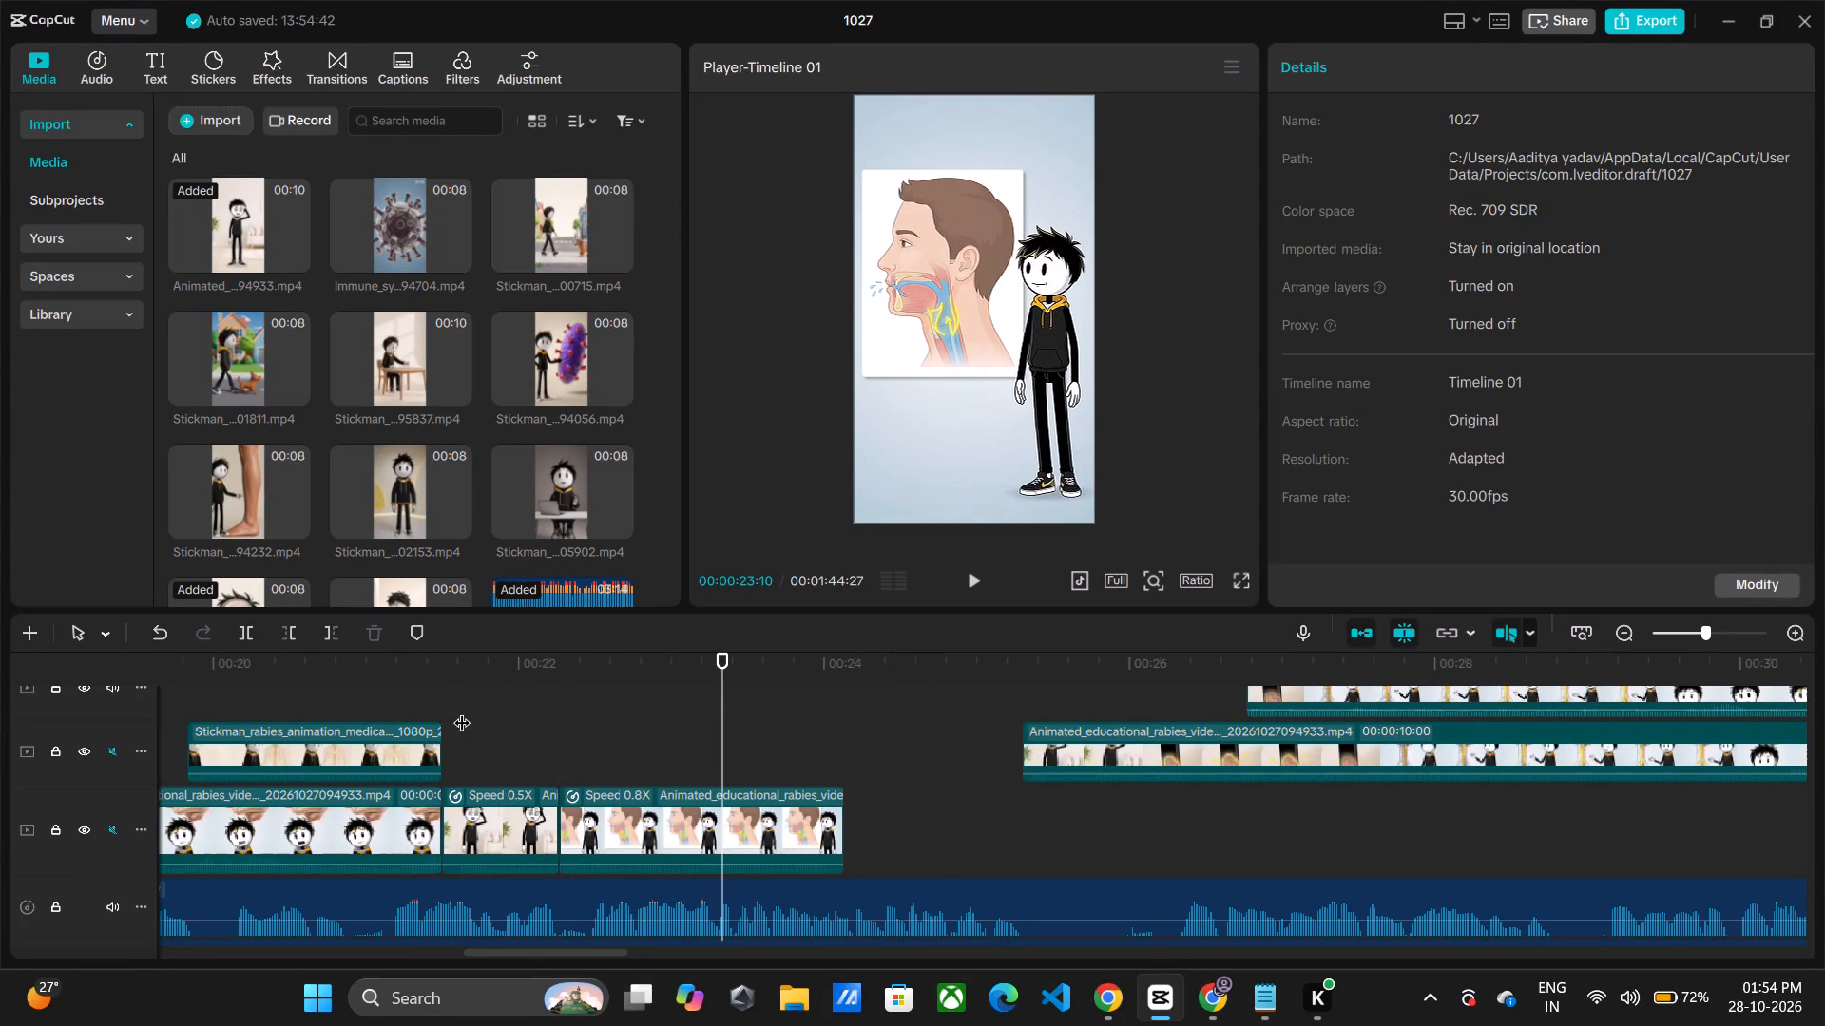
key(space)
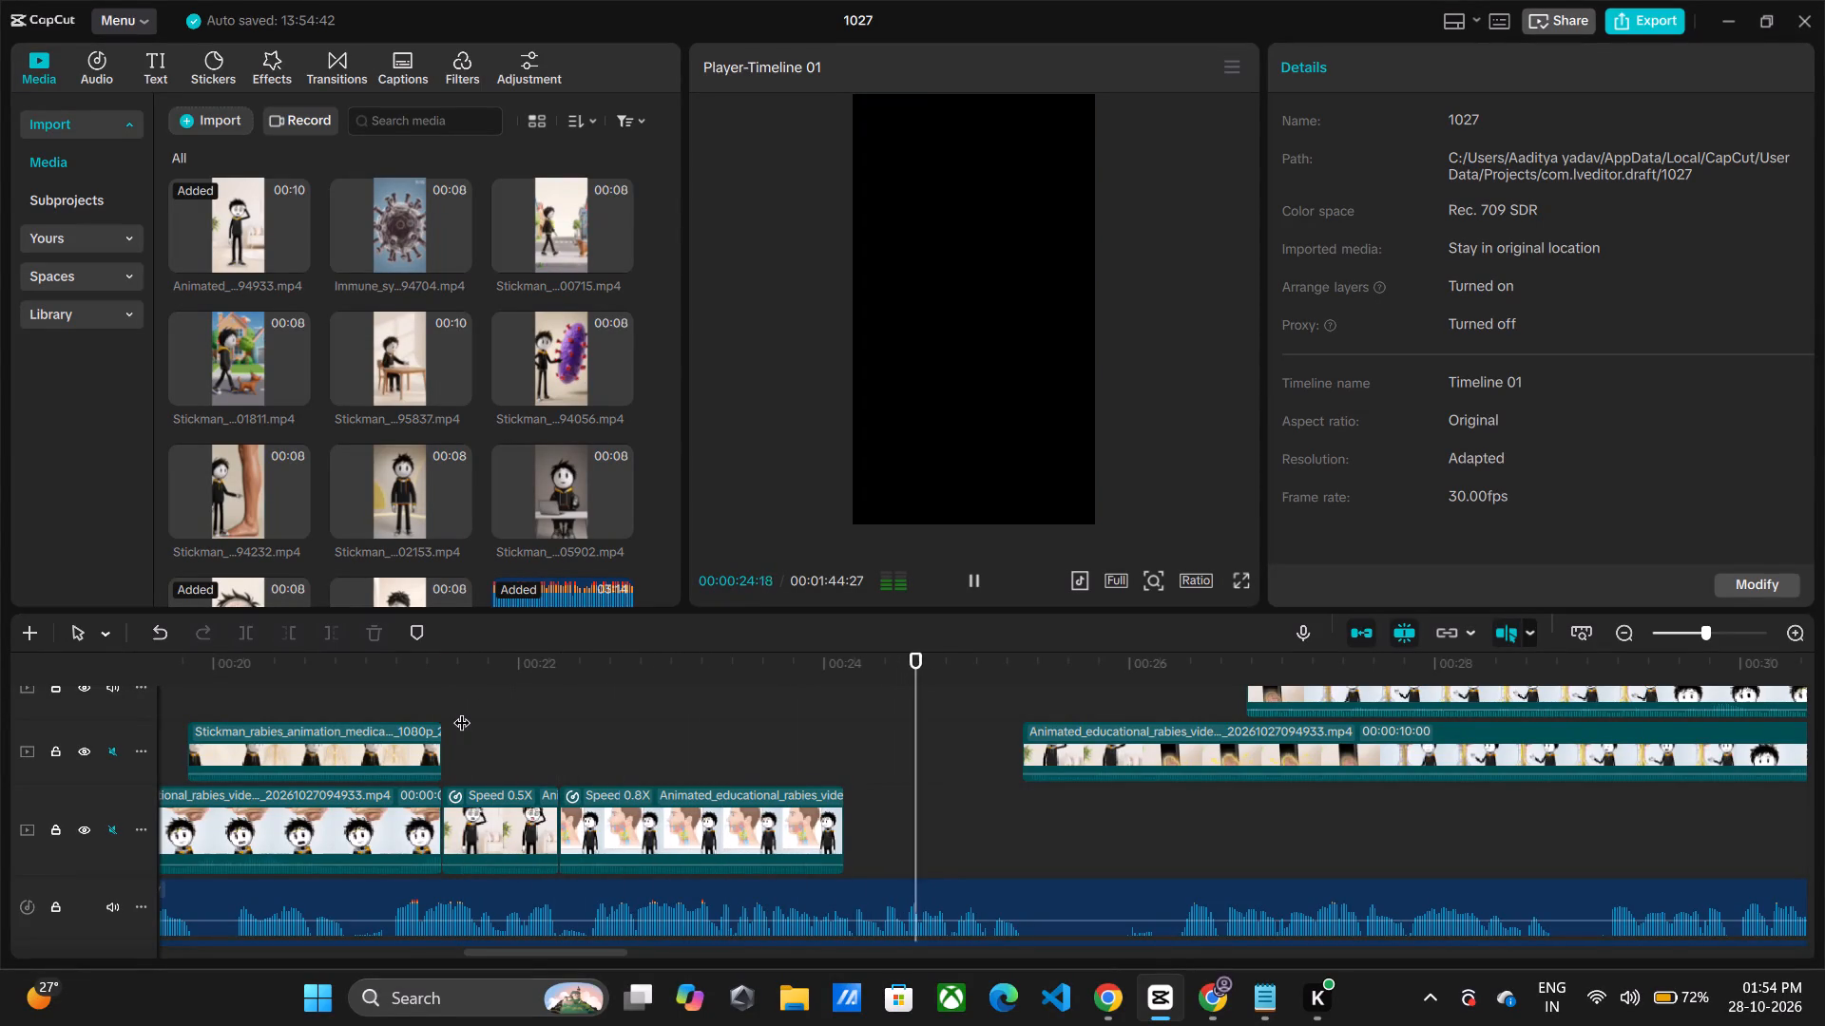
key(space)
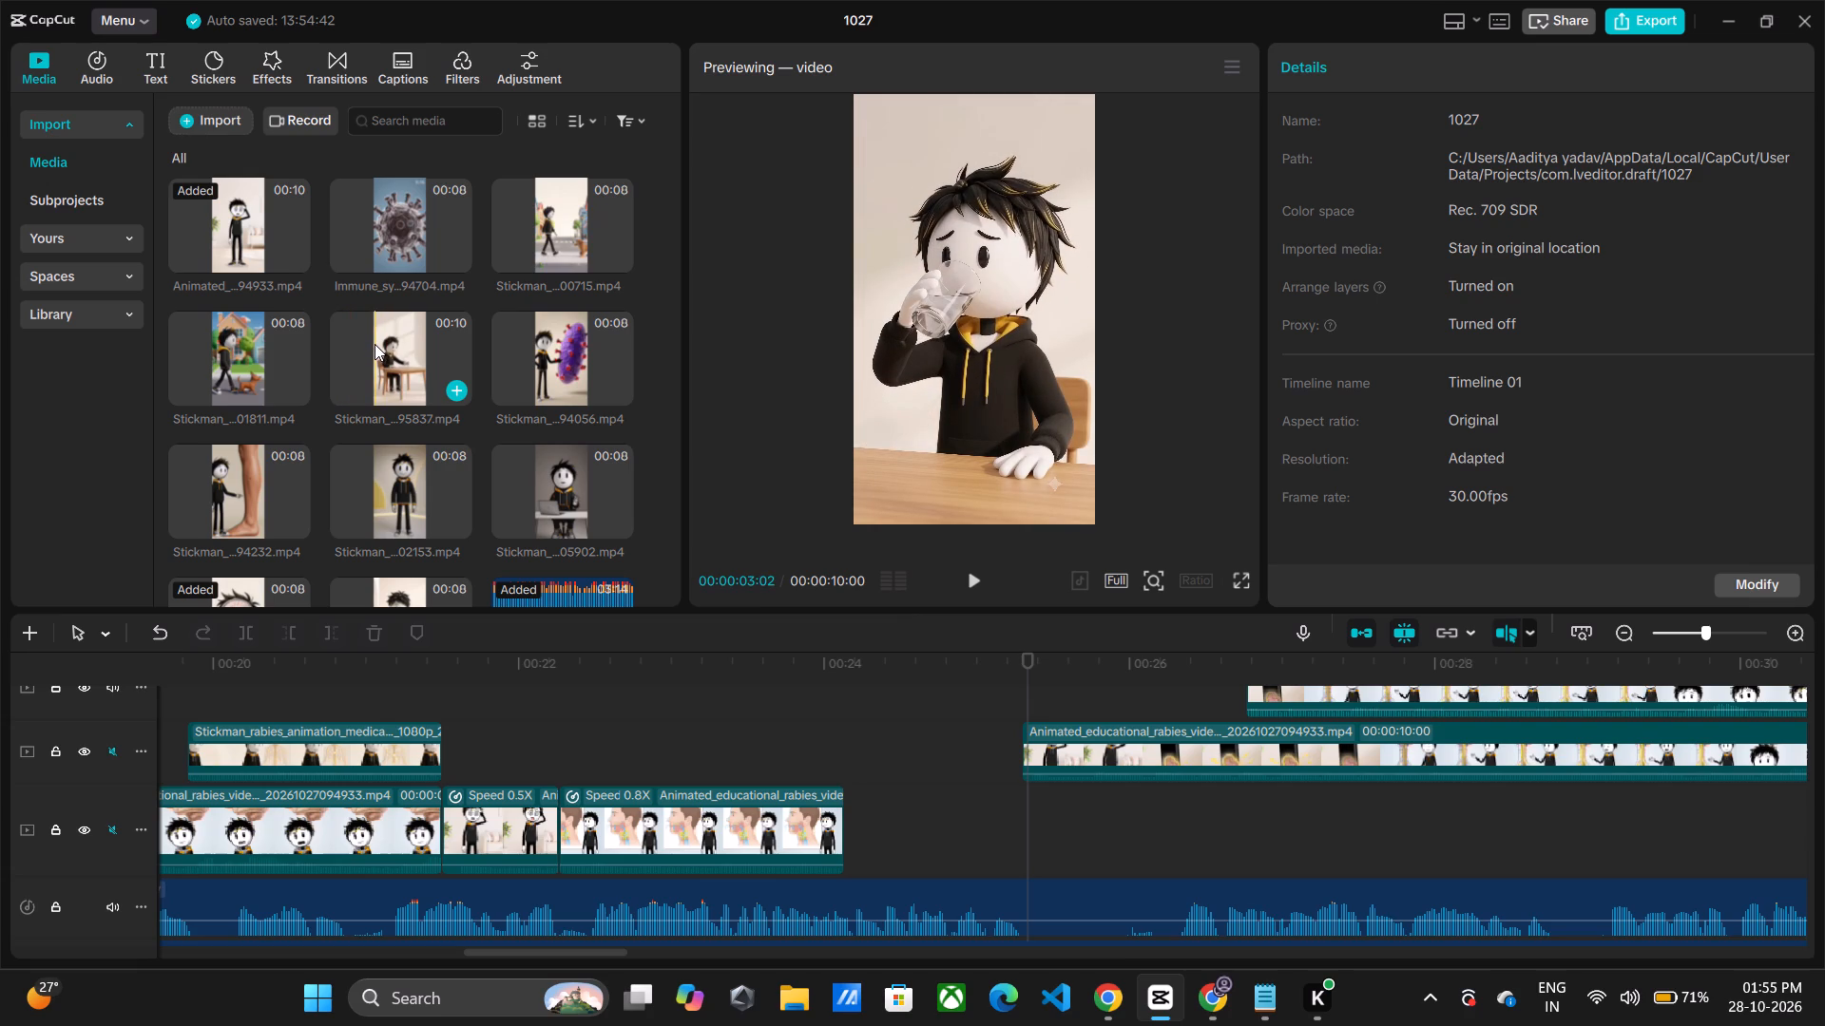
Insert the 10-second stickman swallowing clip, the one drinking a glass of water, between the hand-on-head and throat diagram segments.
drag(375, 344, 571, 800)
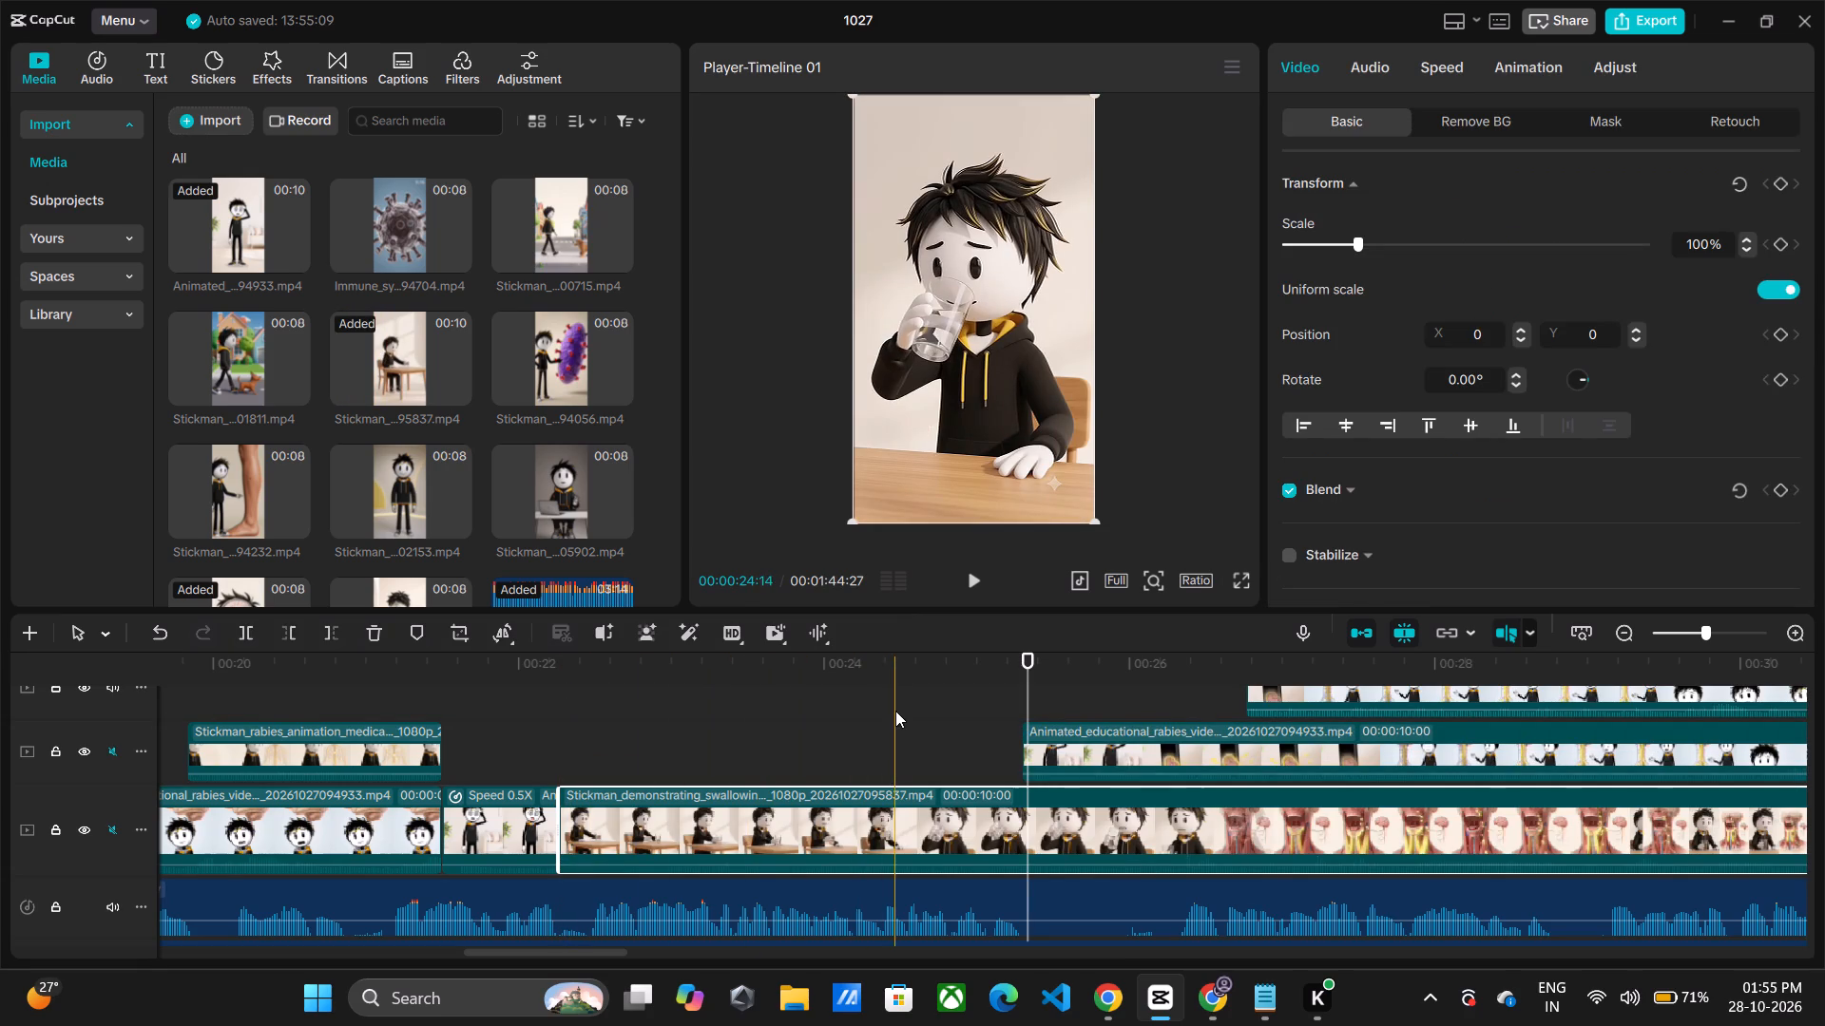
Trim about 2.4 seconds off the start of the swallowing clip and play back the section from about 21.3 seconds.
click(919, 820)
key(q)
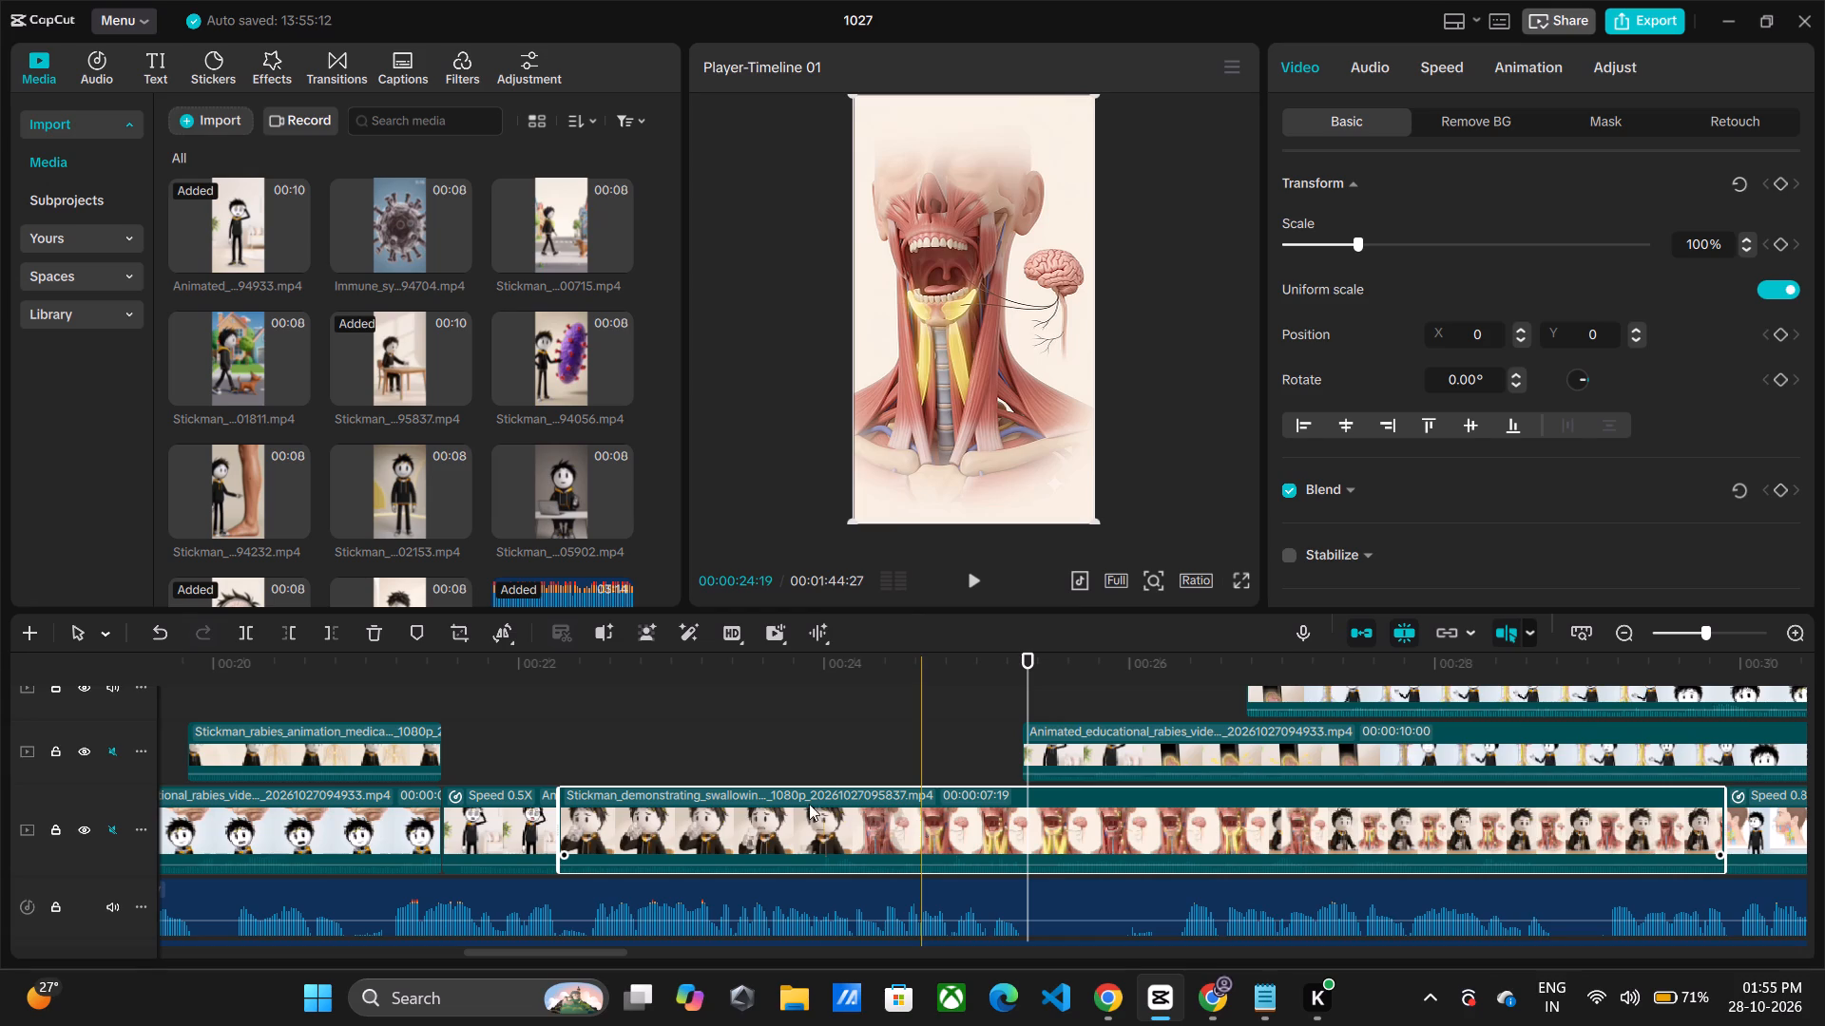
click(433, 712)
key(space)
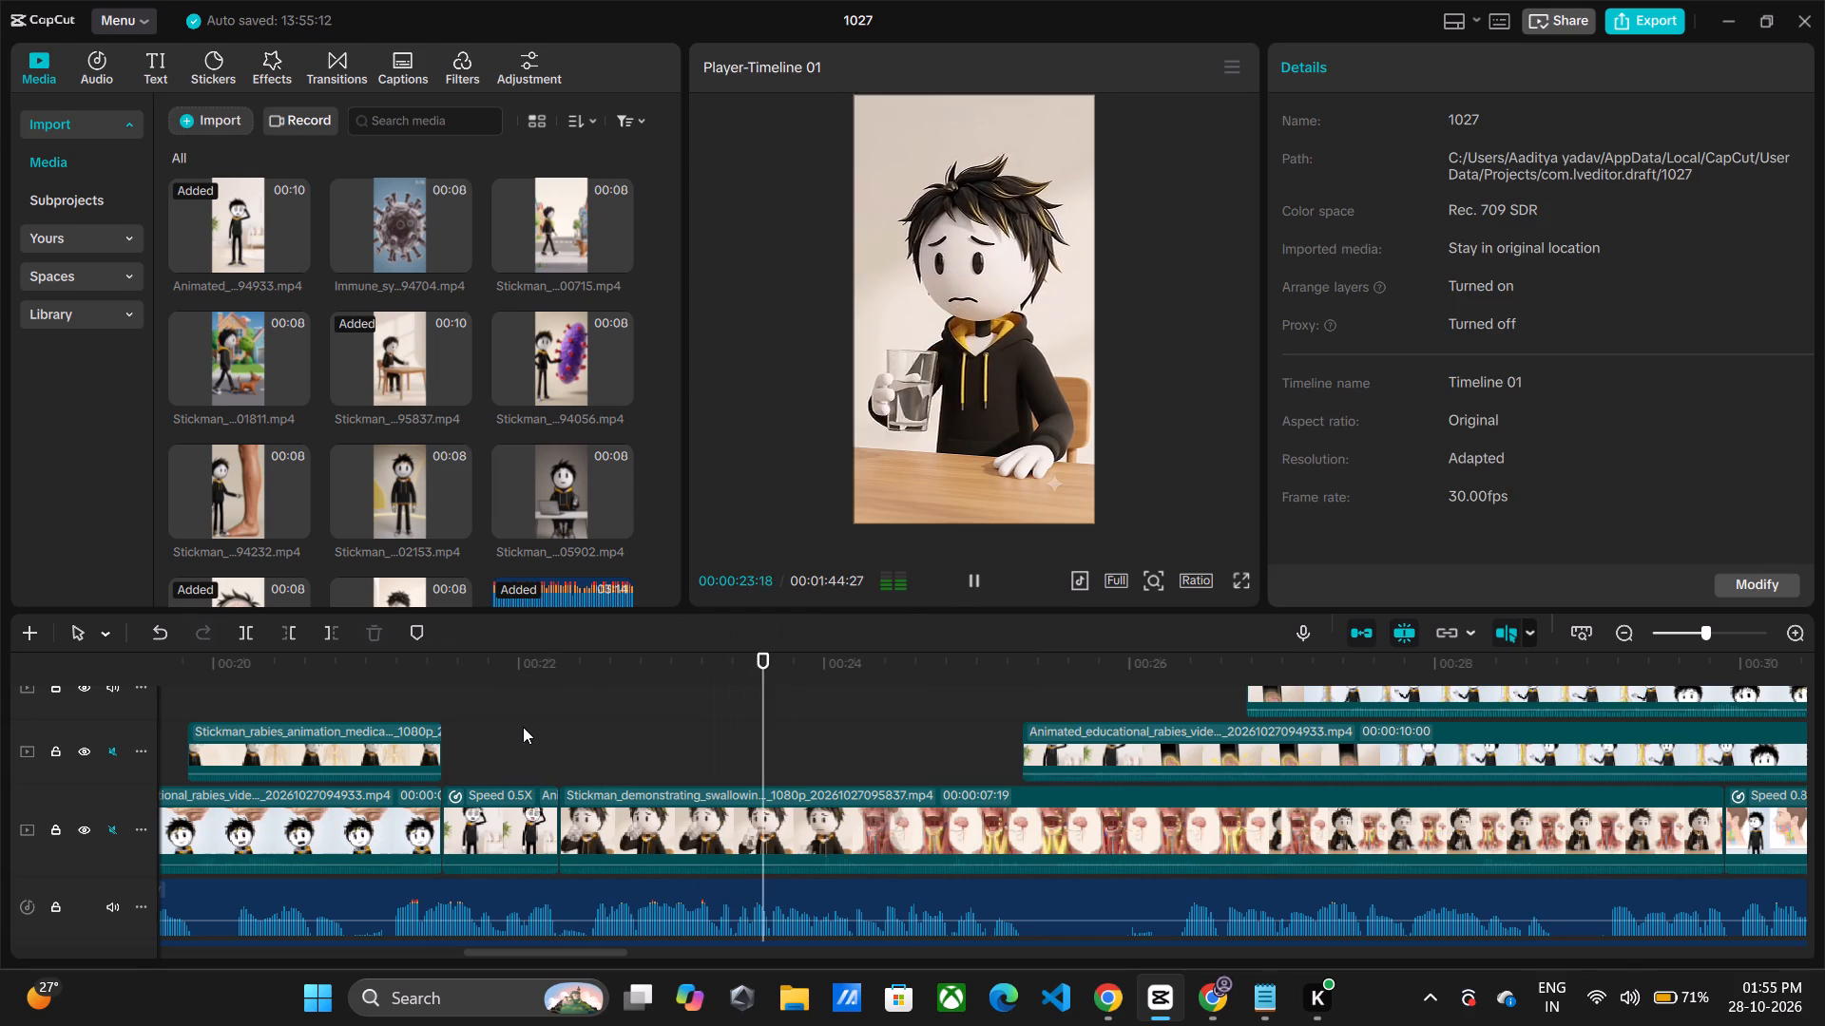
key(space)
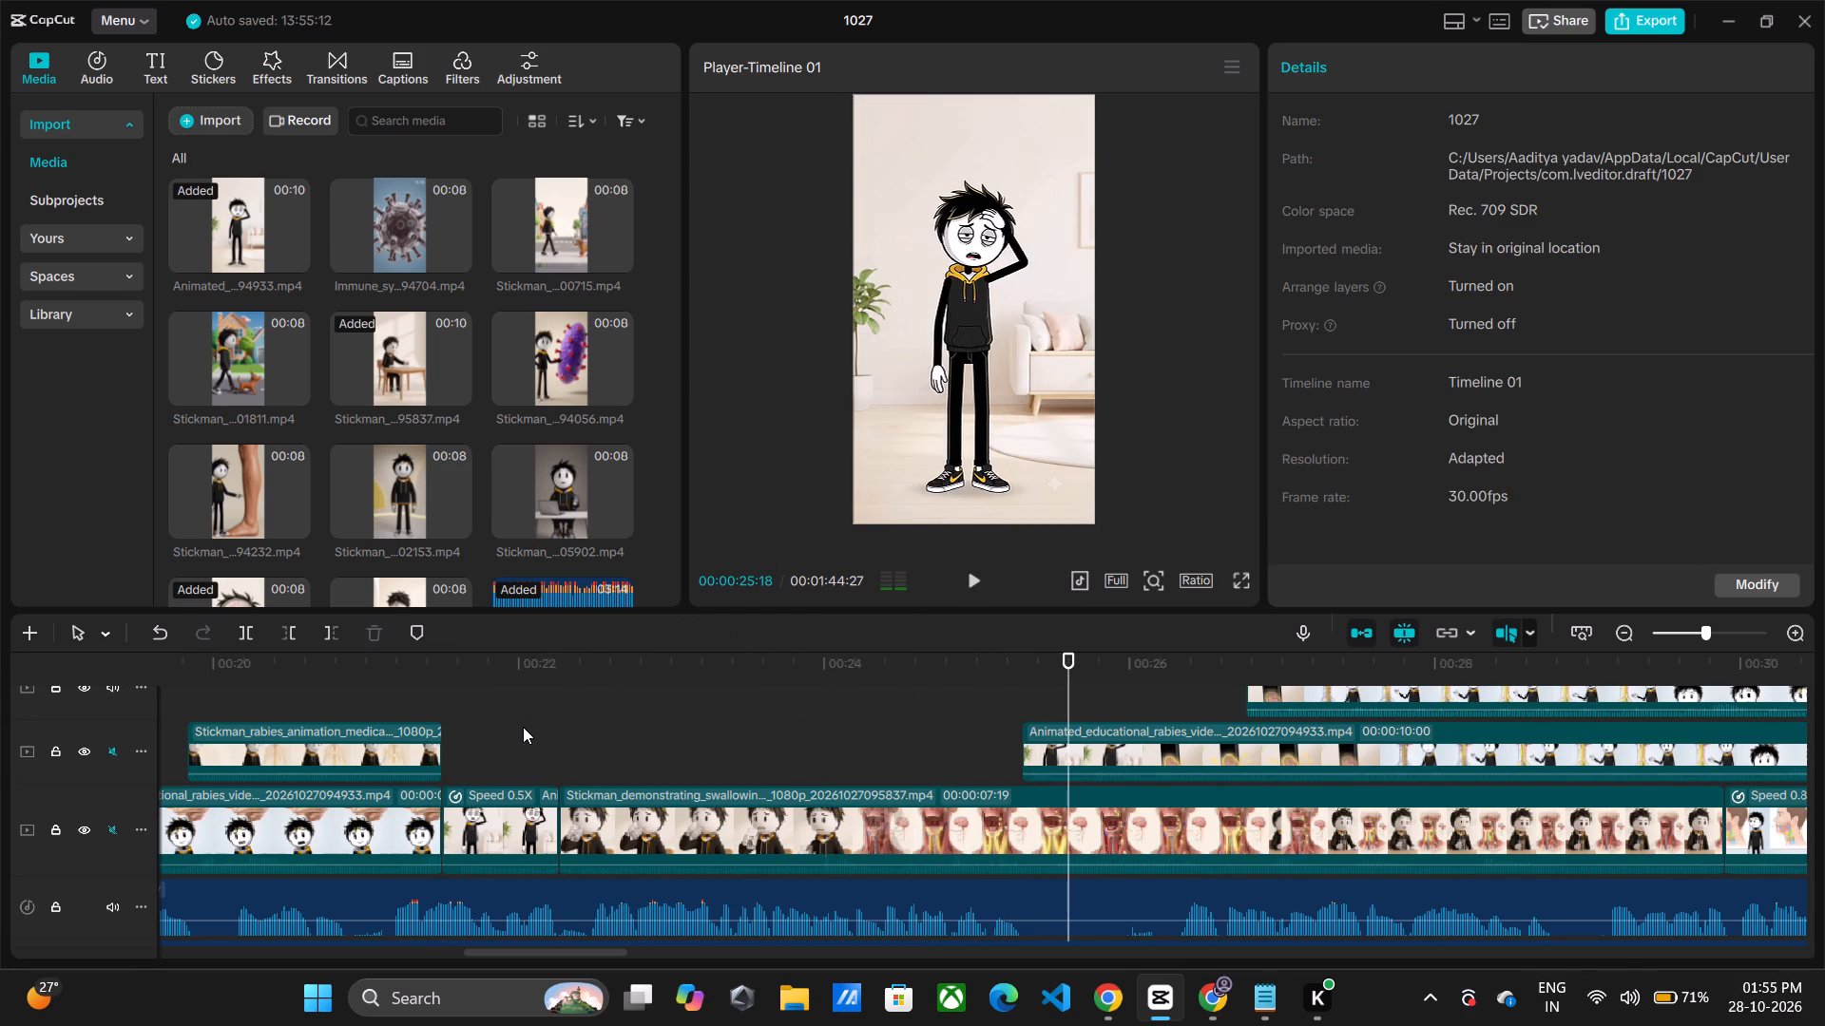
key(space)
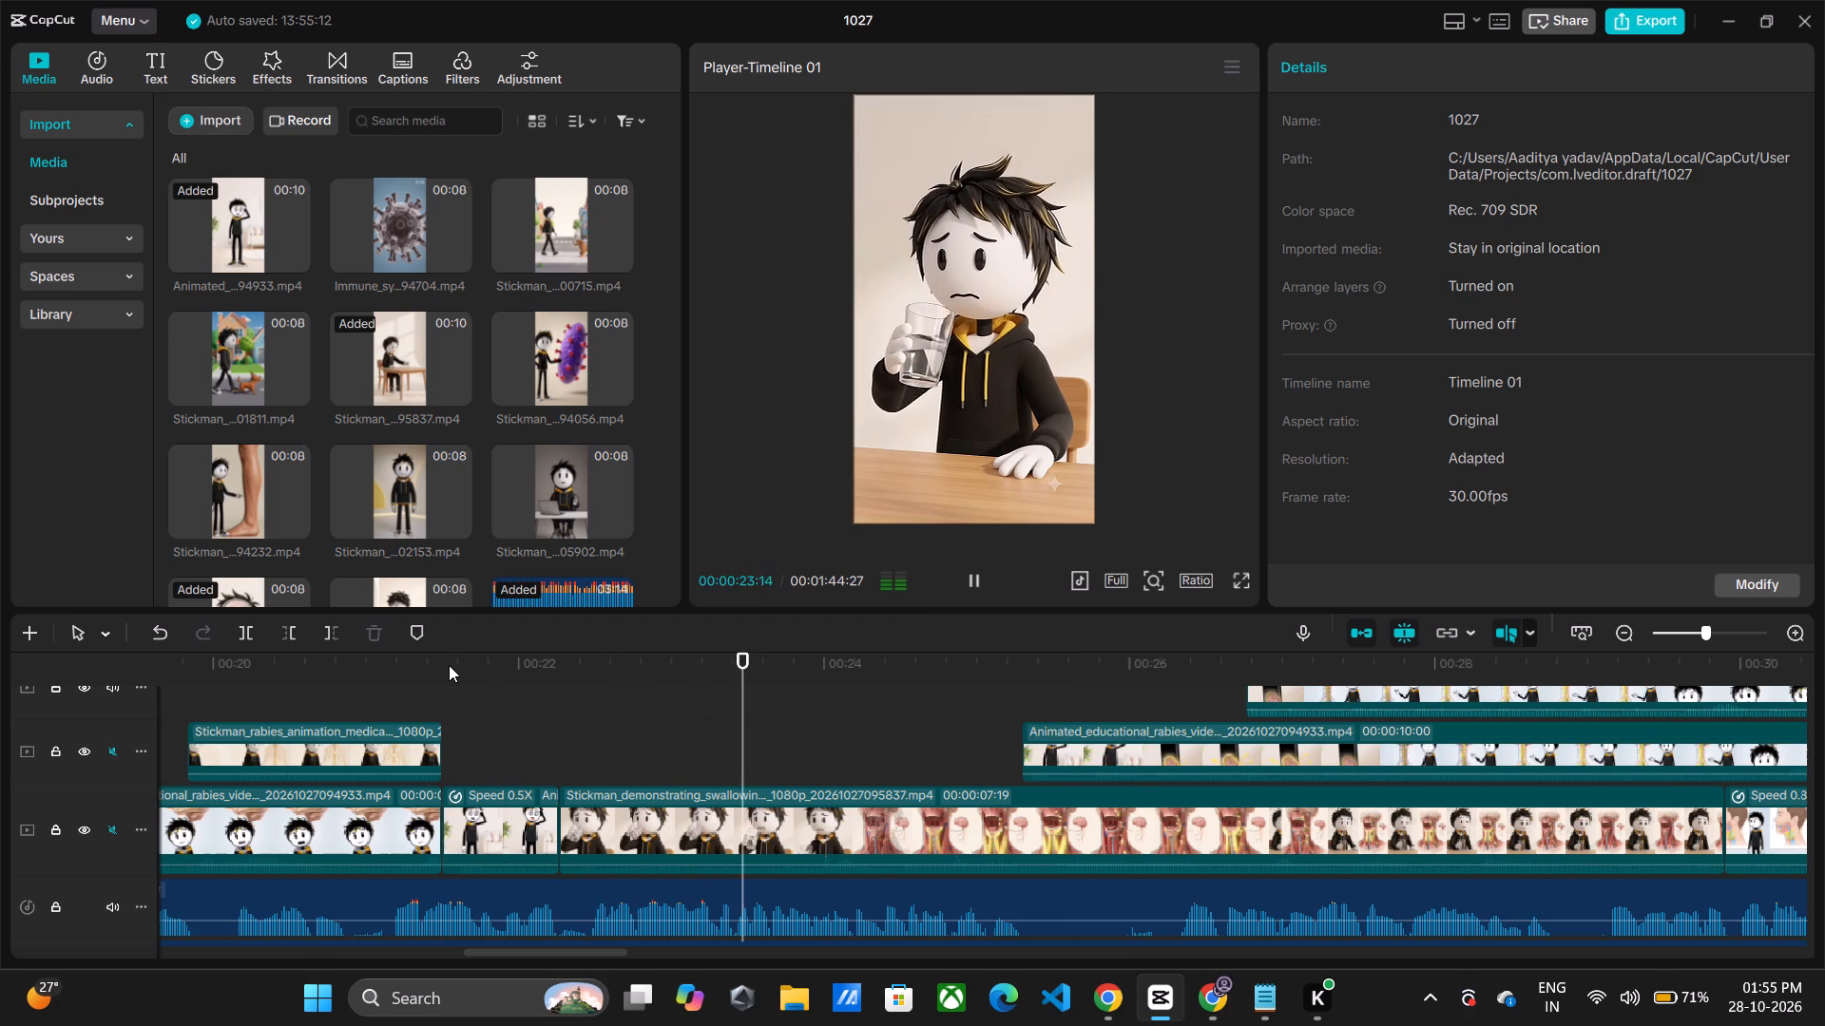
key(space)
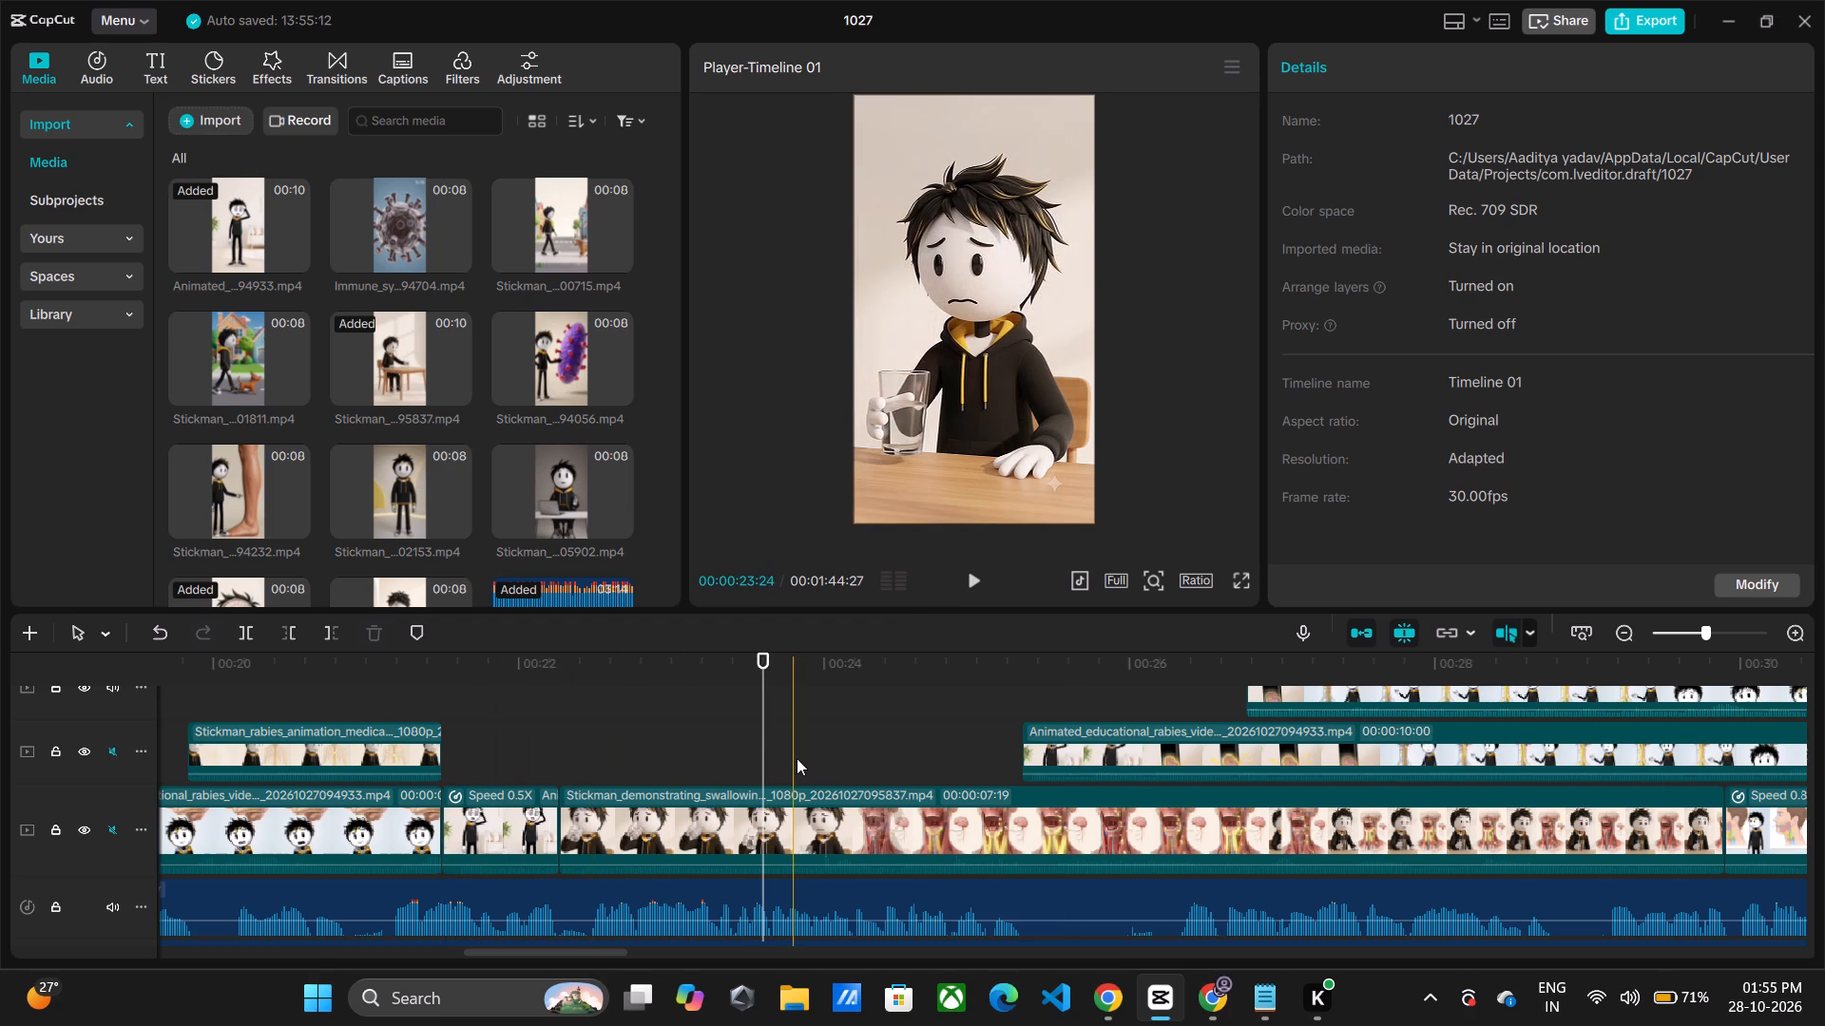
Split the swallowing clip at about 23.8 seconds, delete the part after the cut, and play back from about 23.5 seconds.
click(795, 797)
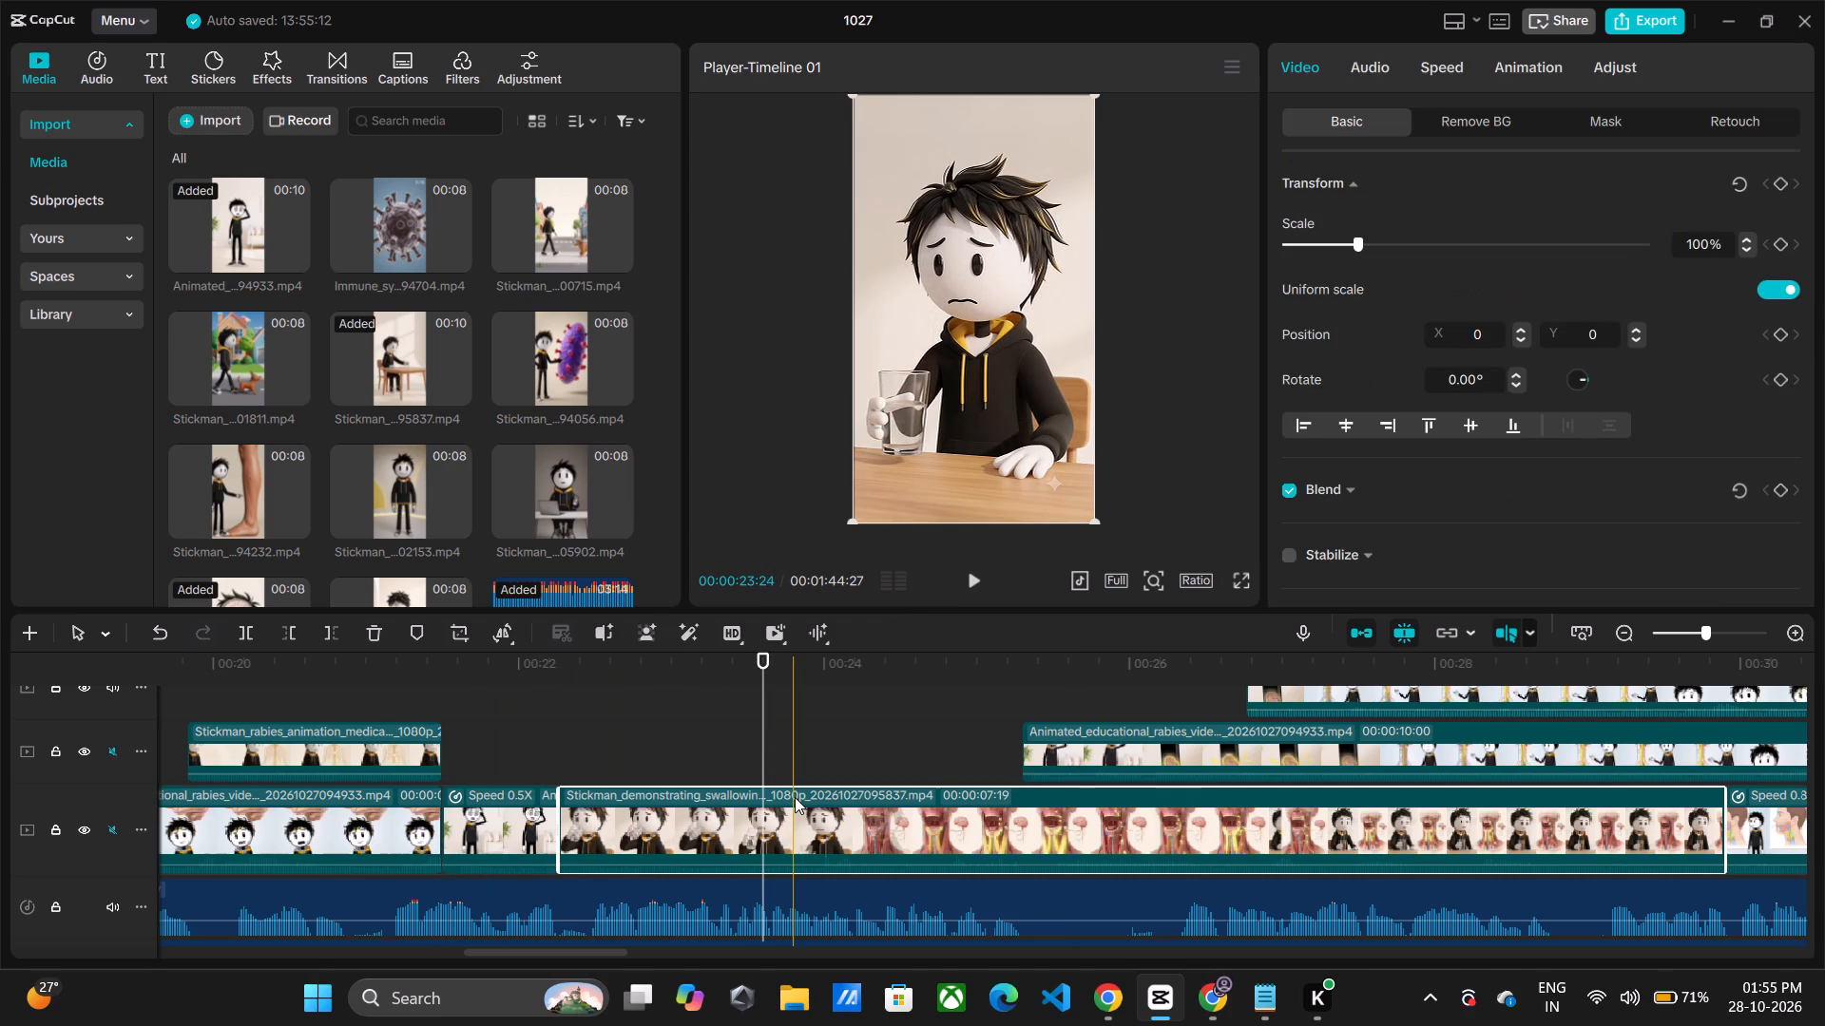
key(ctrl+b)
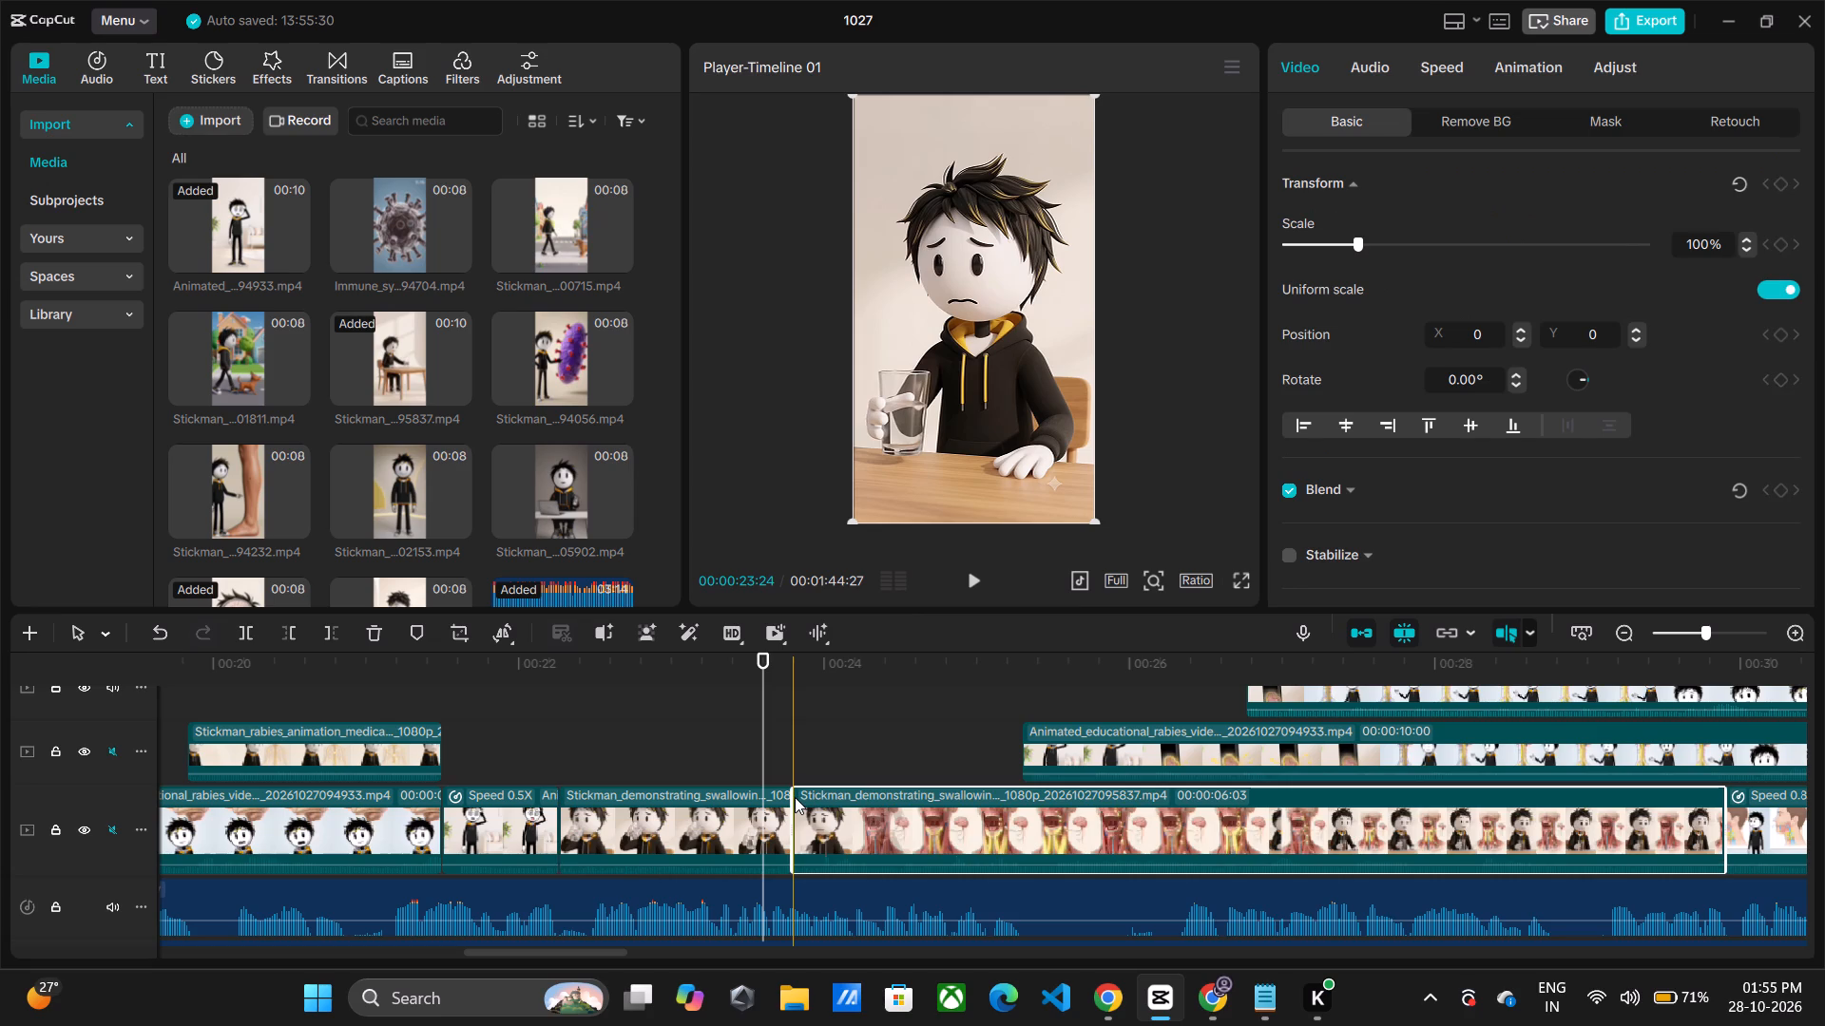
click(933, 826)
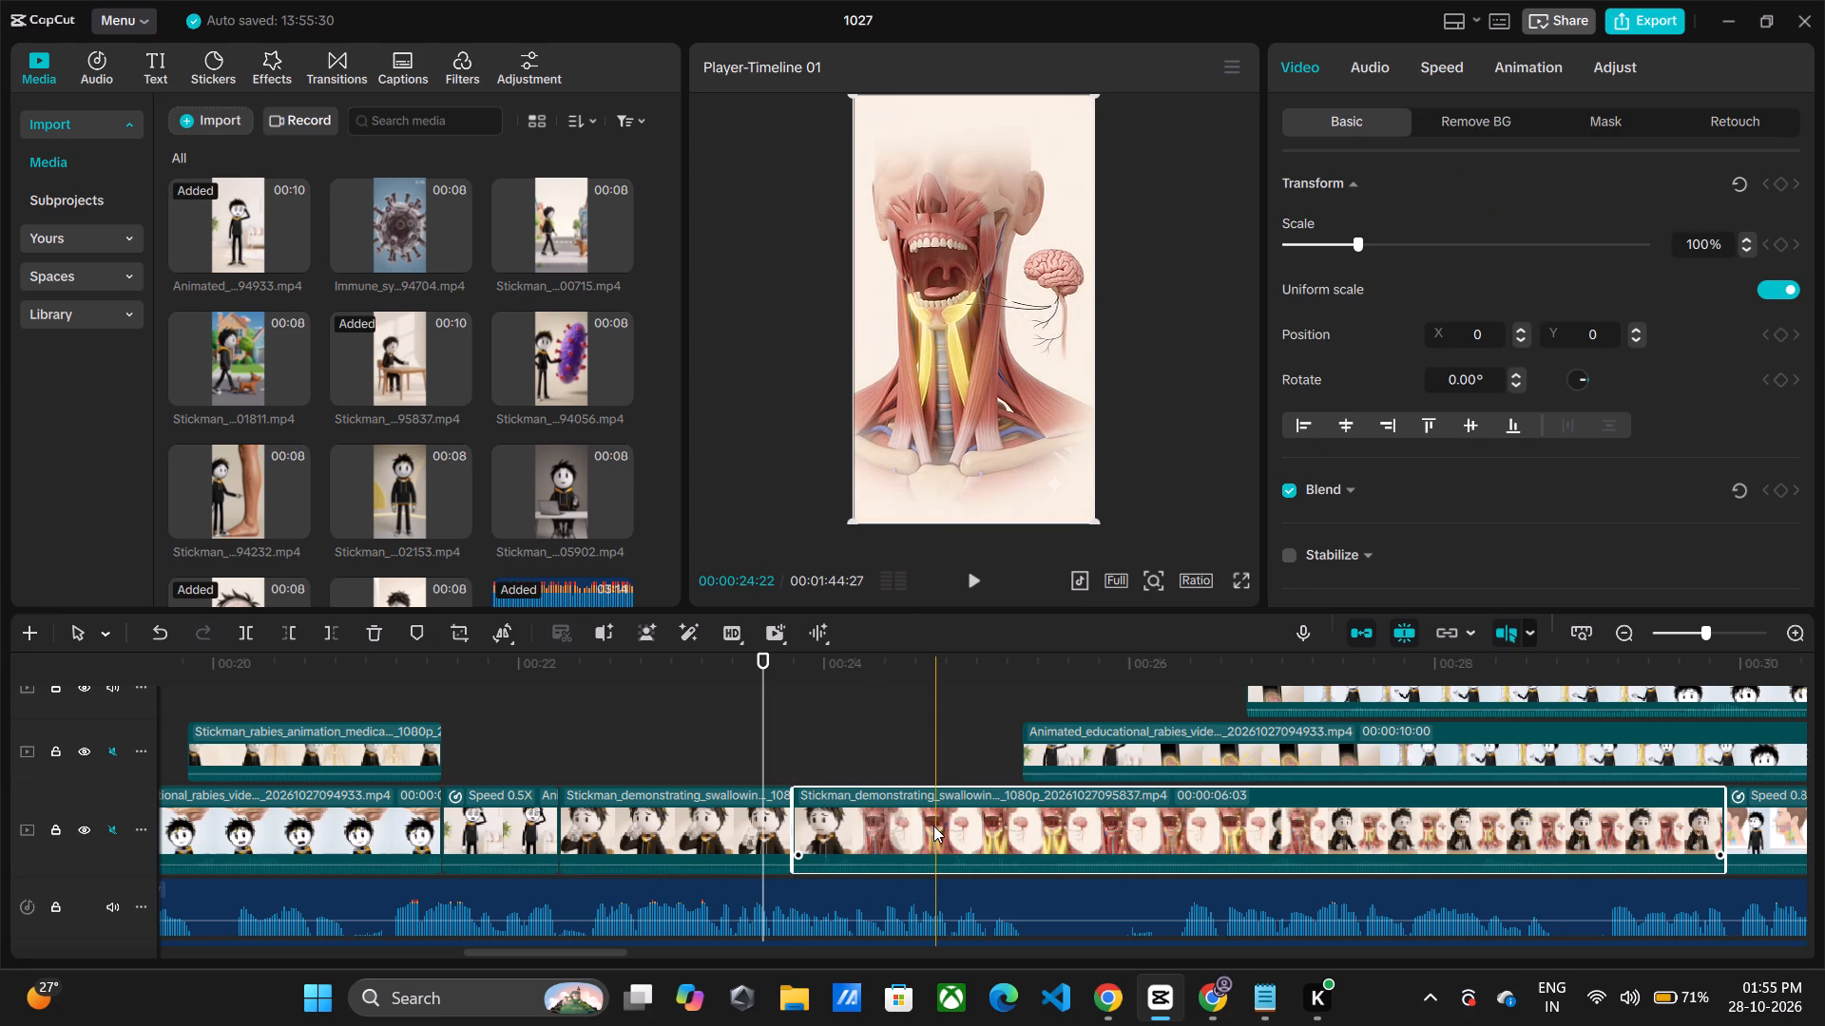
key(Delete)
click(756, 783)
key(space)
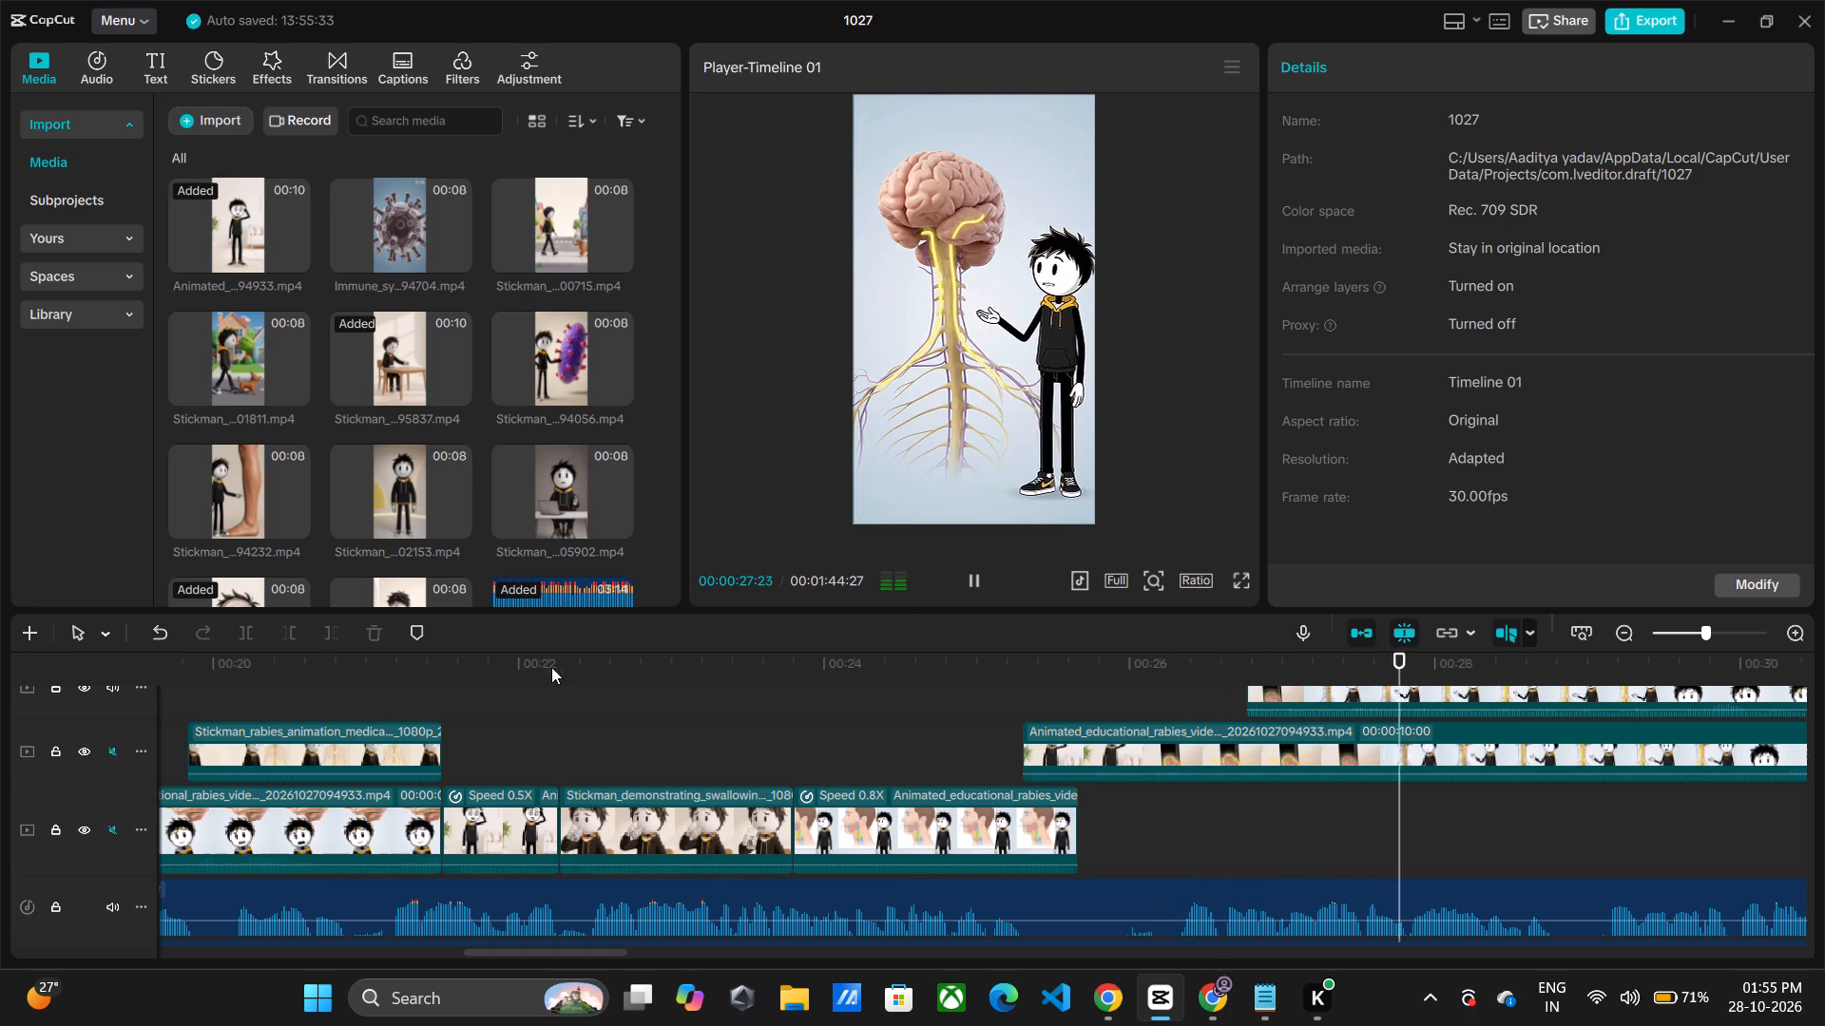
key(space)
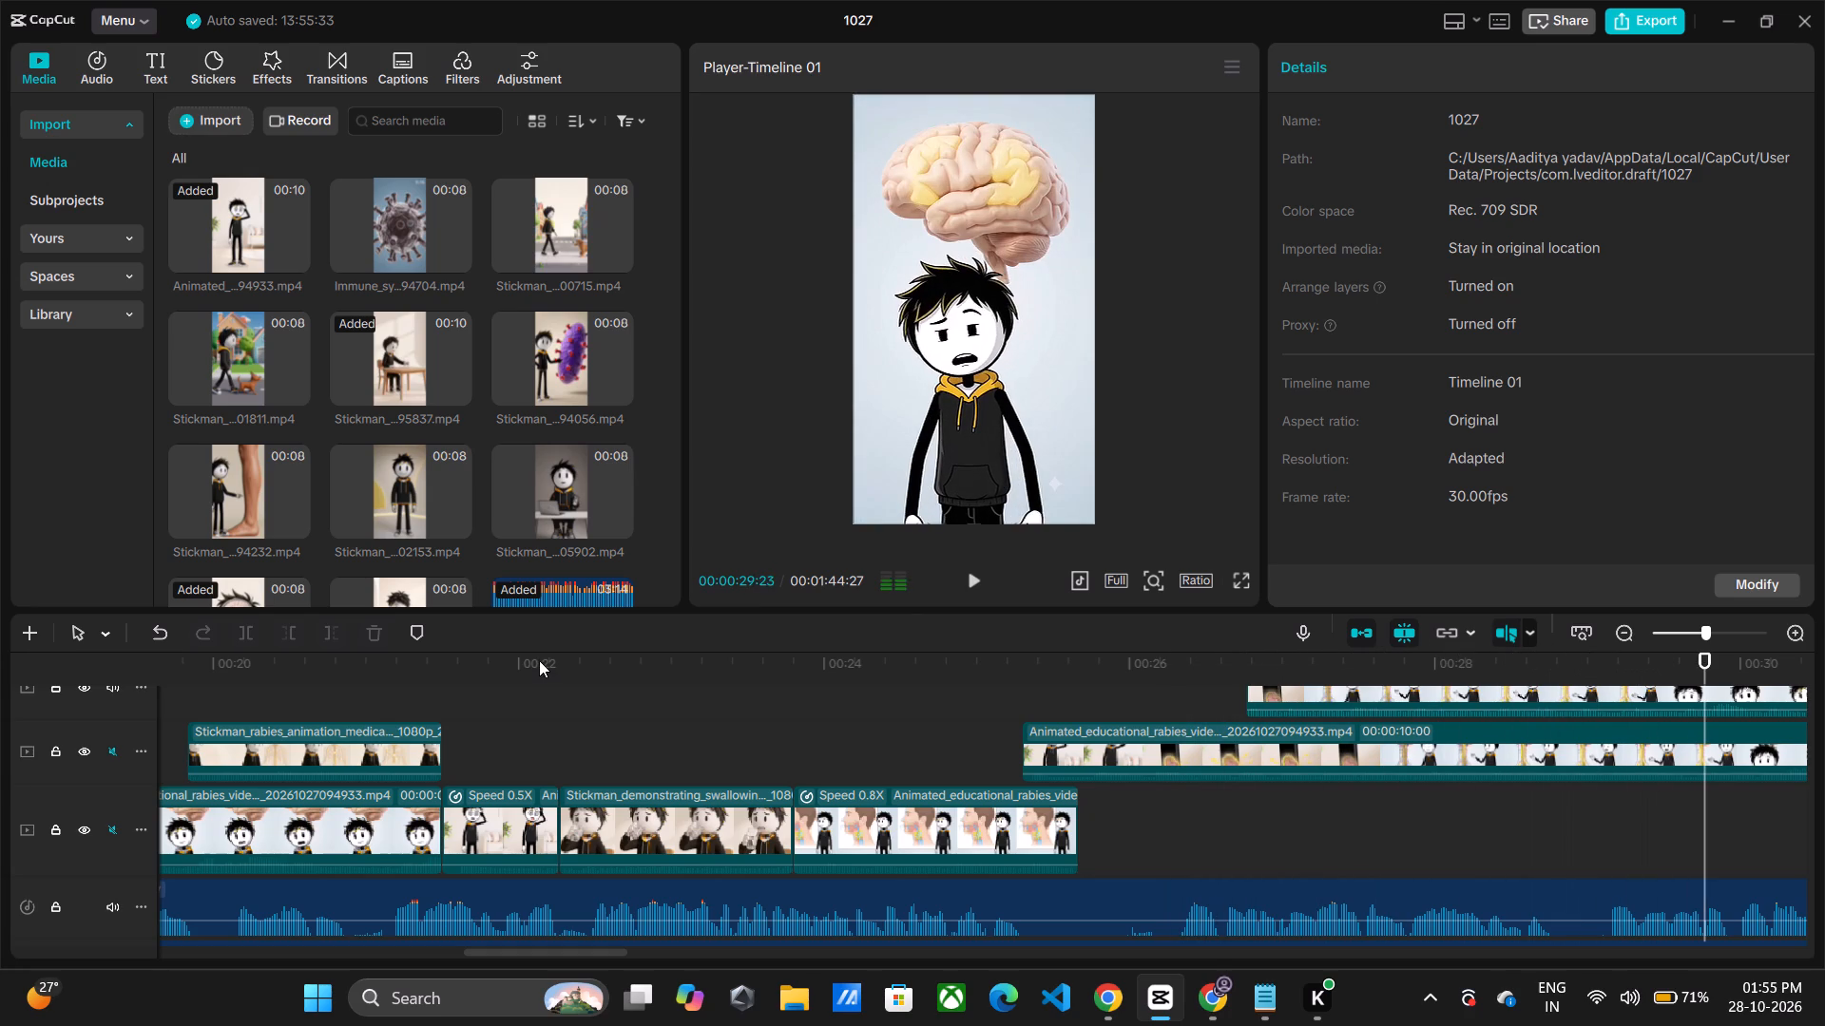
scroll(638, 723, right, 3)
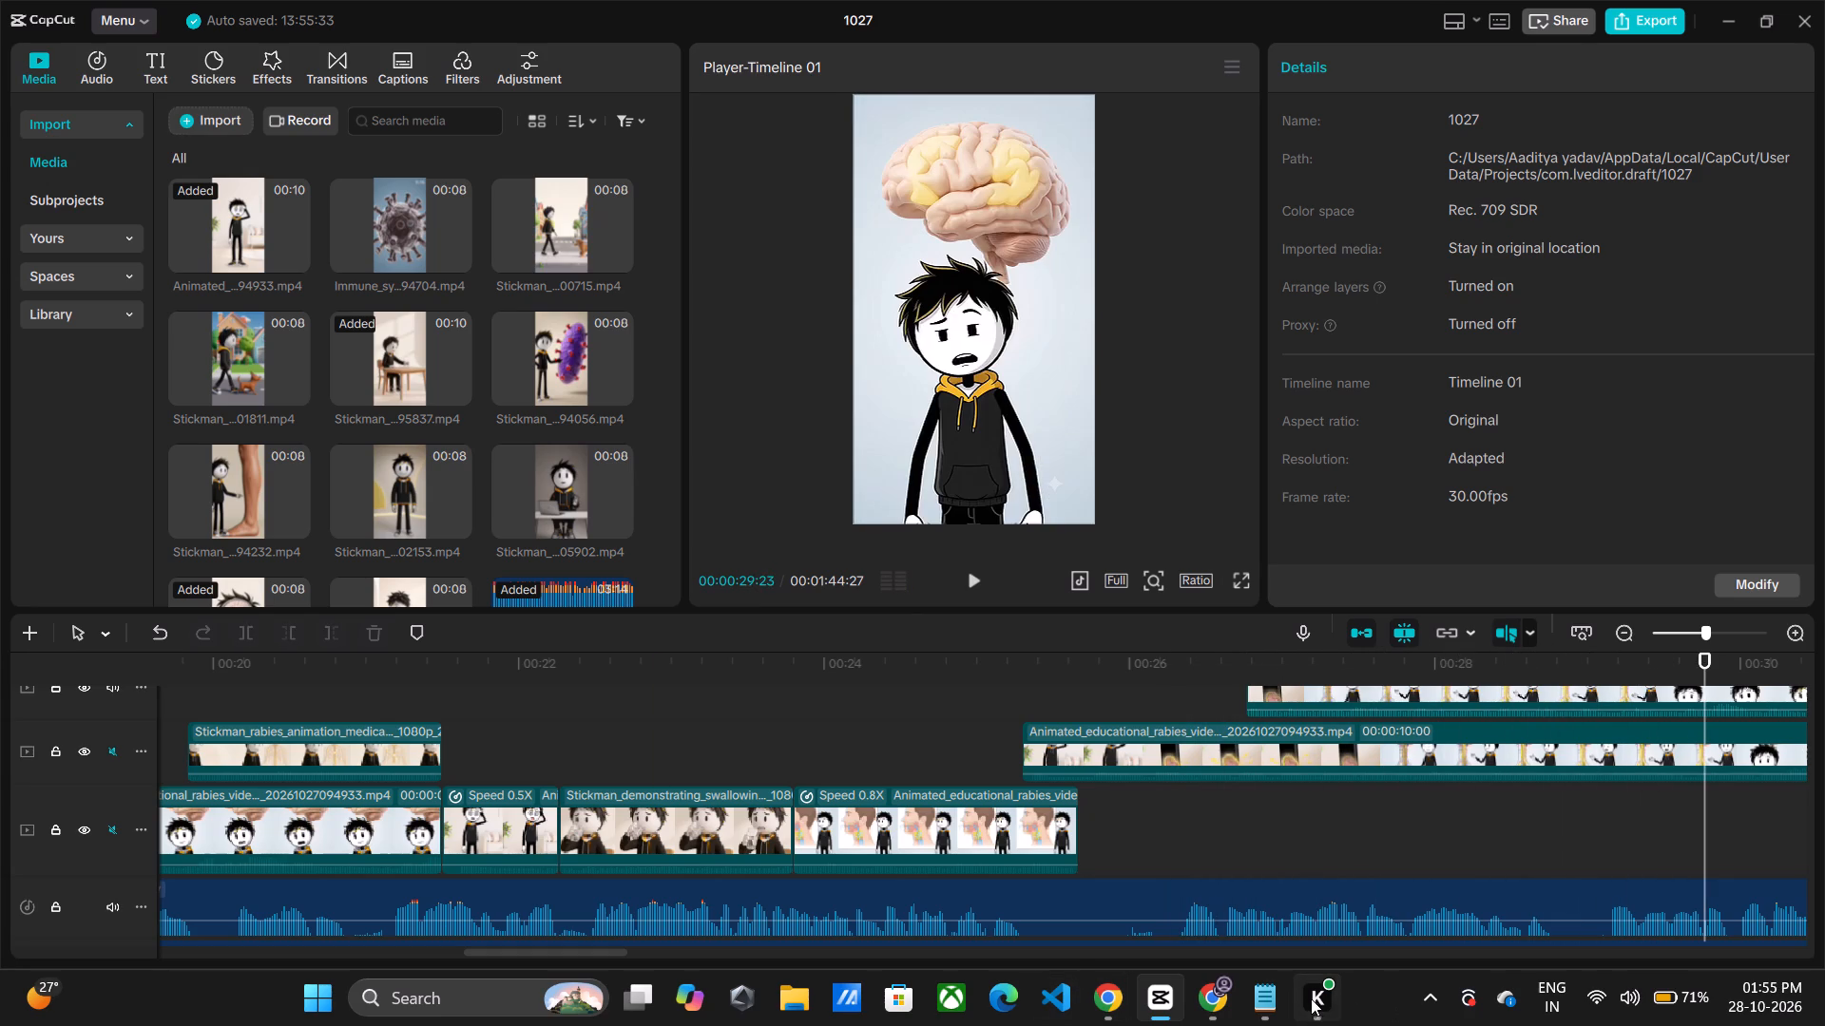
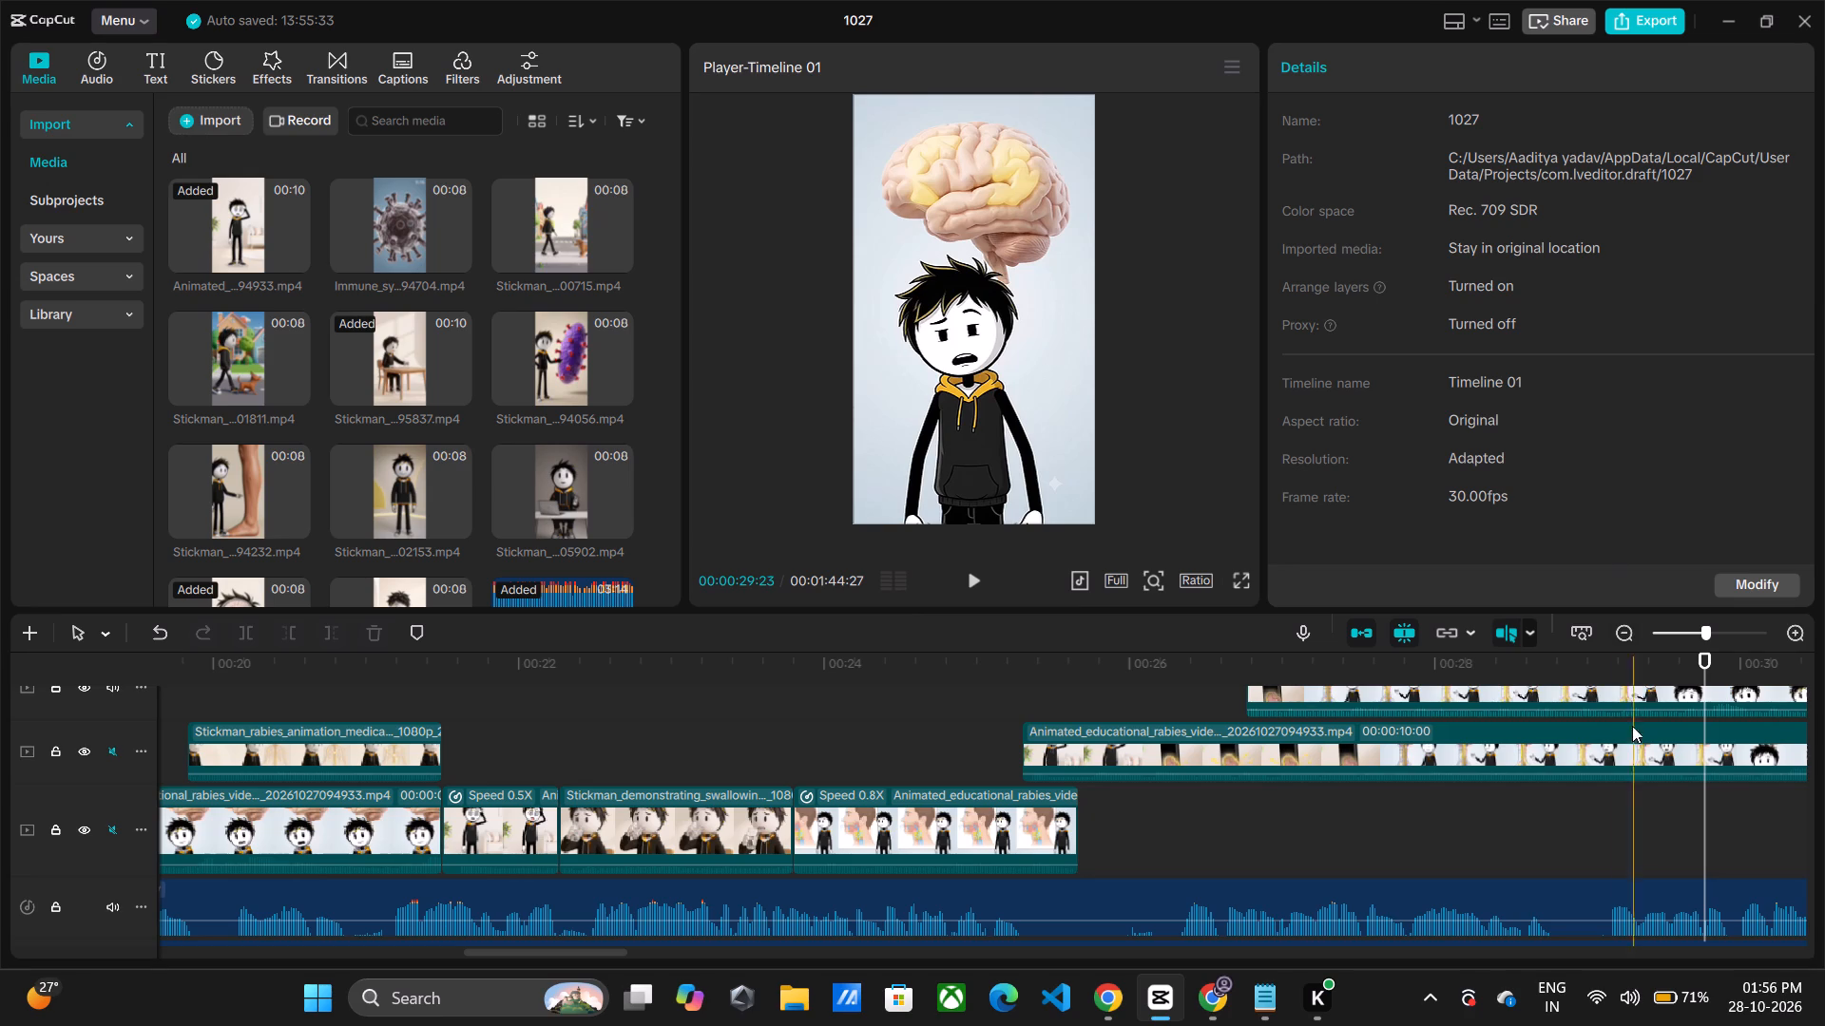
Scrub back from the brain and nerve footage to about 14 seconds and play back the sequence through the throat diagram against the narration.
drag(1547, 663, 1511, 666)
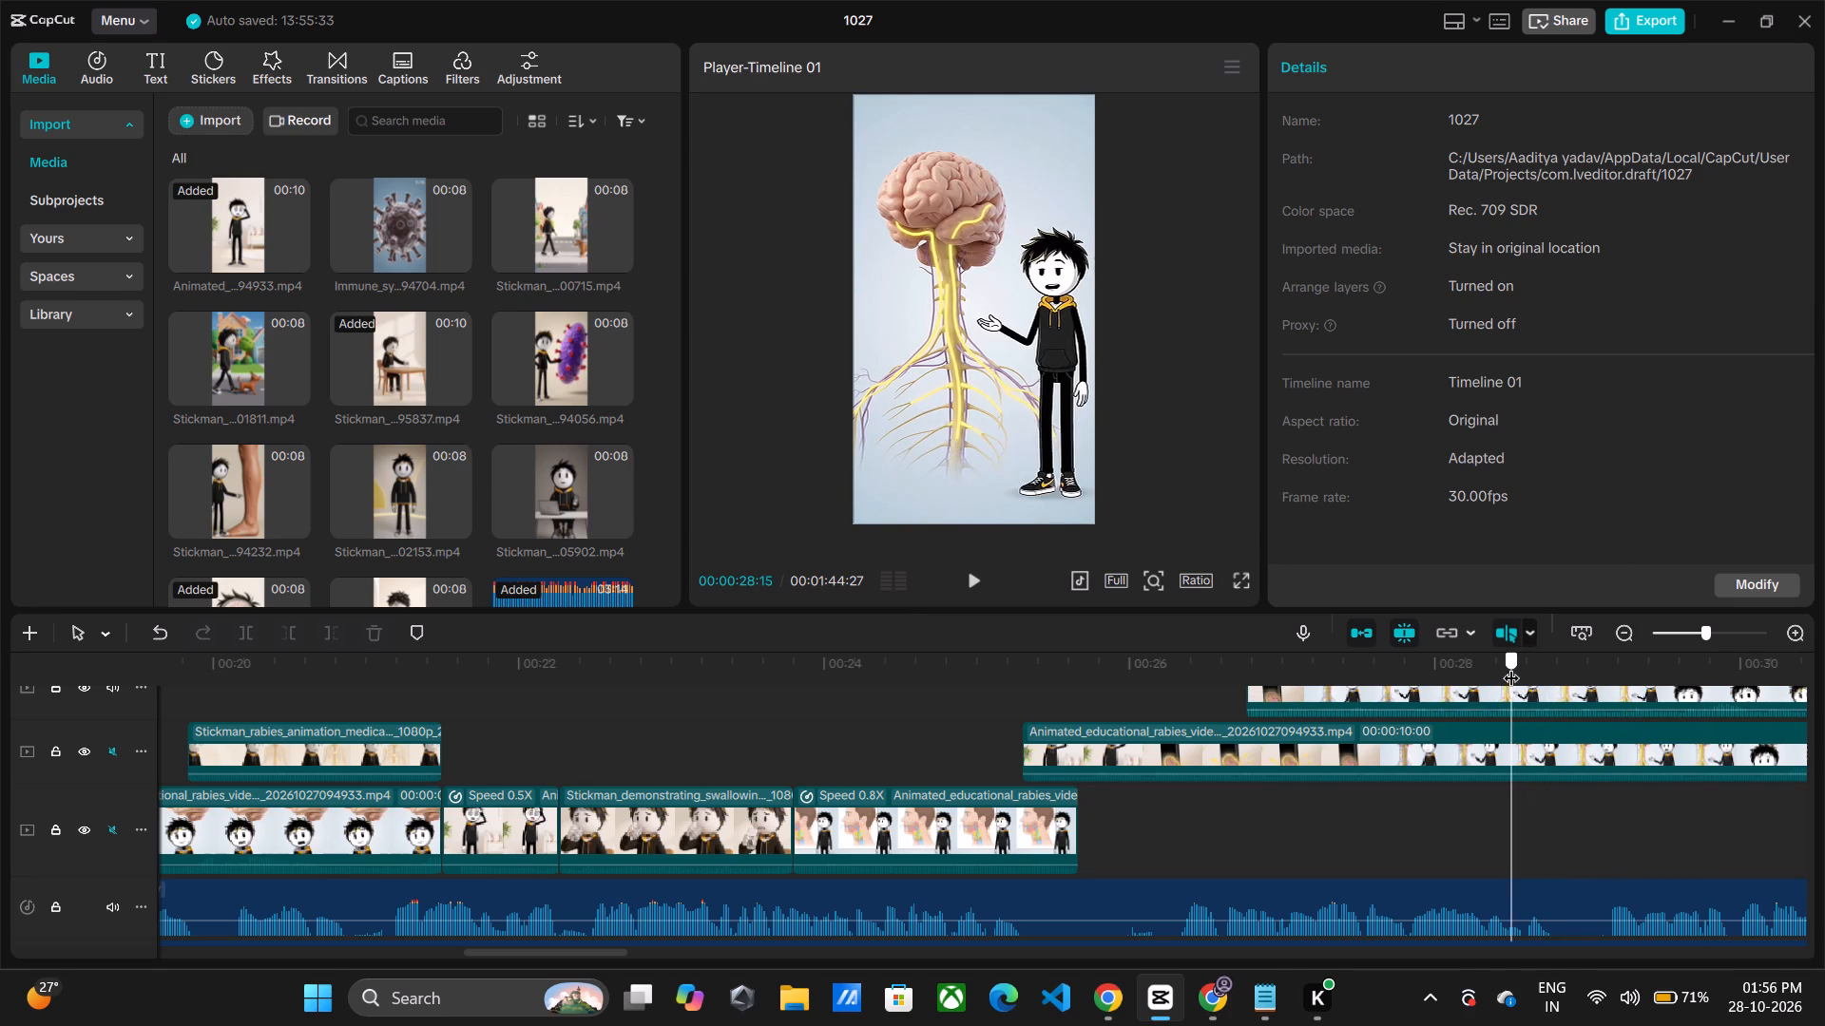
drag(1511, 666, 1498, 680)
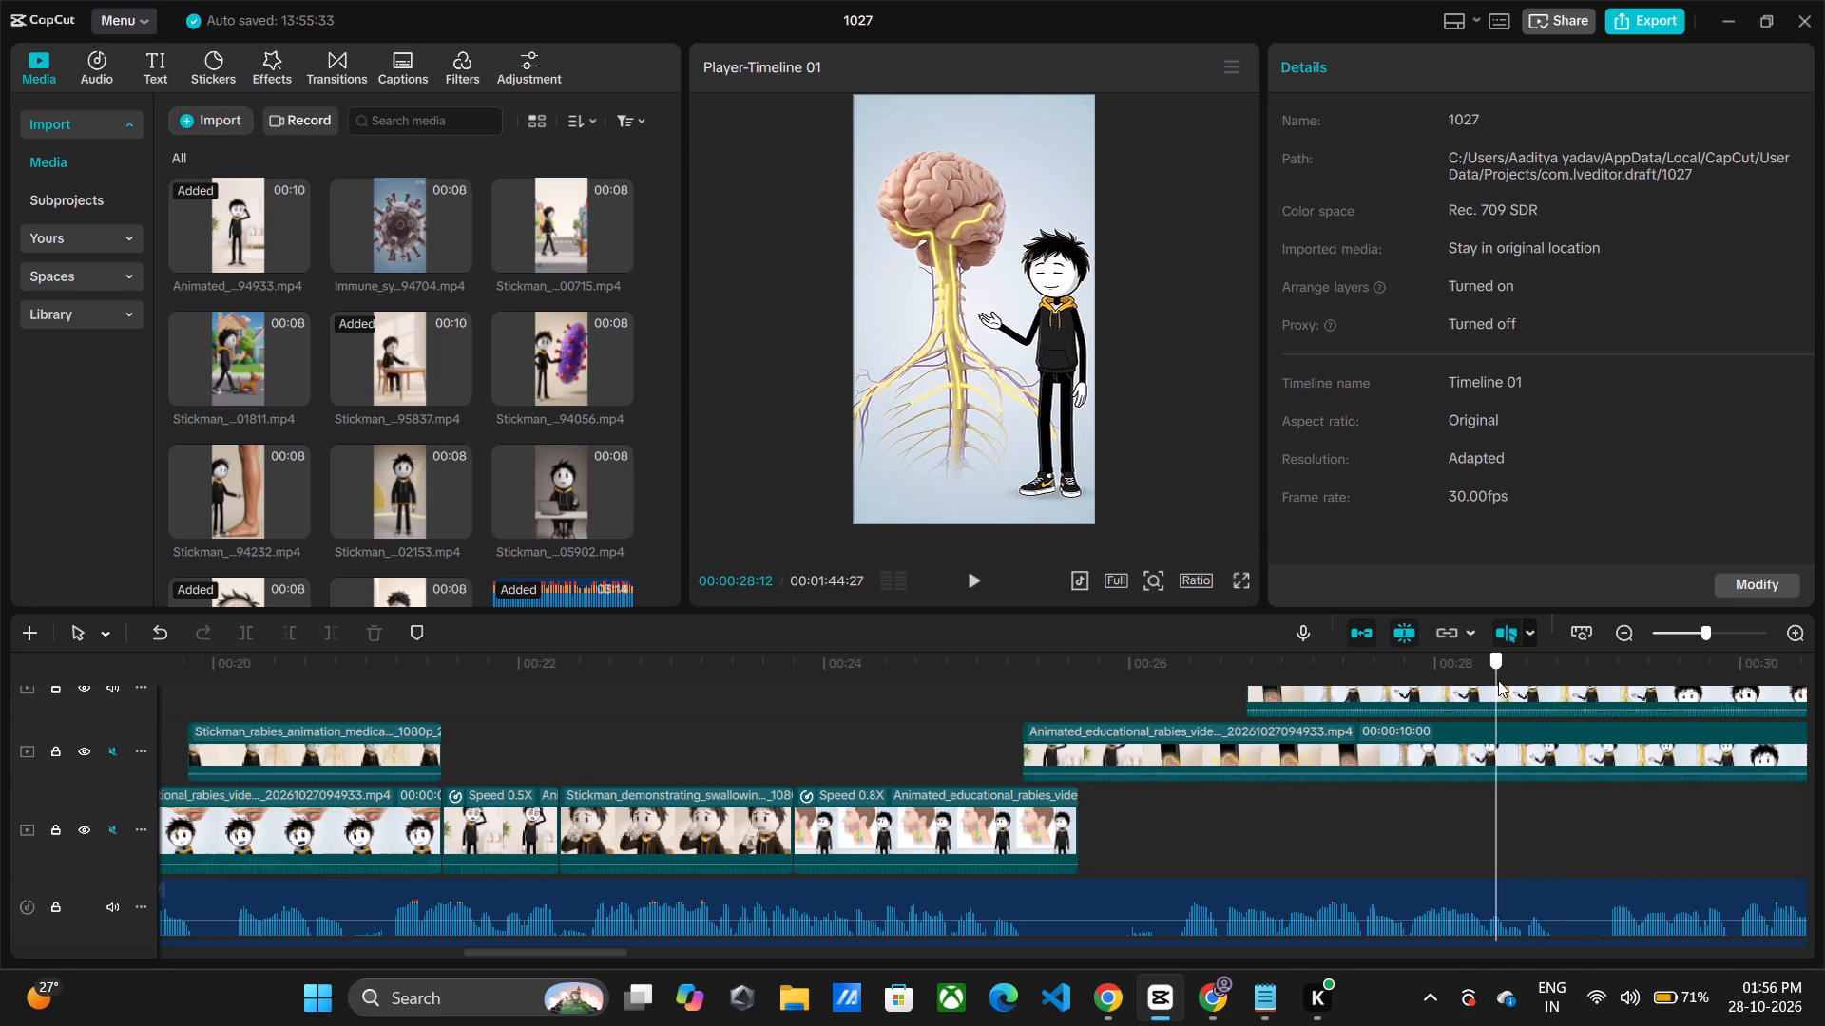
drag(1498, 680, 1034, 712)
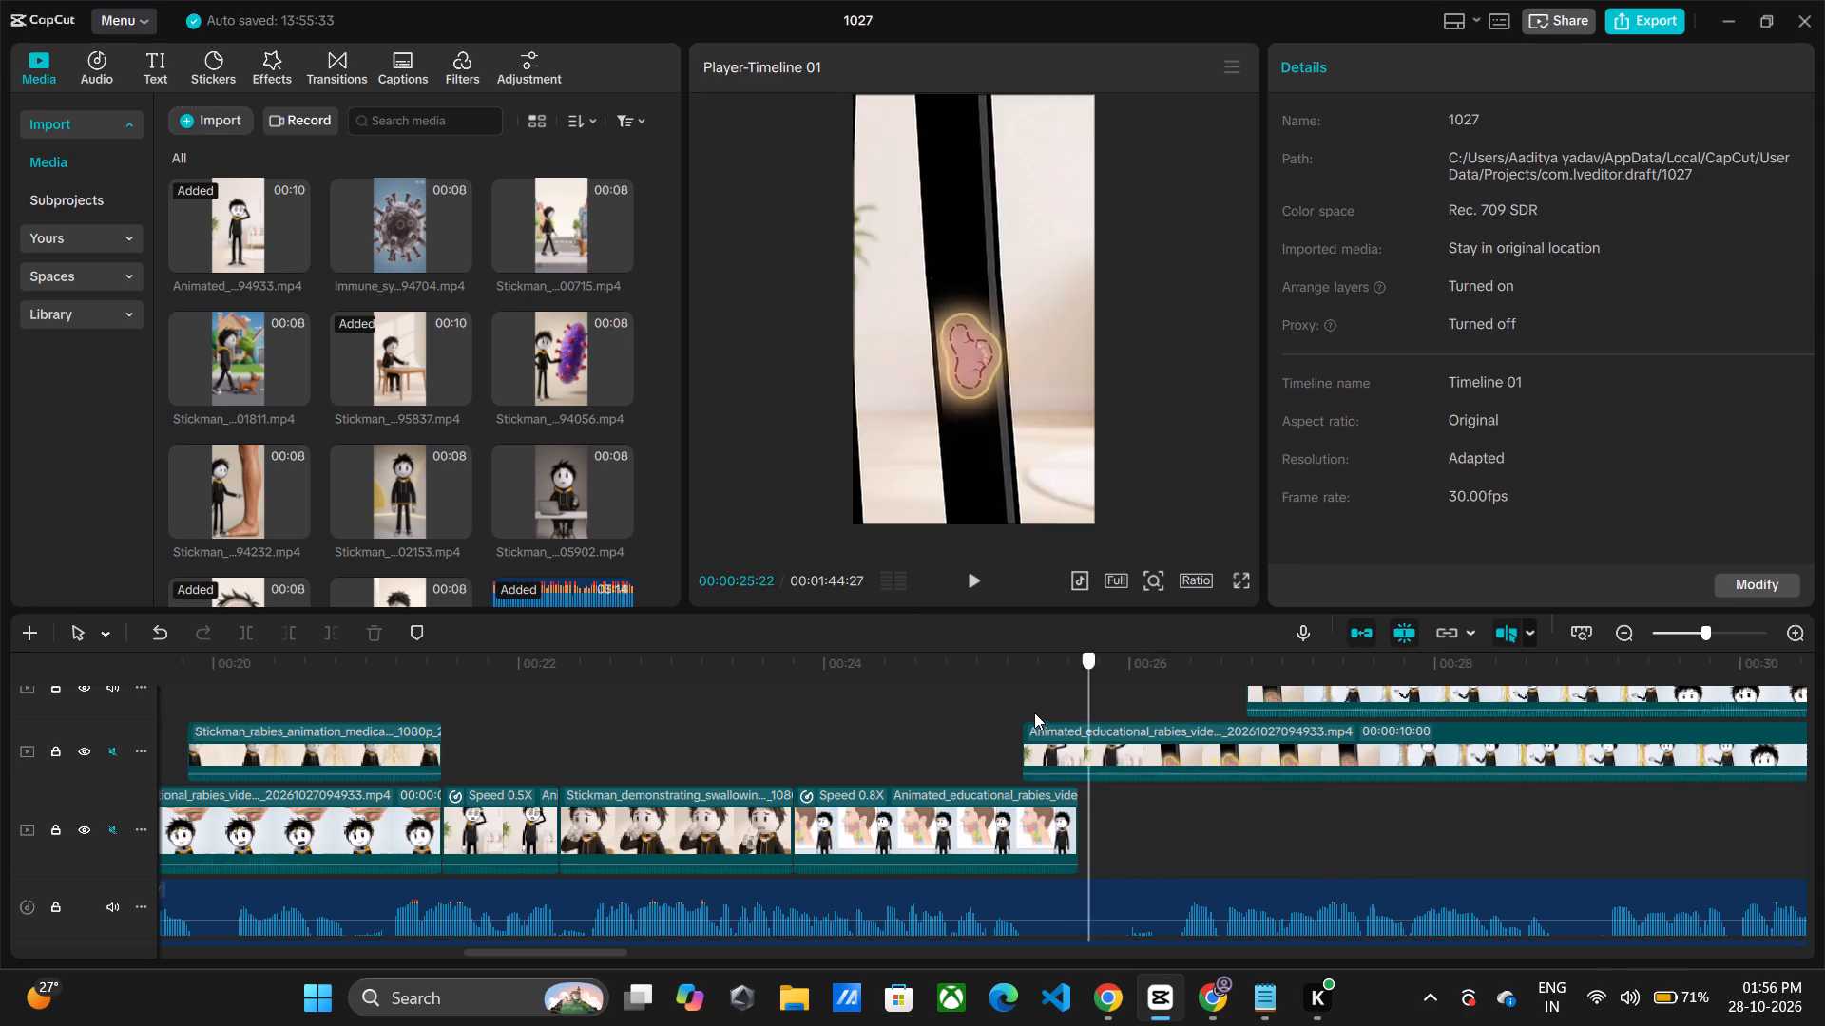
drag(1034, 712, 1323, 608)
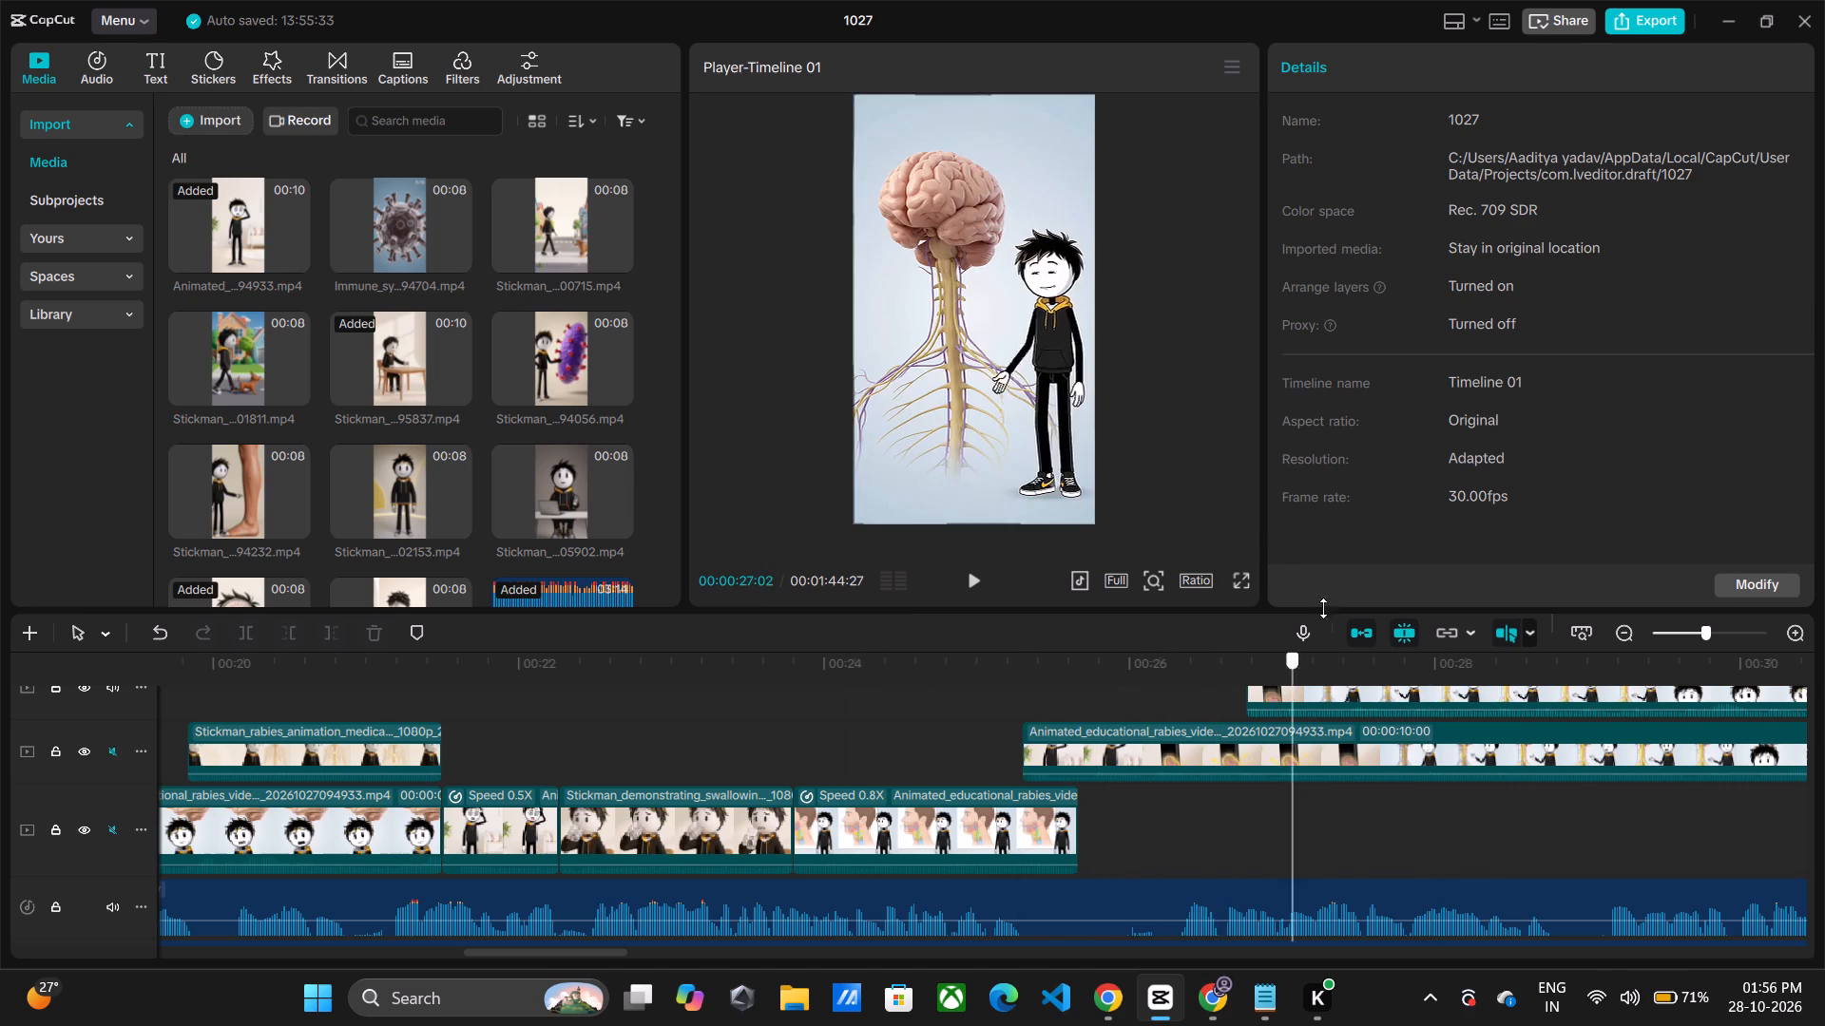
drag(1323, 608, 840, 687)
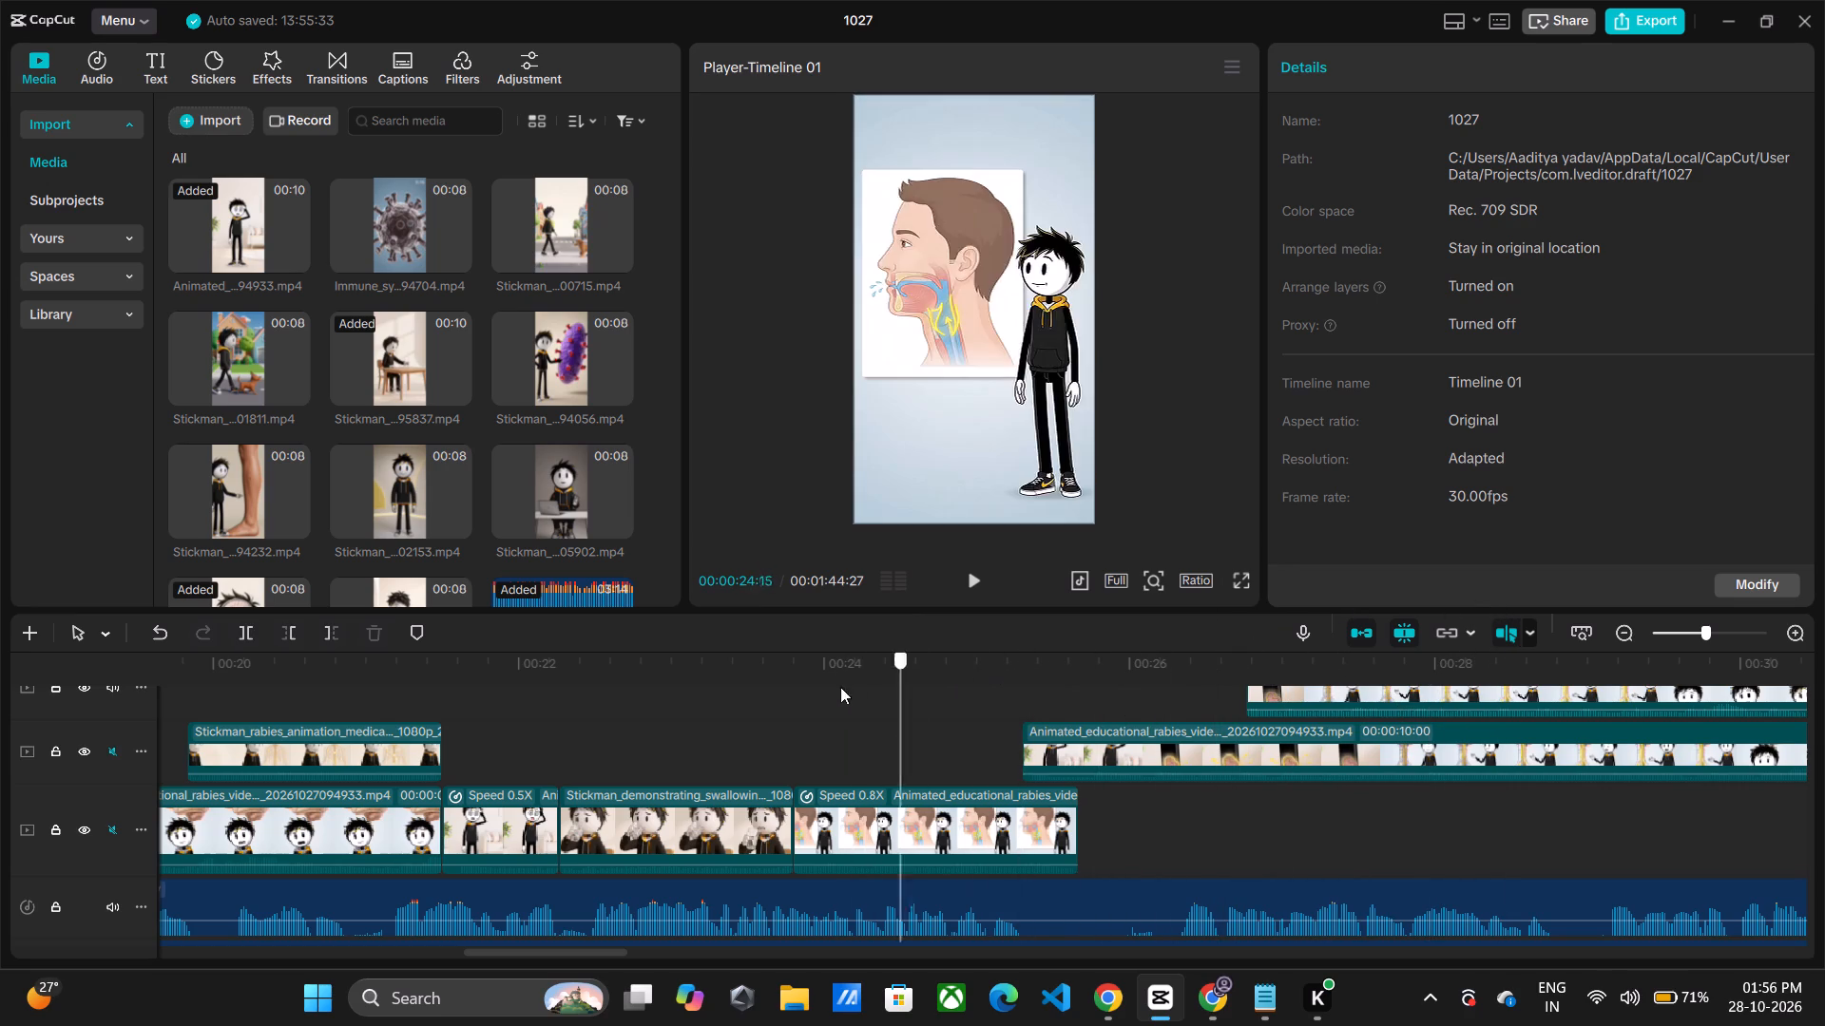
drag(840, 687, 696, 683)
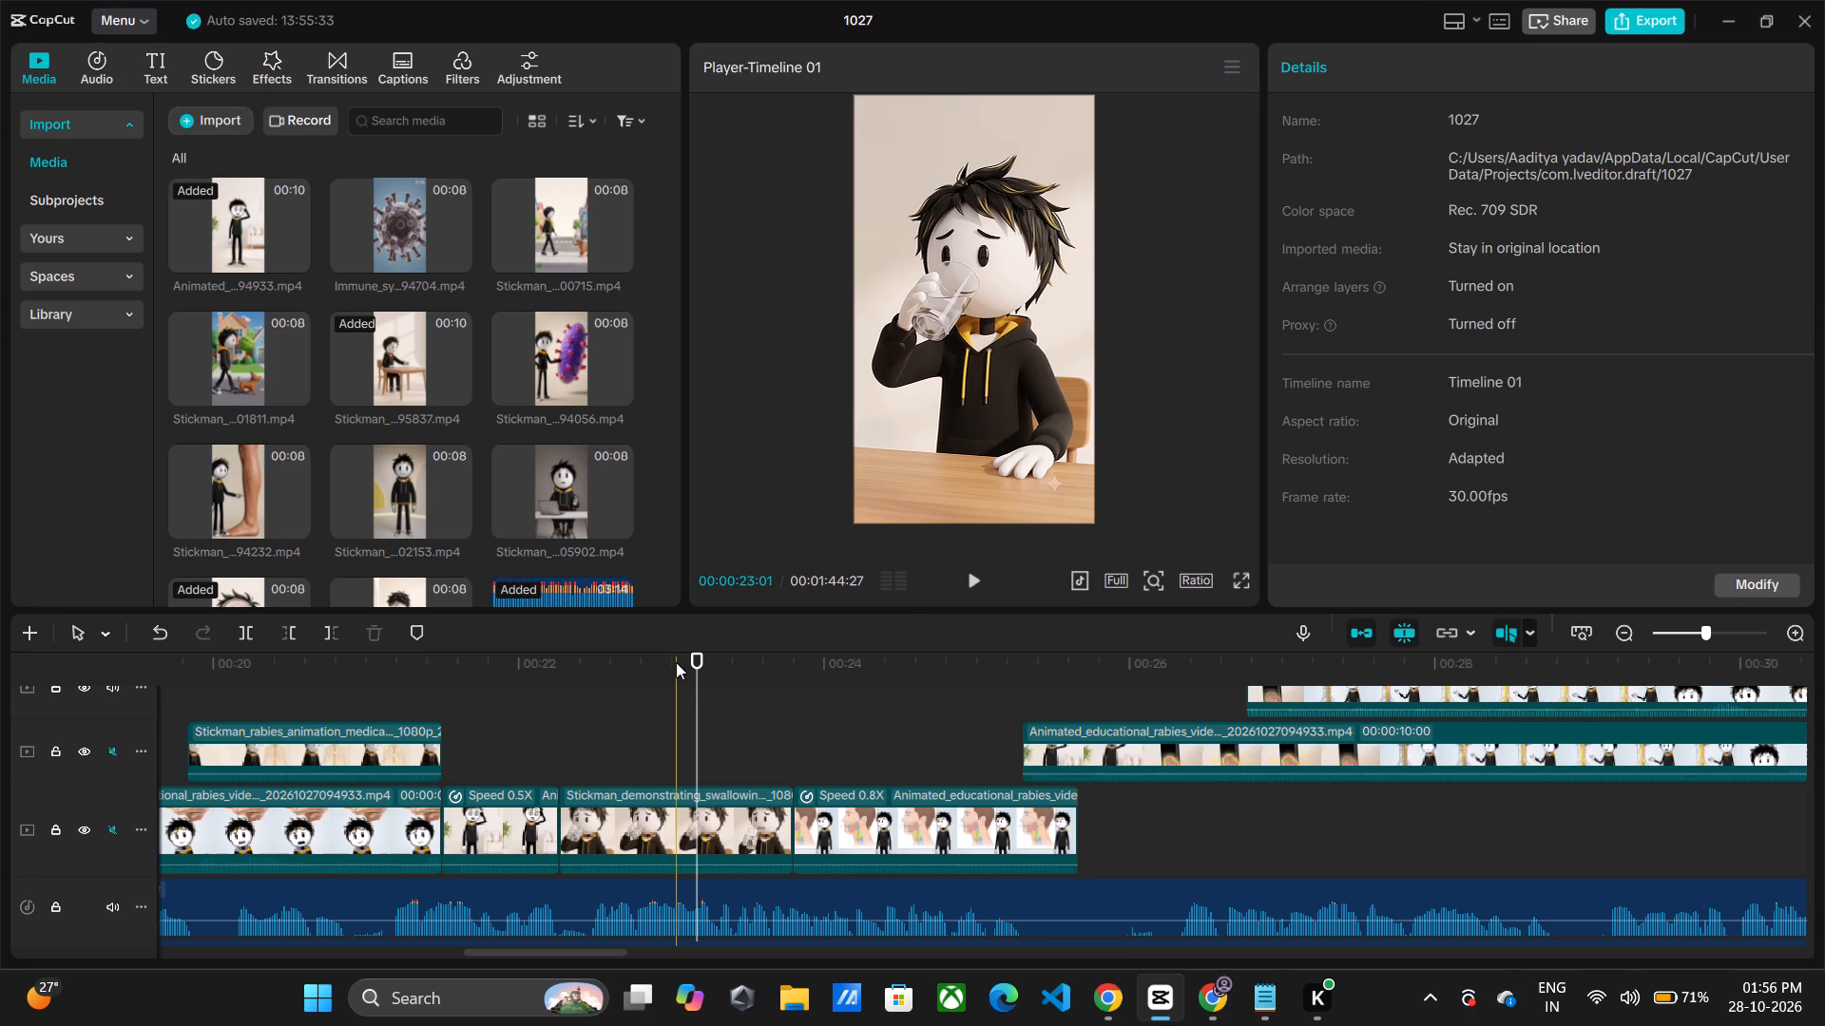
drag(676, 662, 424, 655)
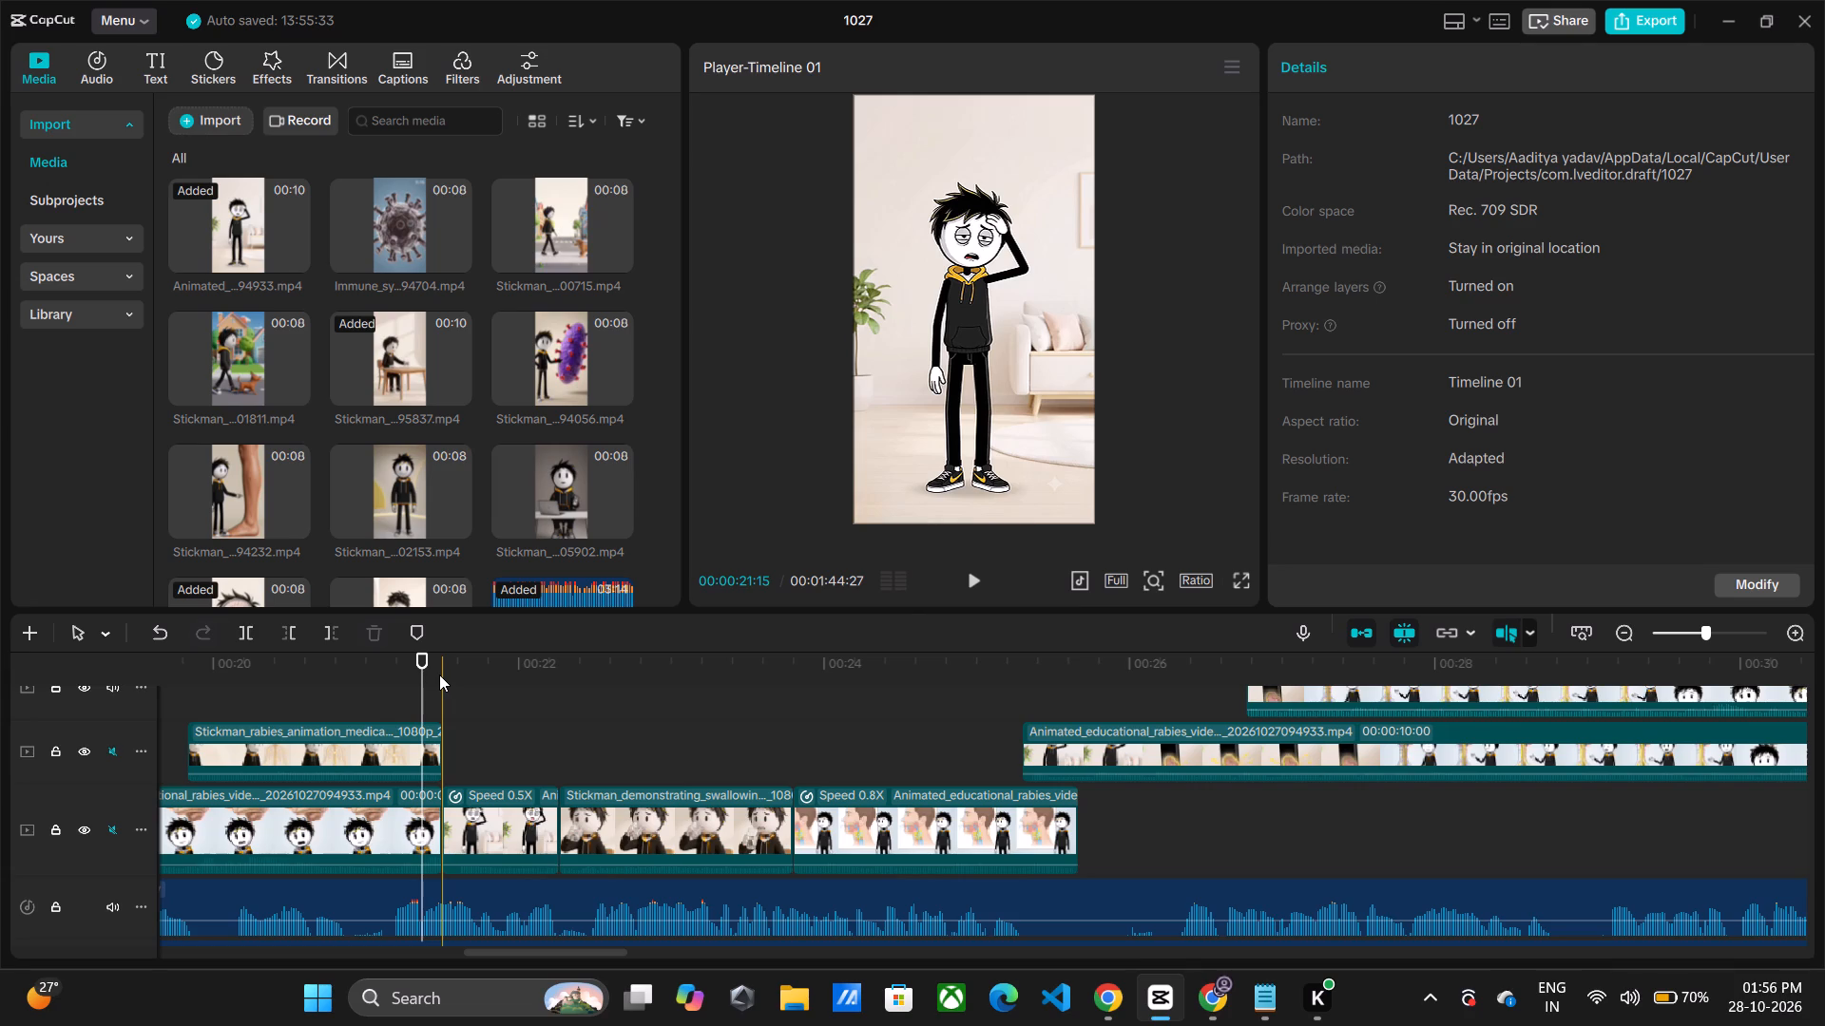
drag(402, 660, 191, 664)
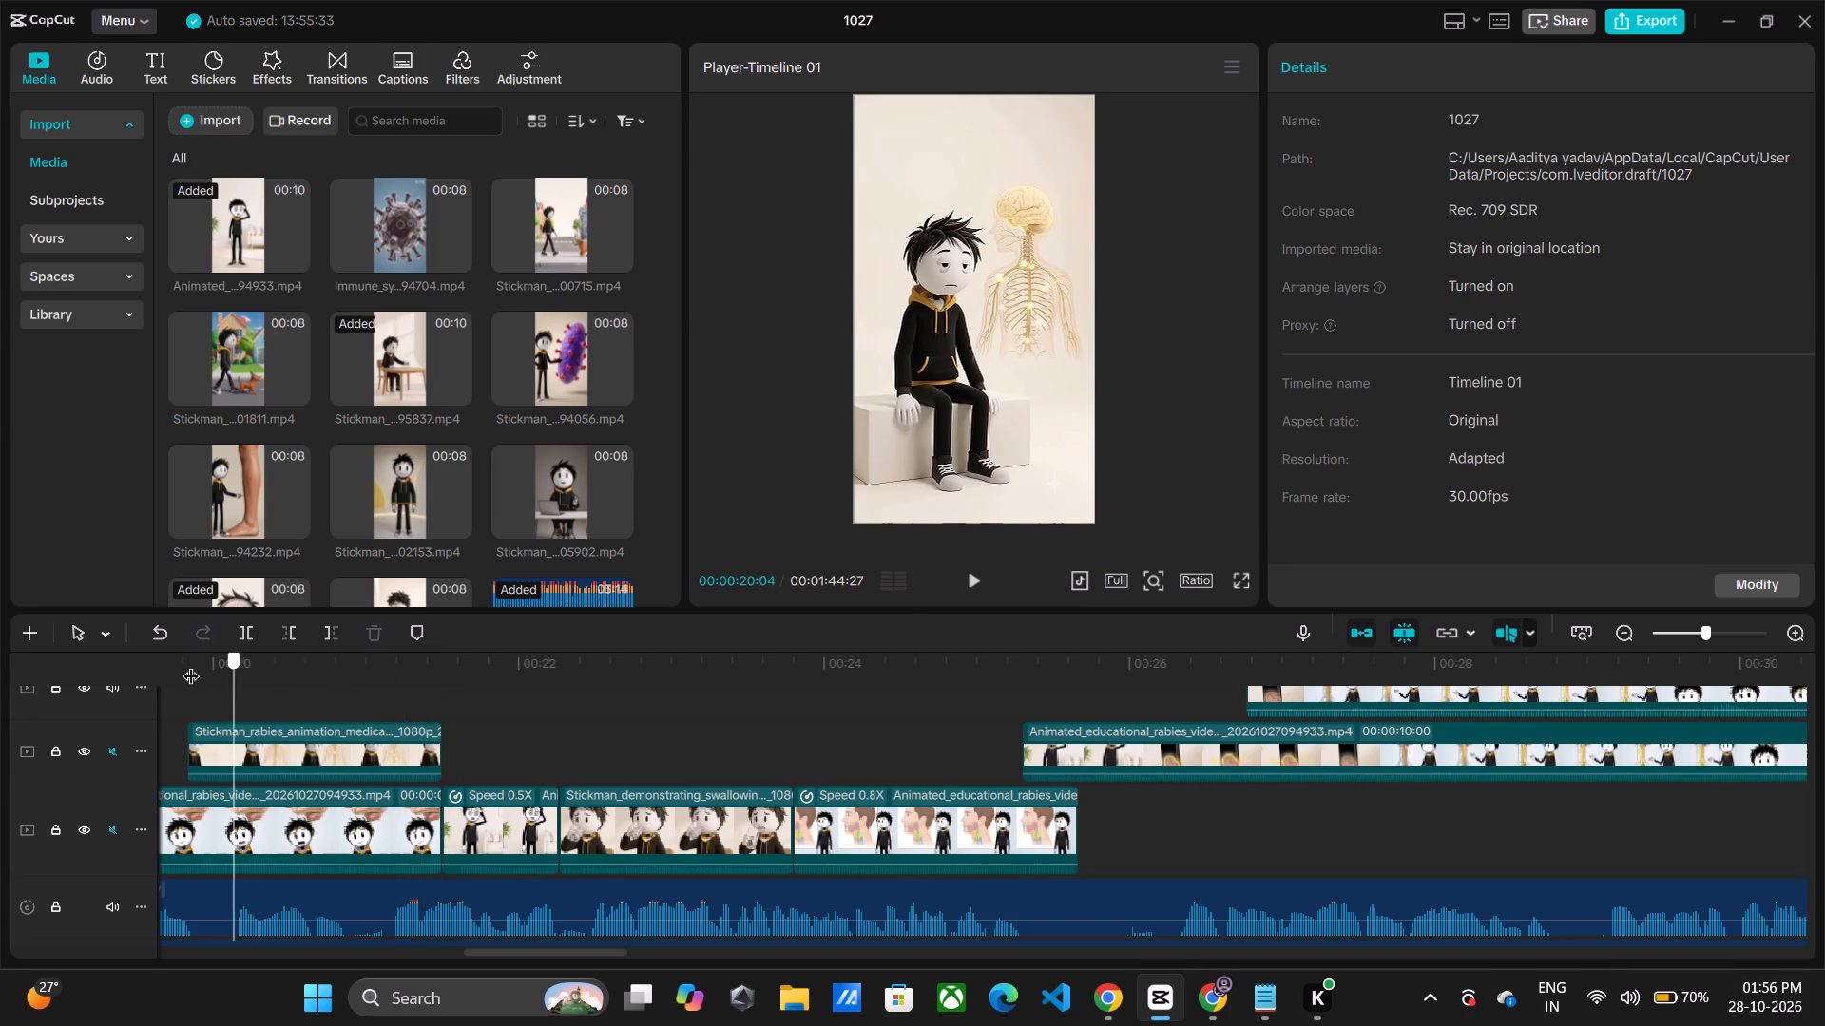
drag(191, 664, 156, 661)
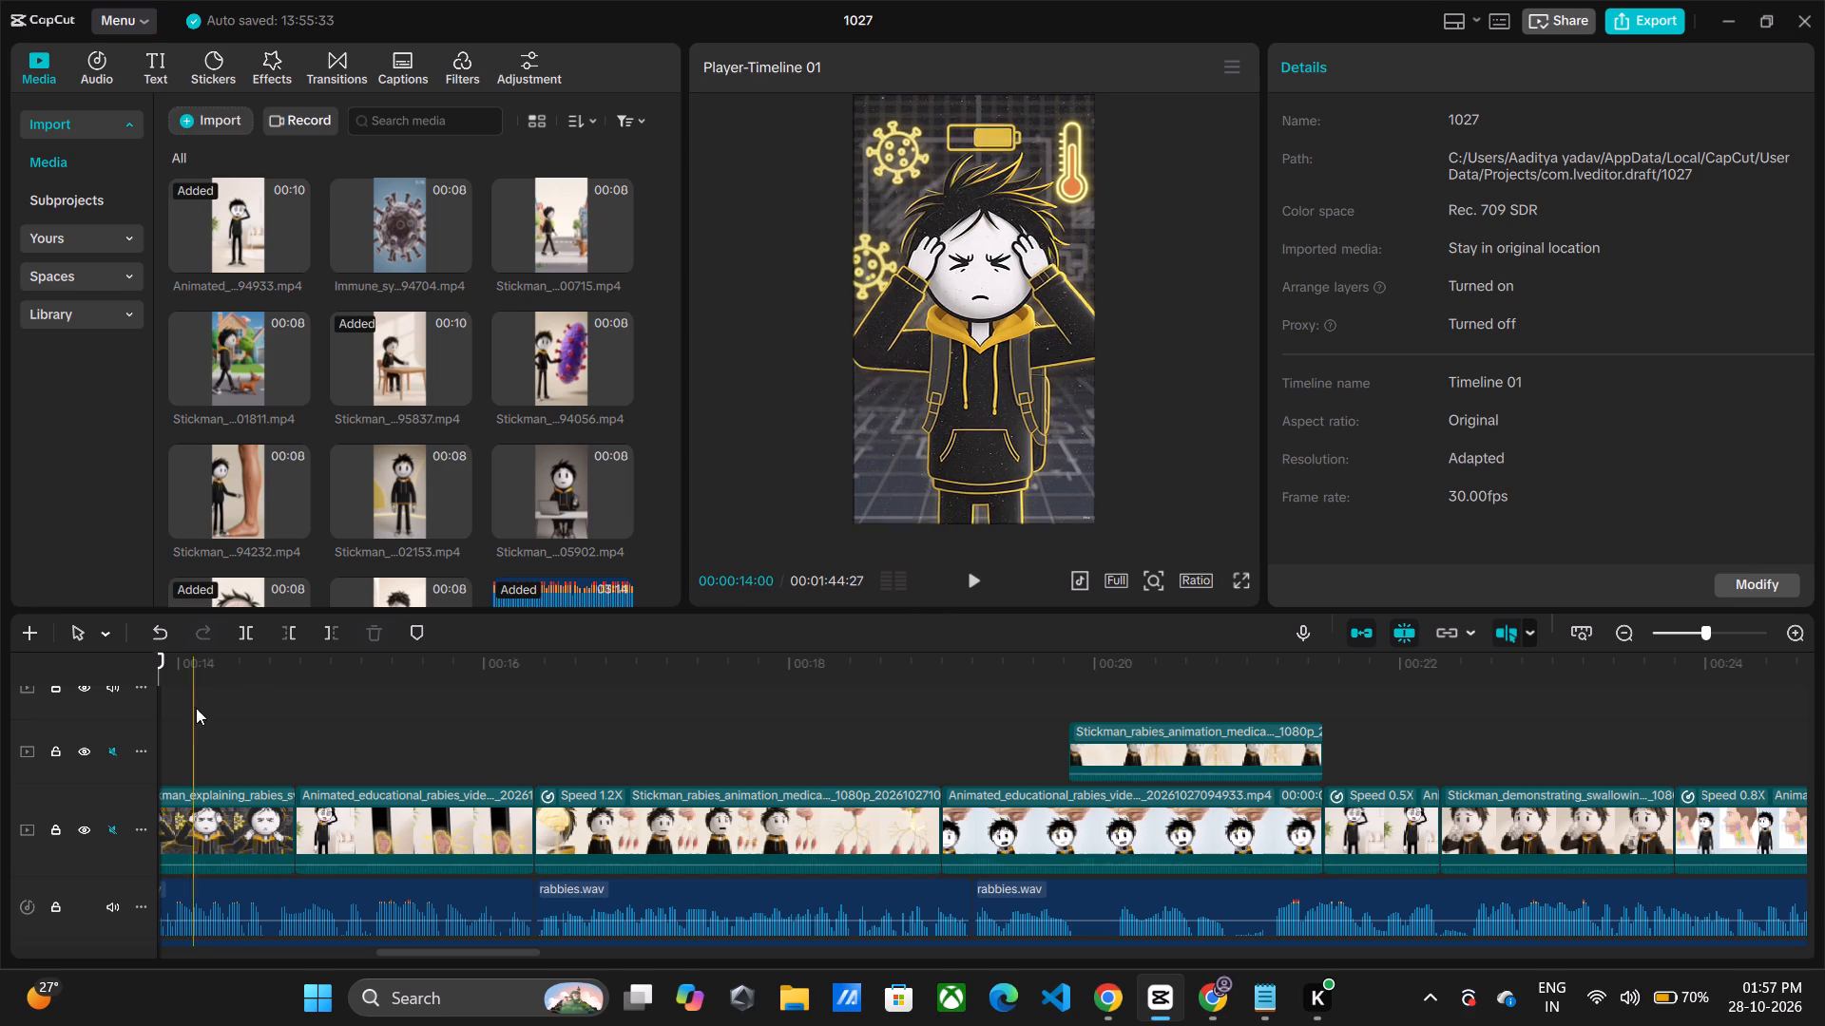
click(230, 681)
key(space)
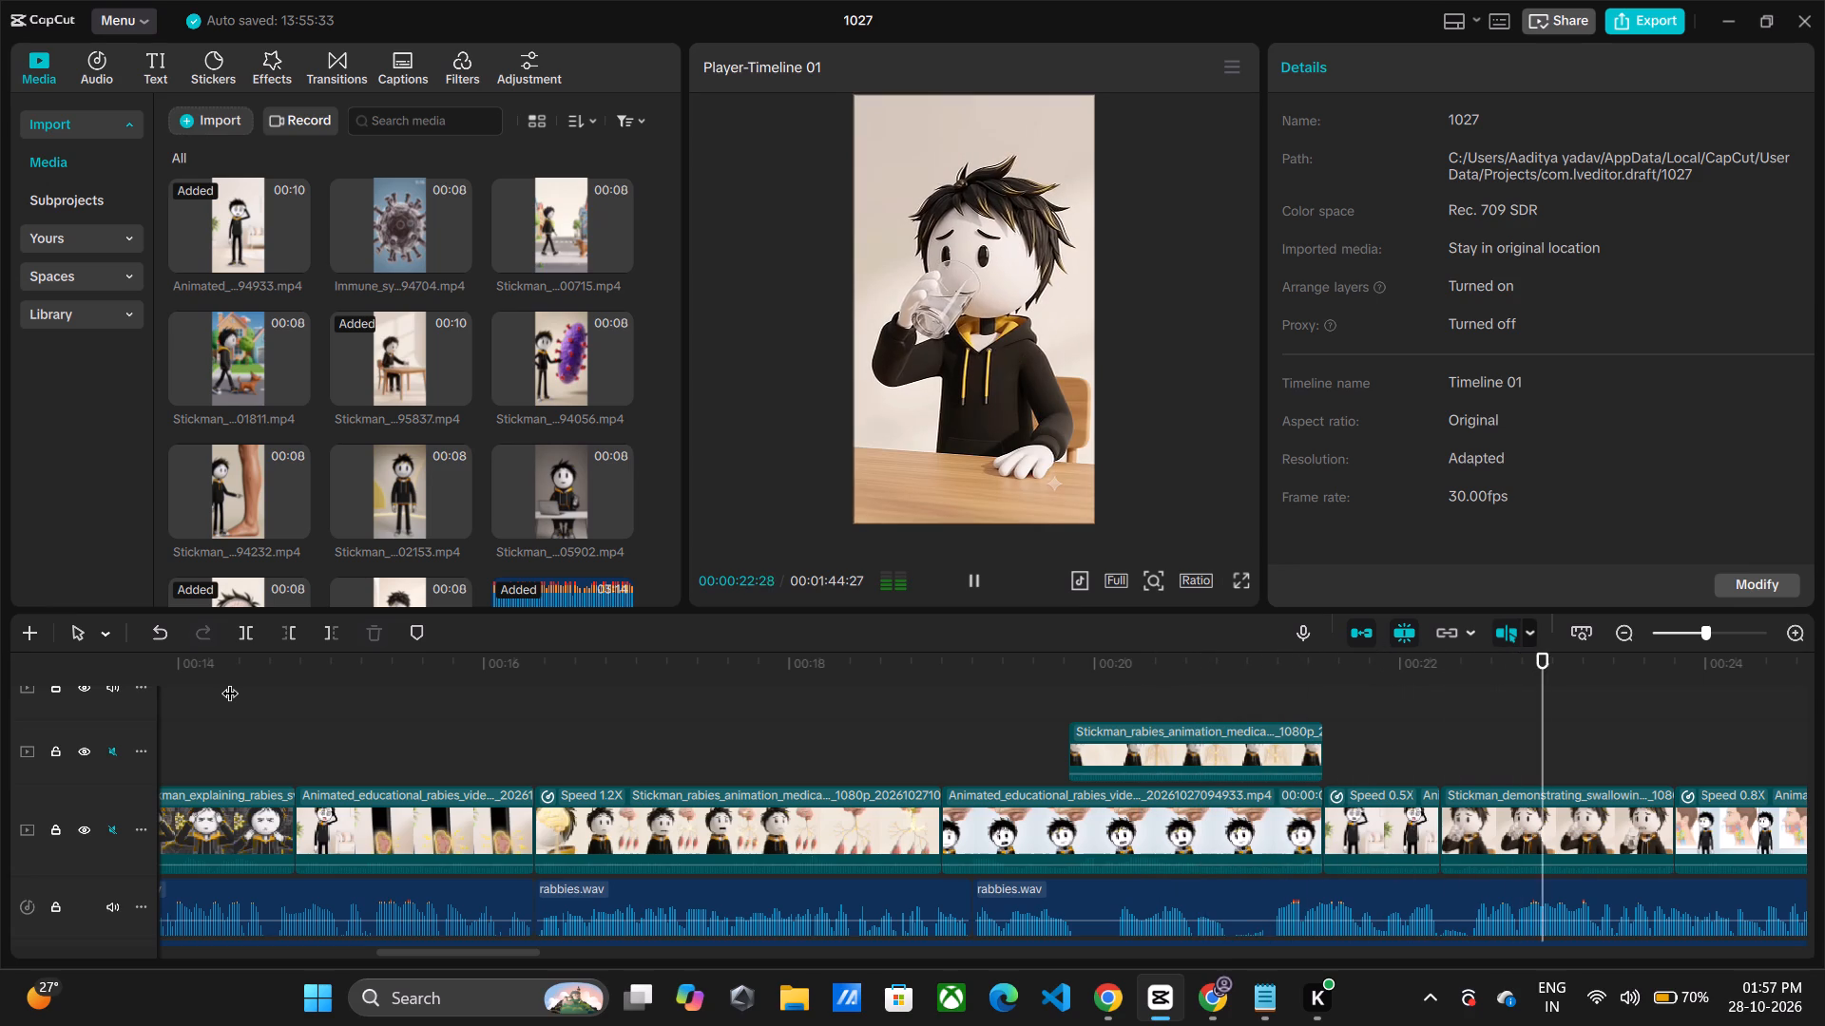
key(space)
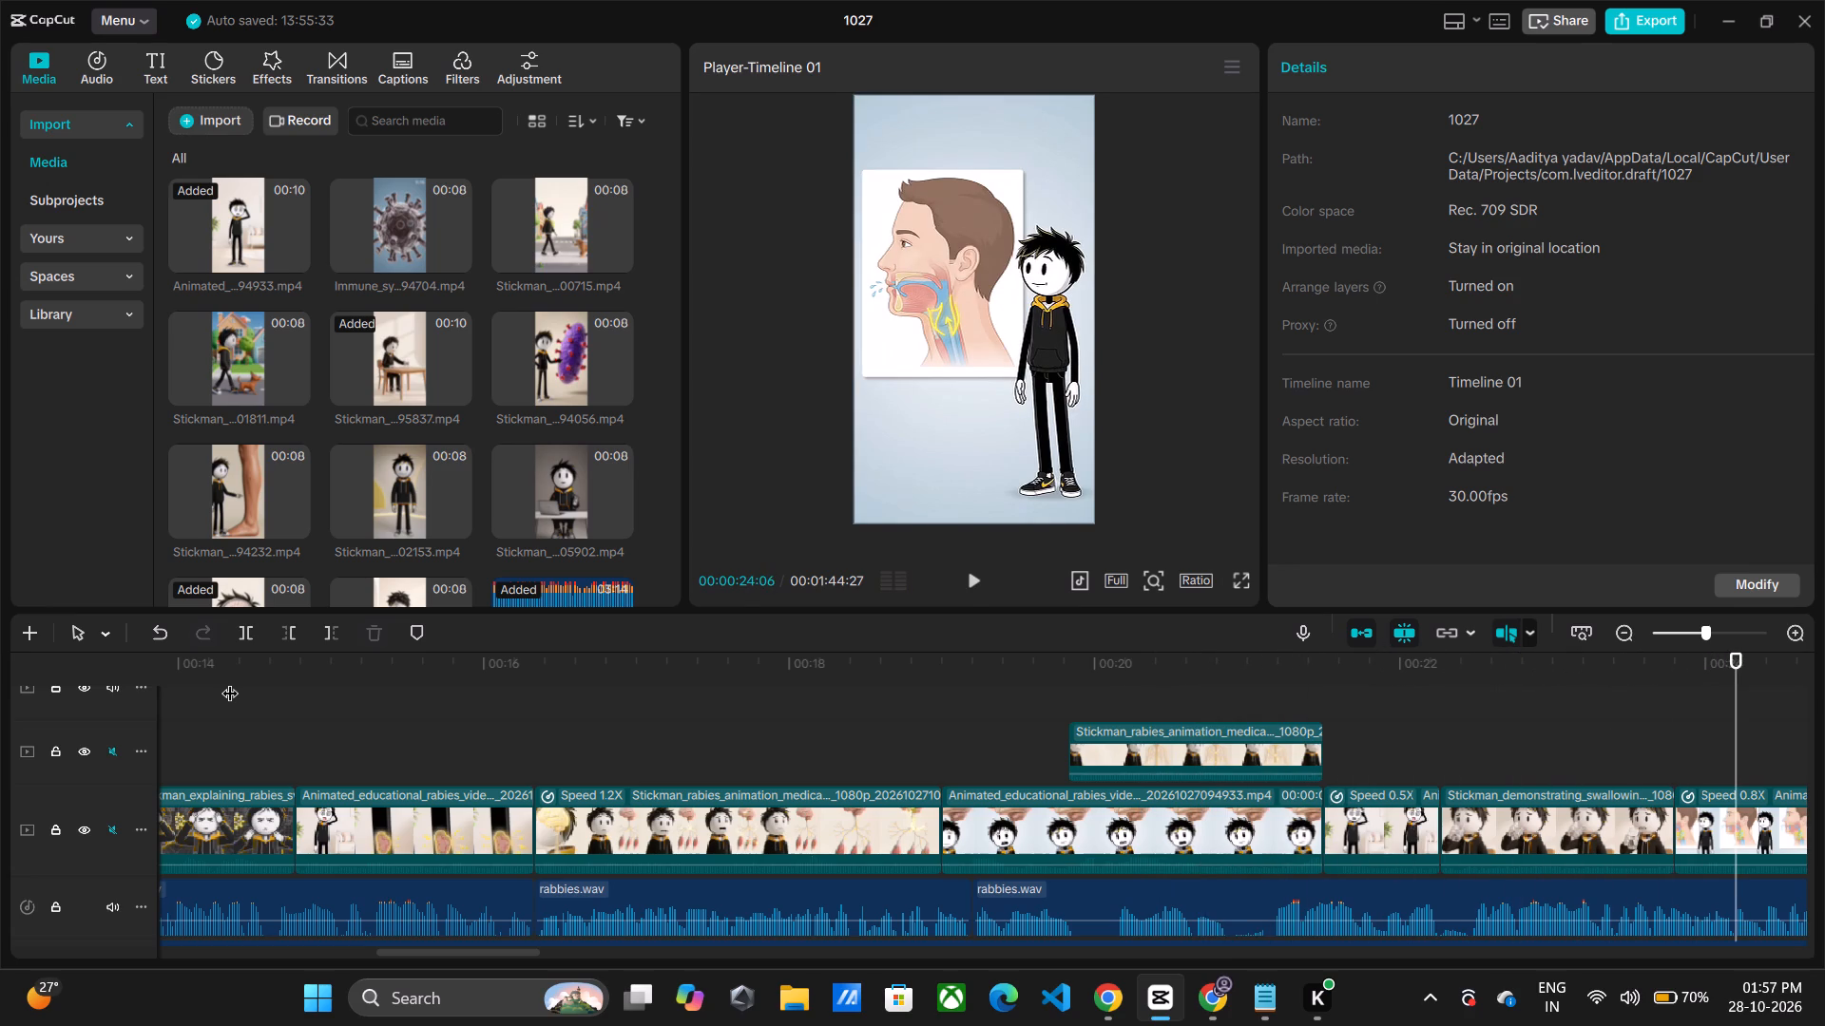
key(space)
key(space)
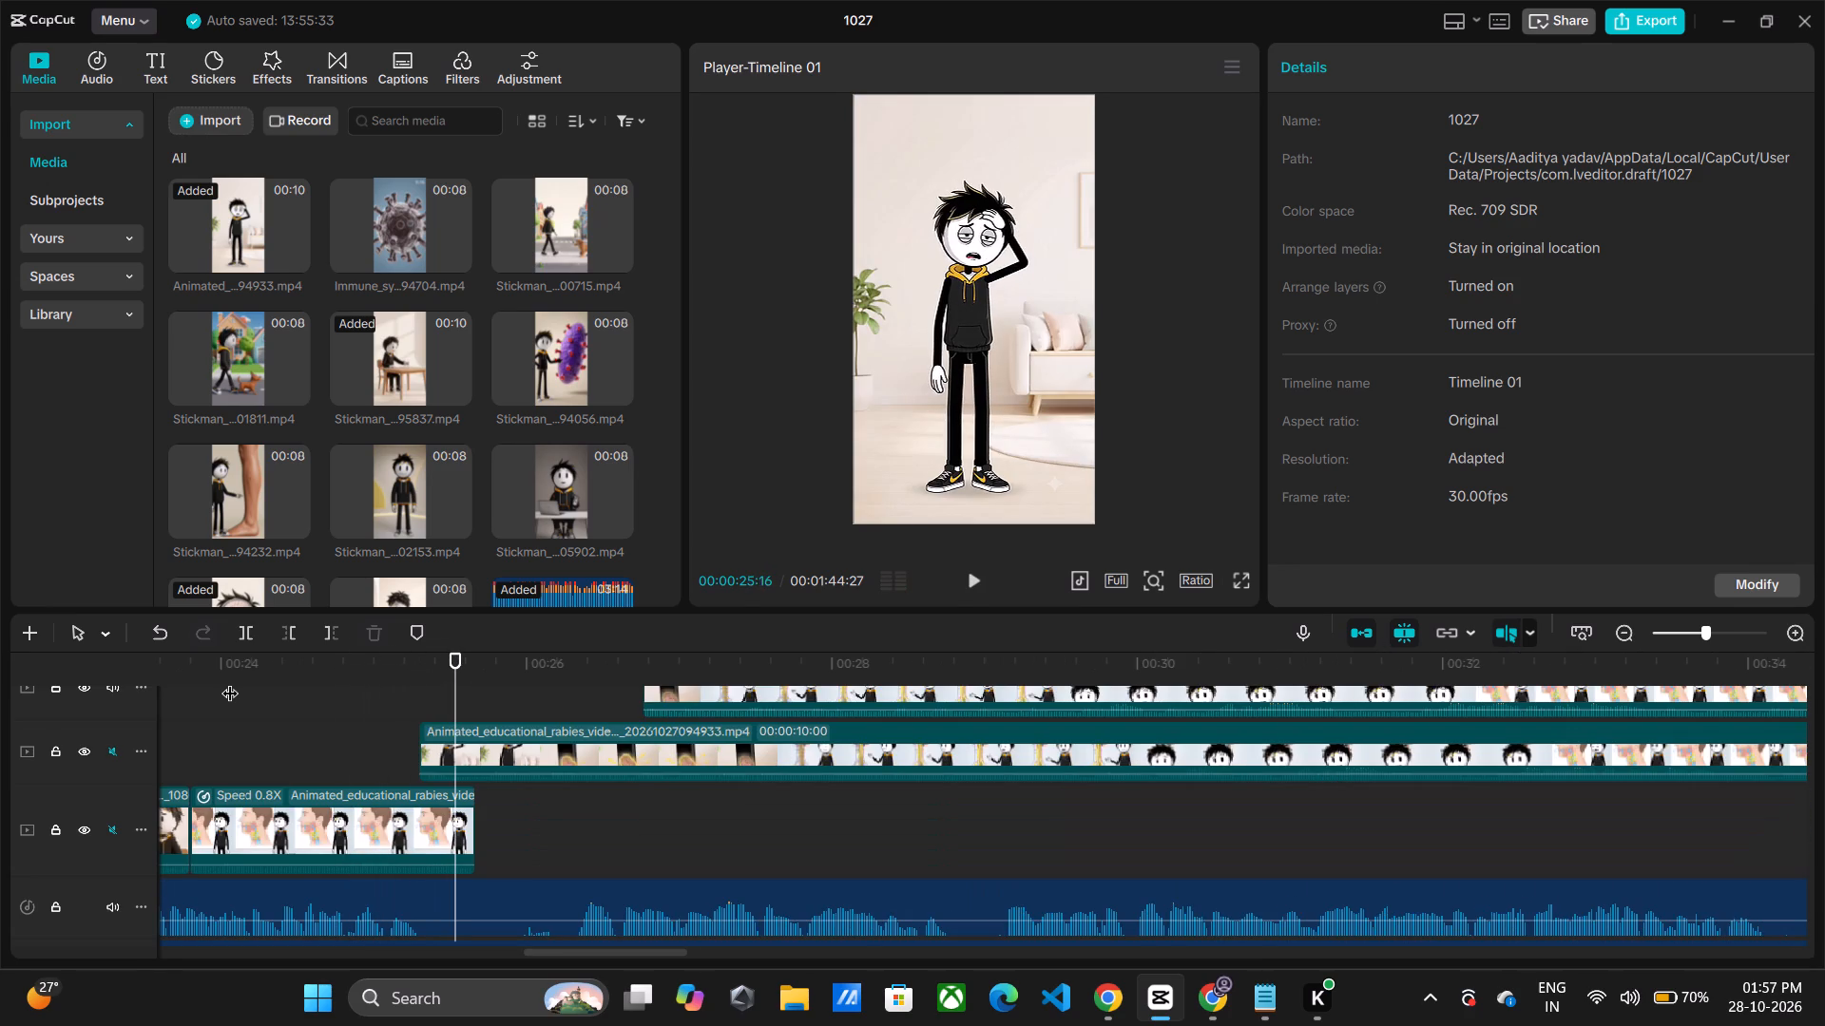
Trim the end of the 0.8X throat diagram clip to about 25.2 seconds, where the narration phrase ends.
drag(452, 653, 429, 655)
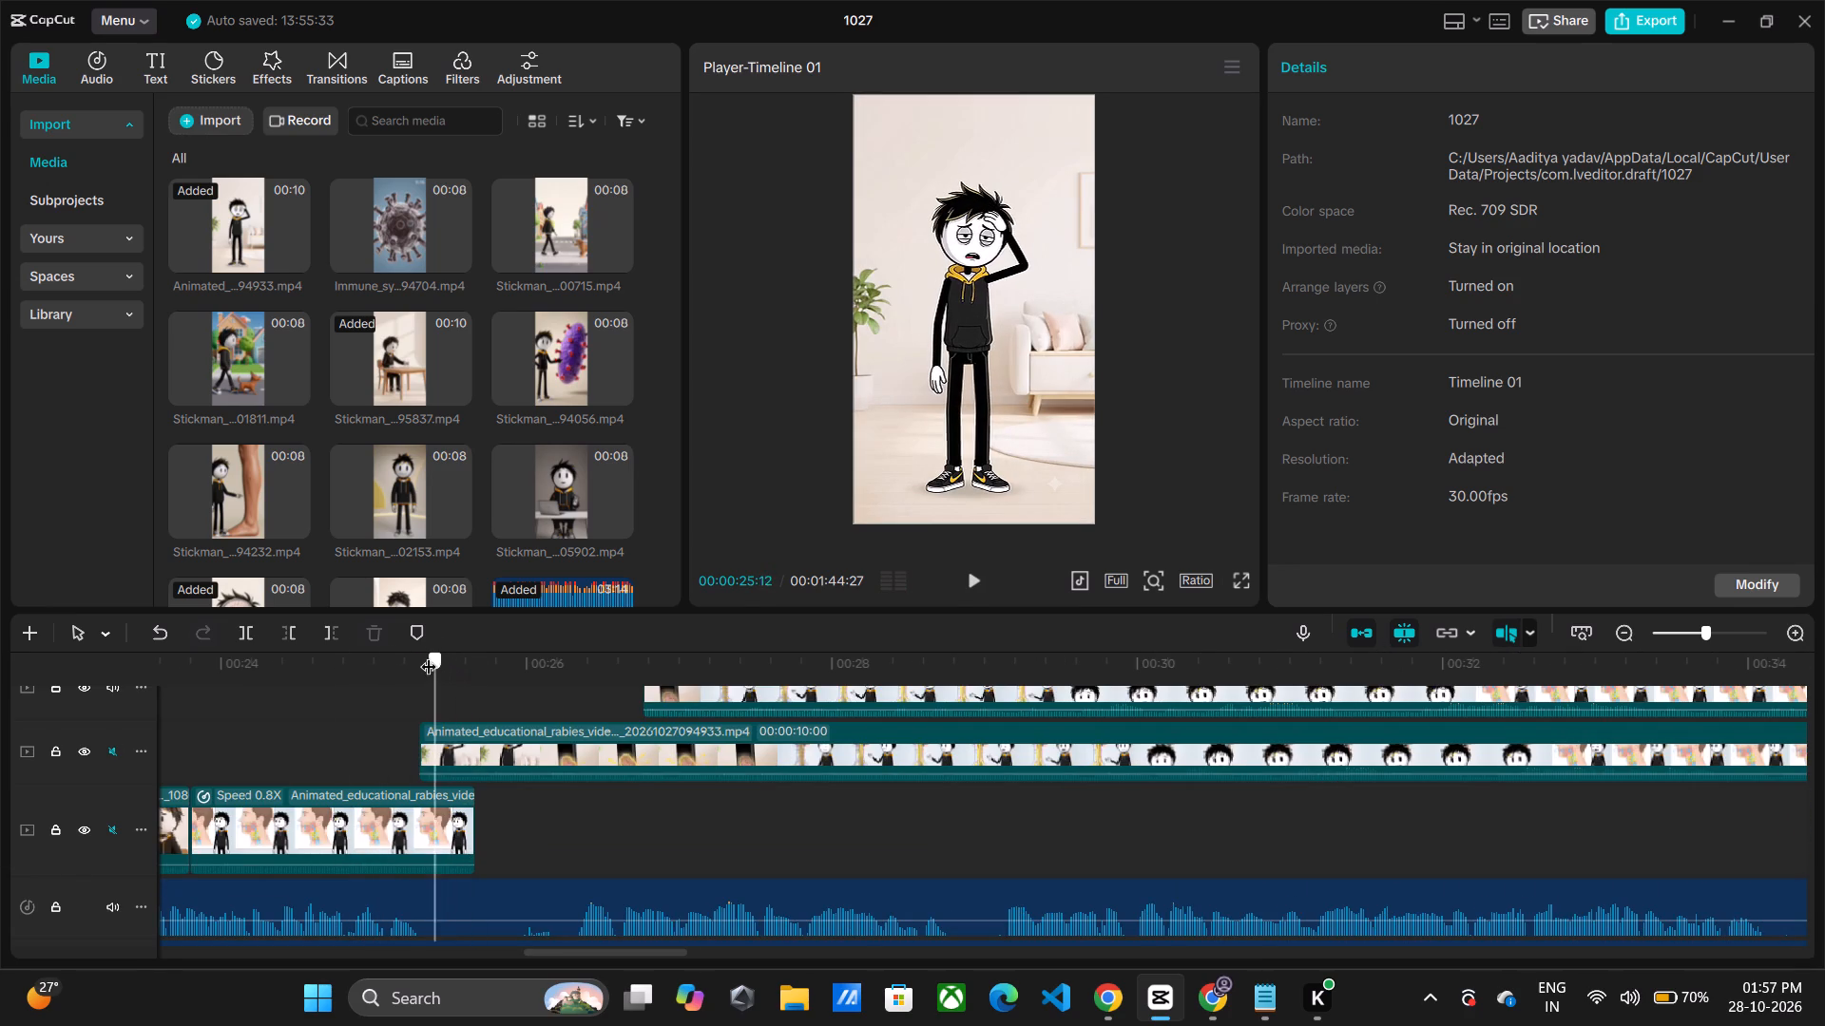
drag(429, 655, 417, 655)
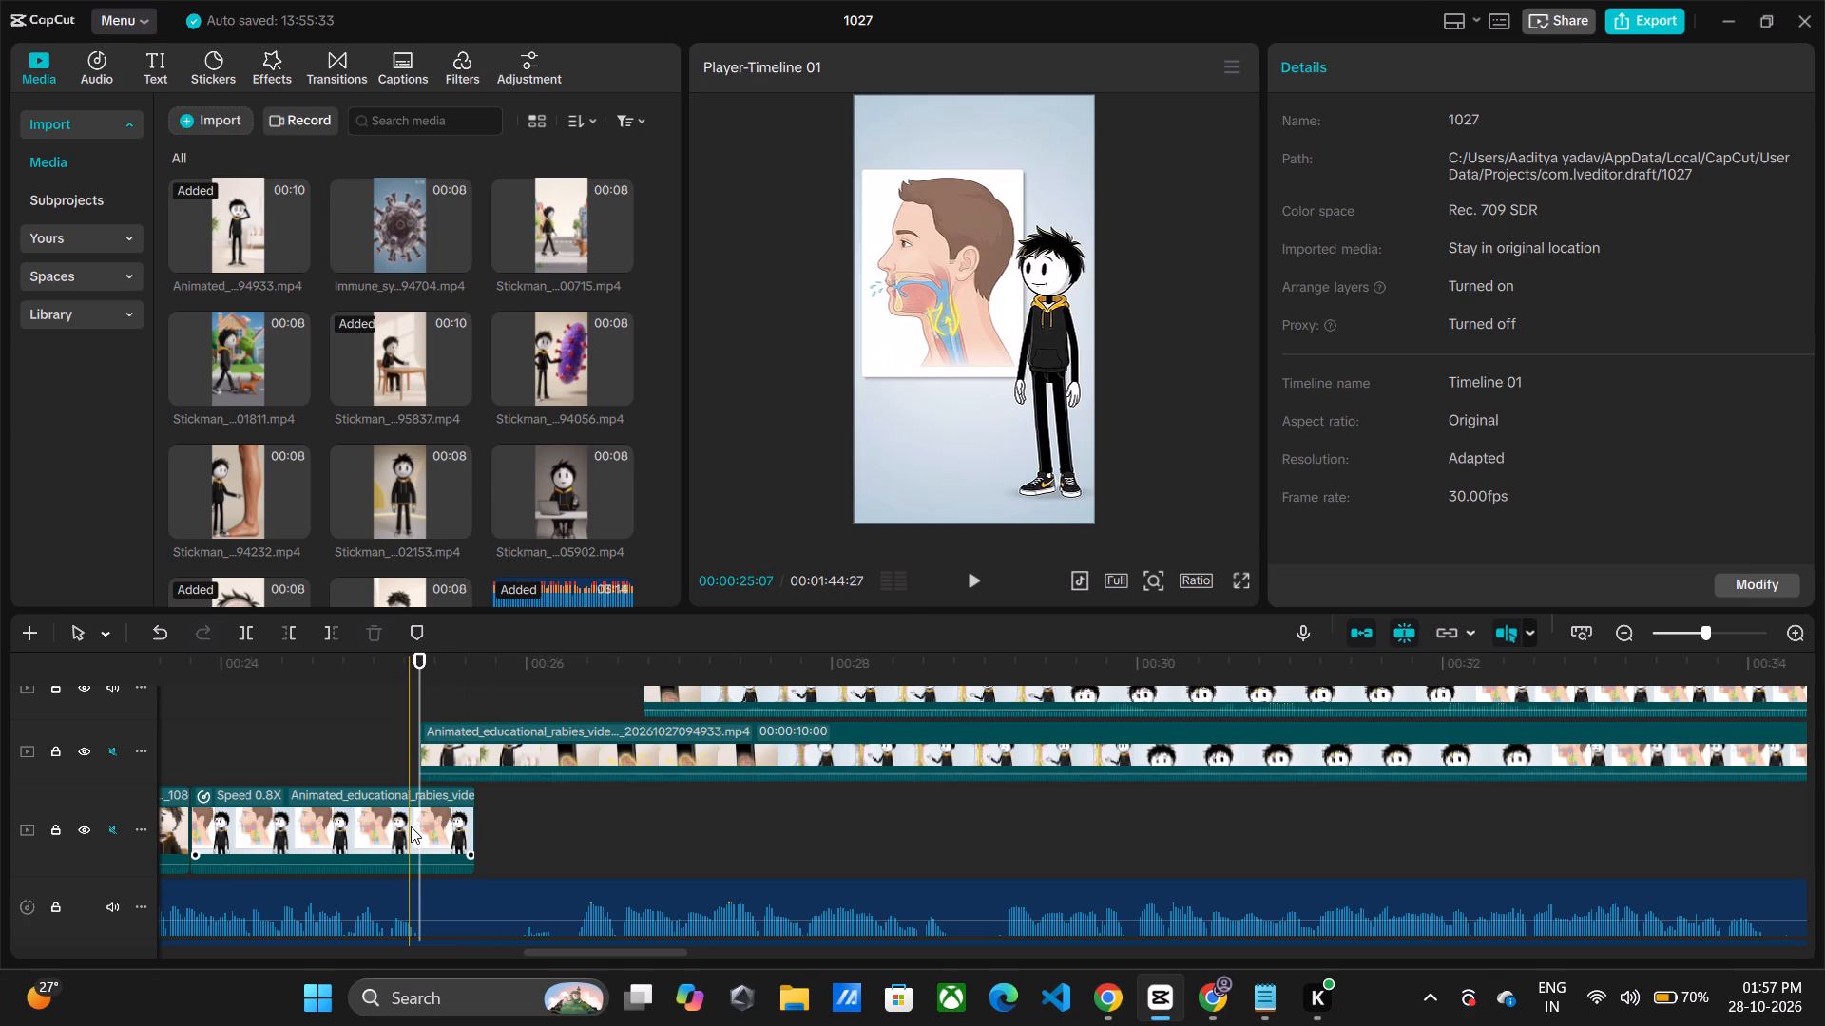
click(411, 826)
key(w)
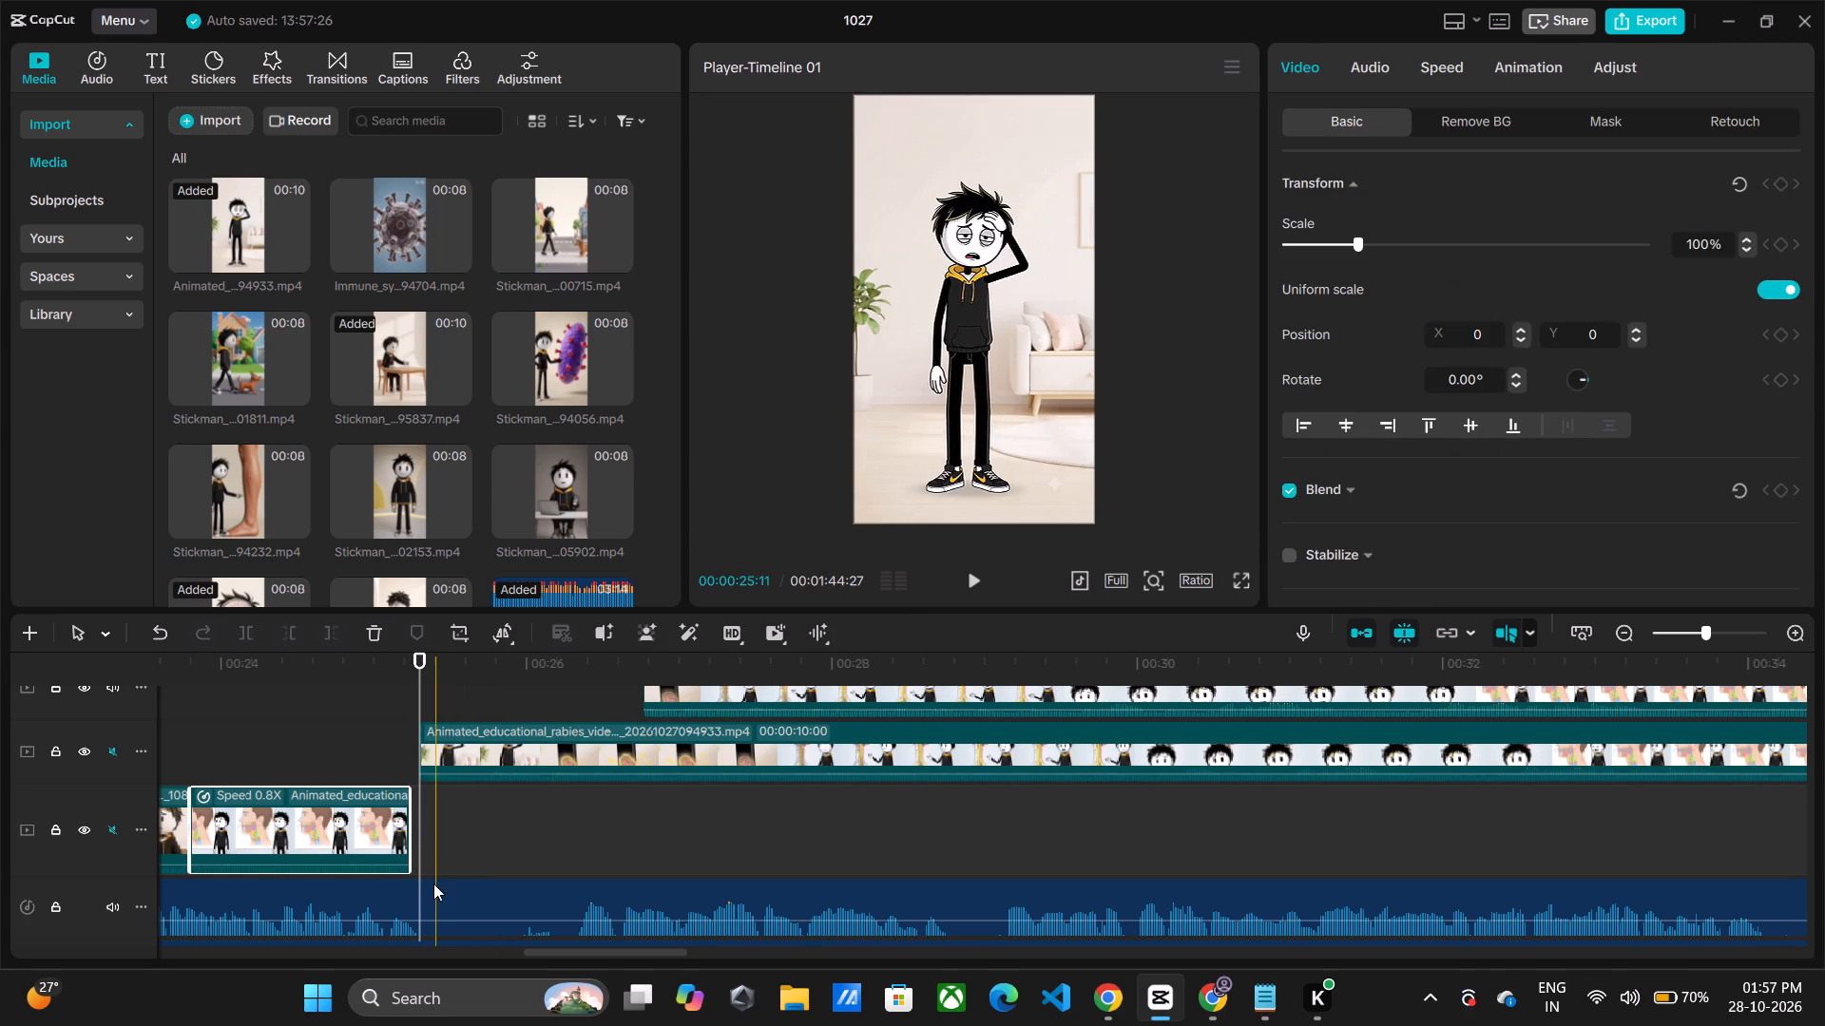
Split rabbies.wav at about 25.3 seconds, trim about 1 second off the start of the later part, and move it back to close the gap.
click(420, 895)
key(ctrl+b)
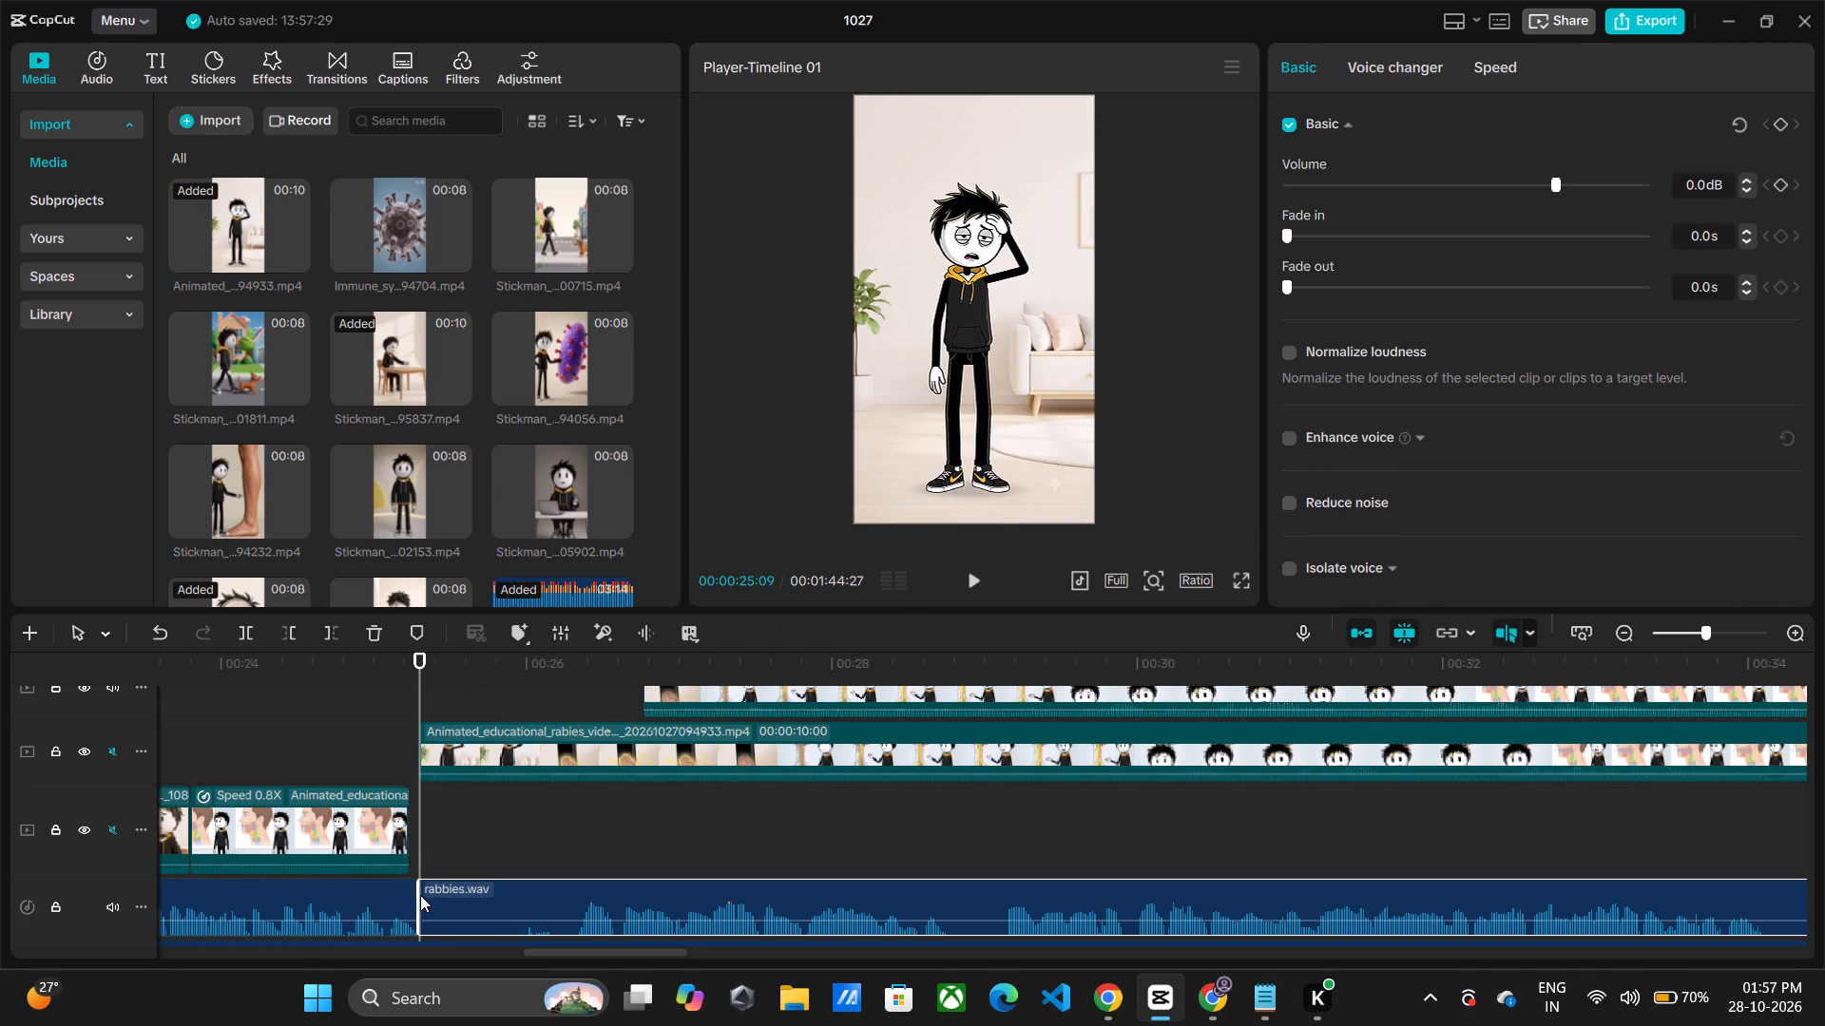
drag(416, 898, 528, 959)
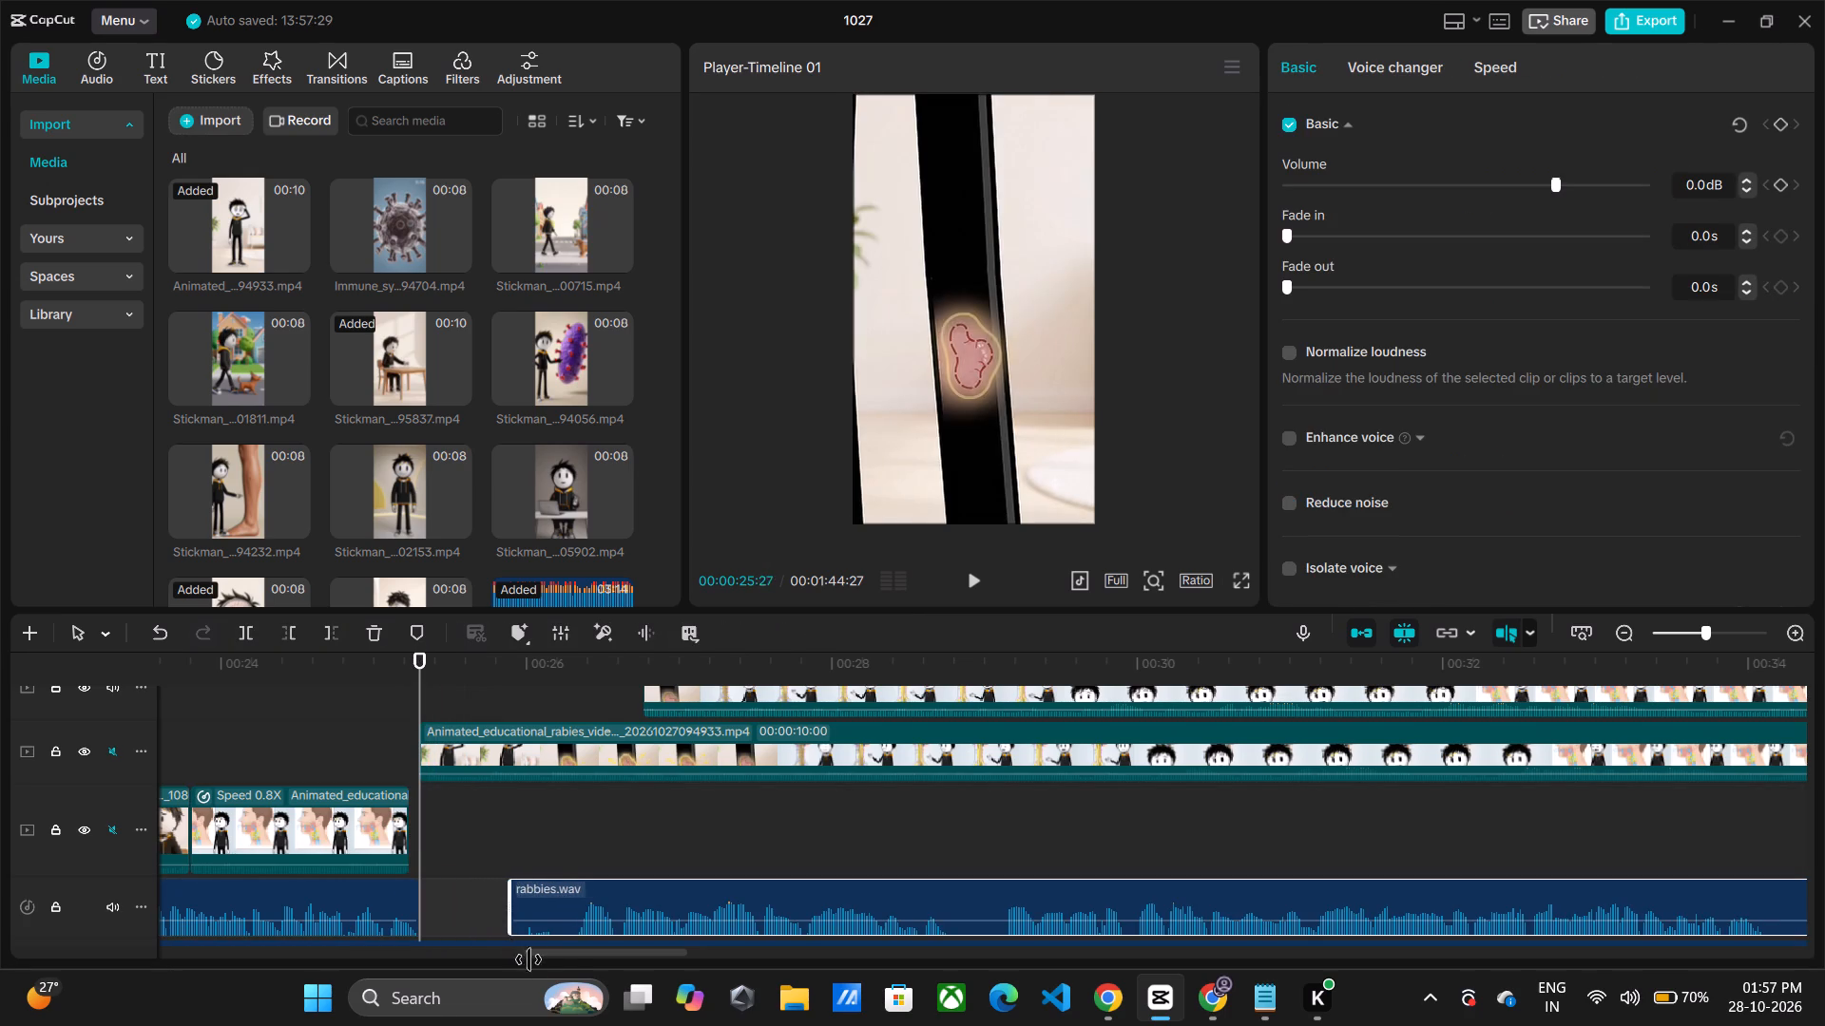
drag(528, 959, 571, 980)
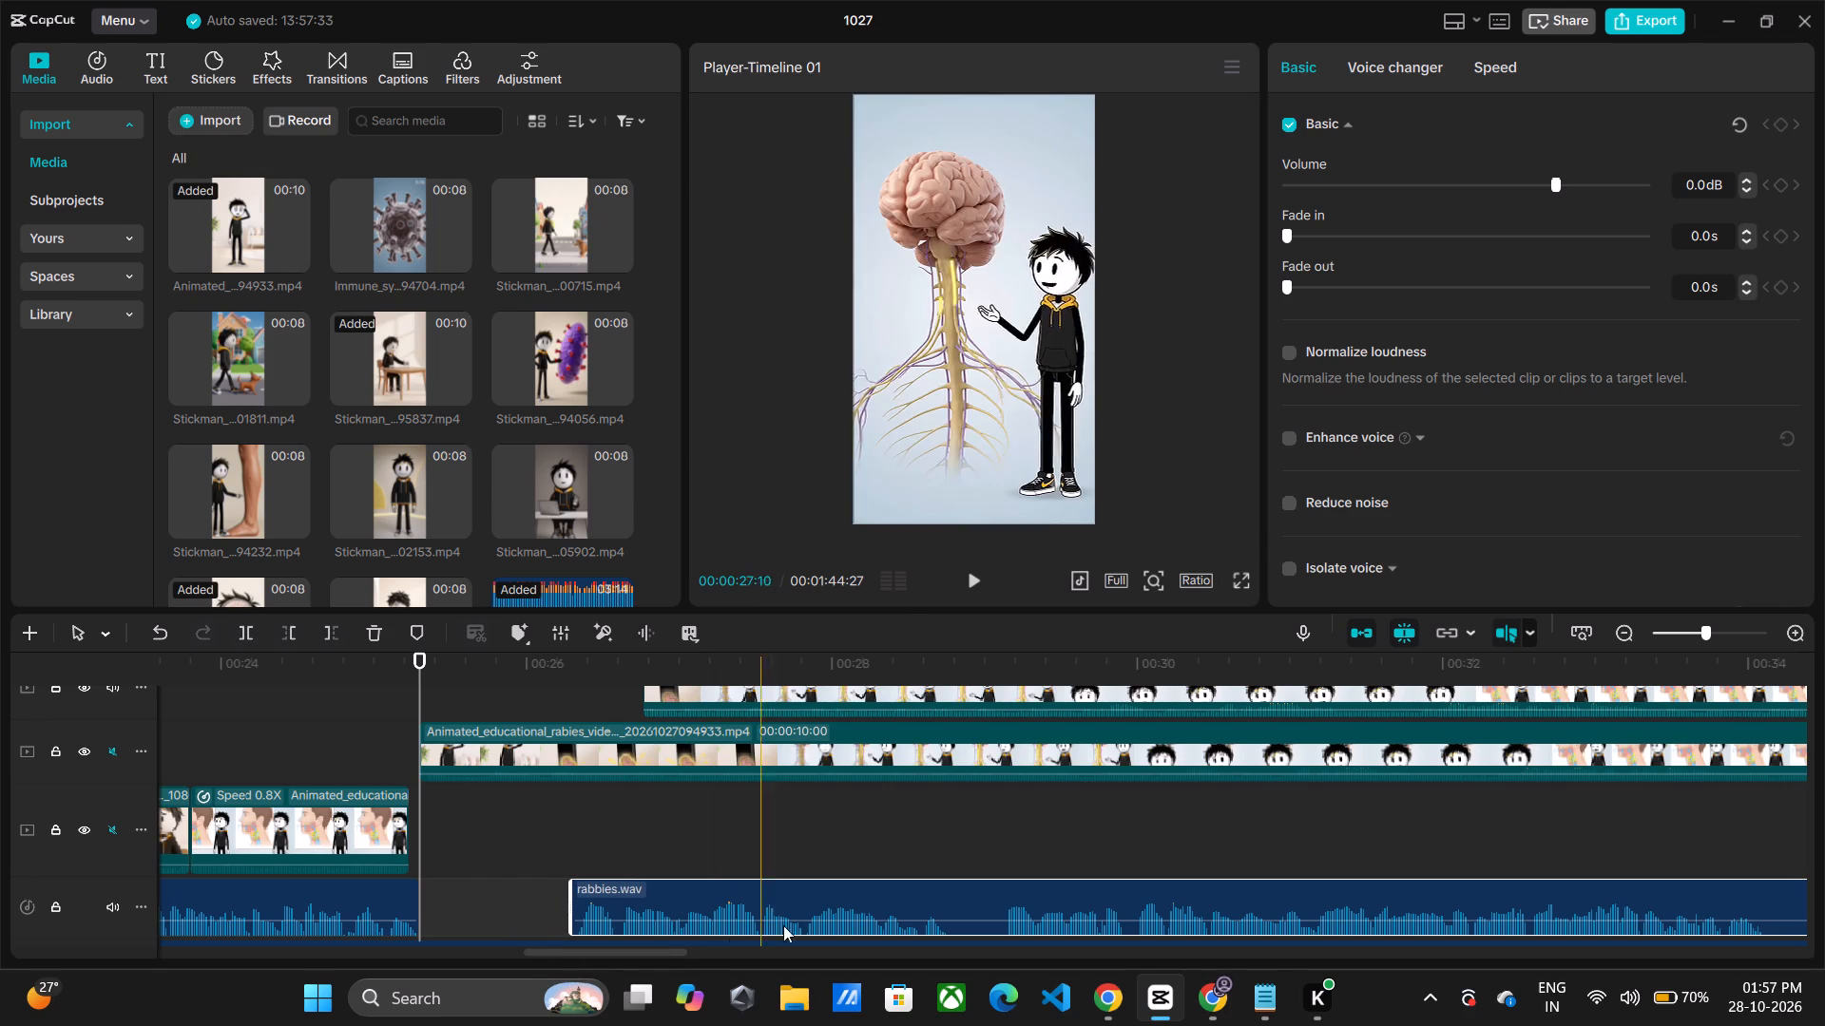
drag(953, 906, 805, 915)
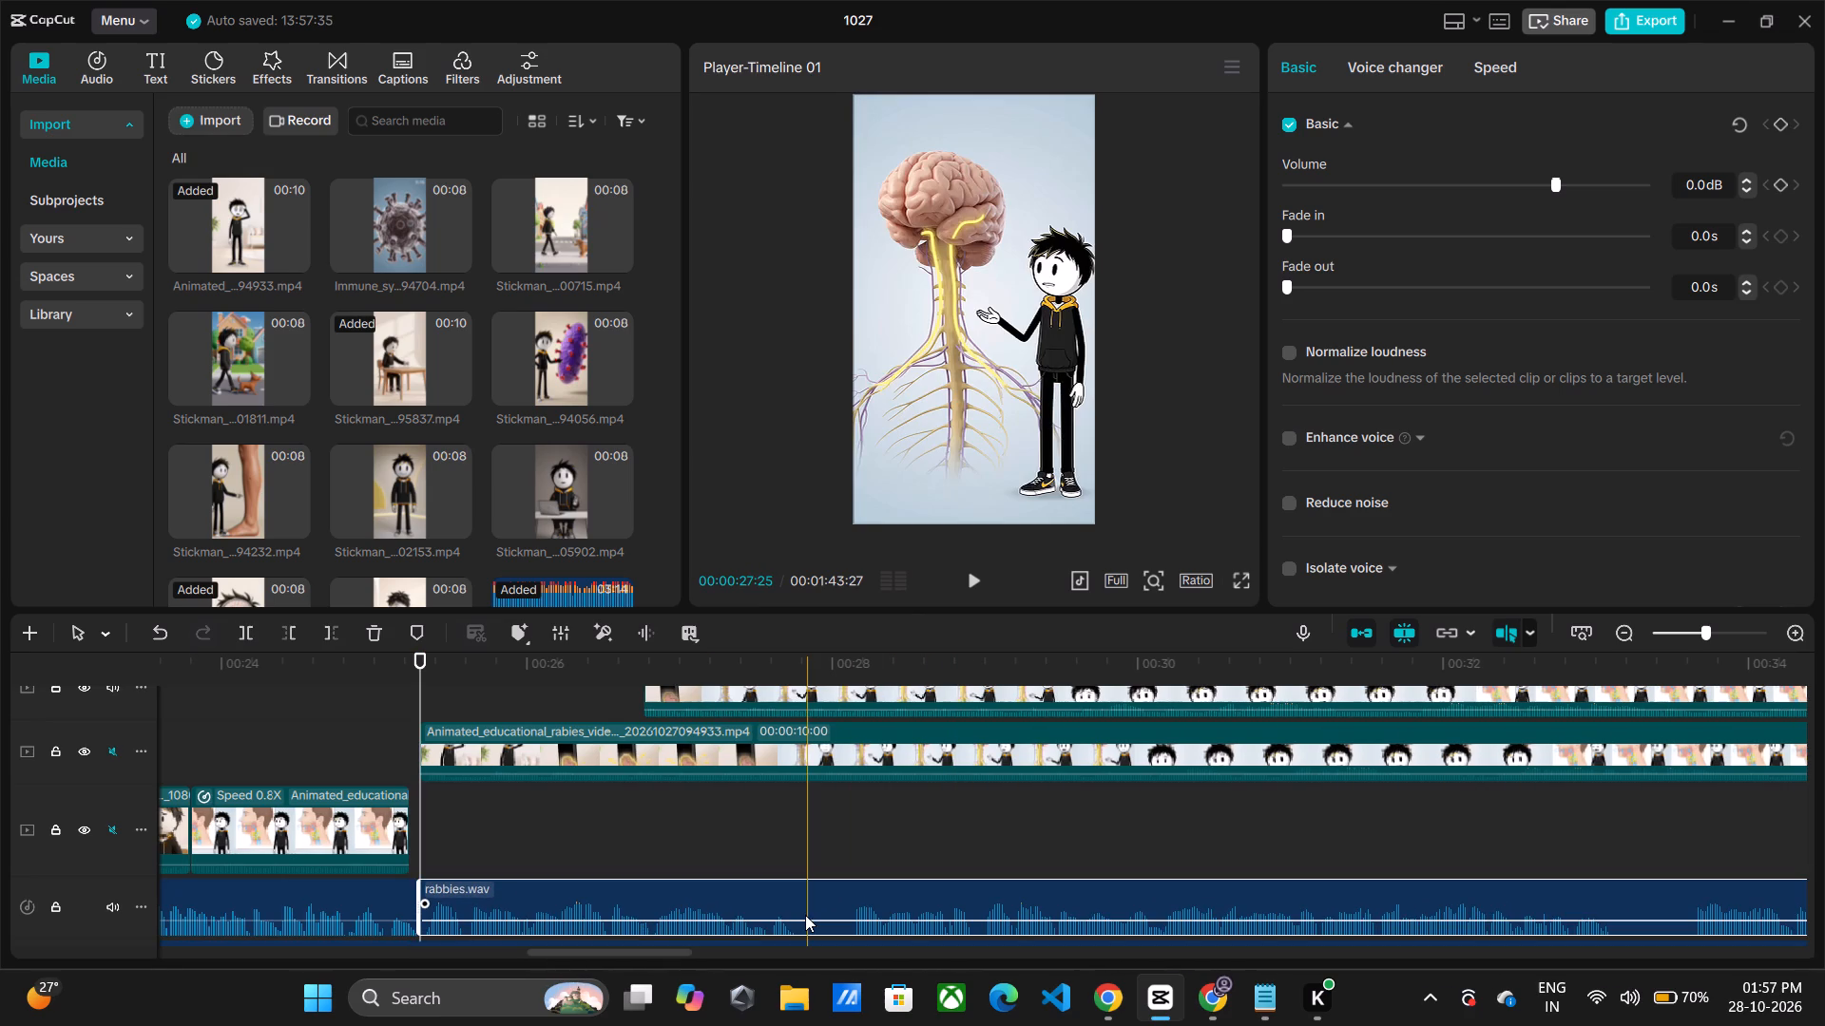
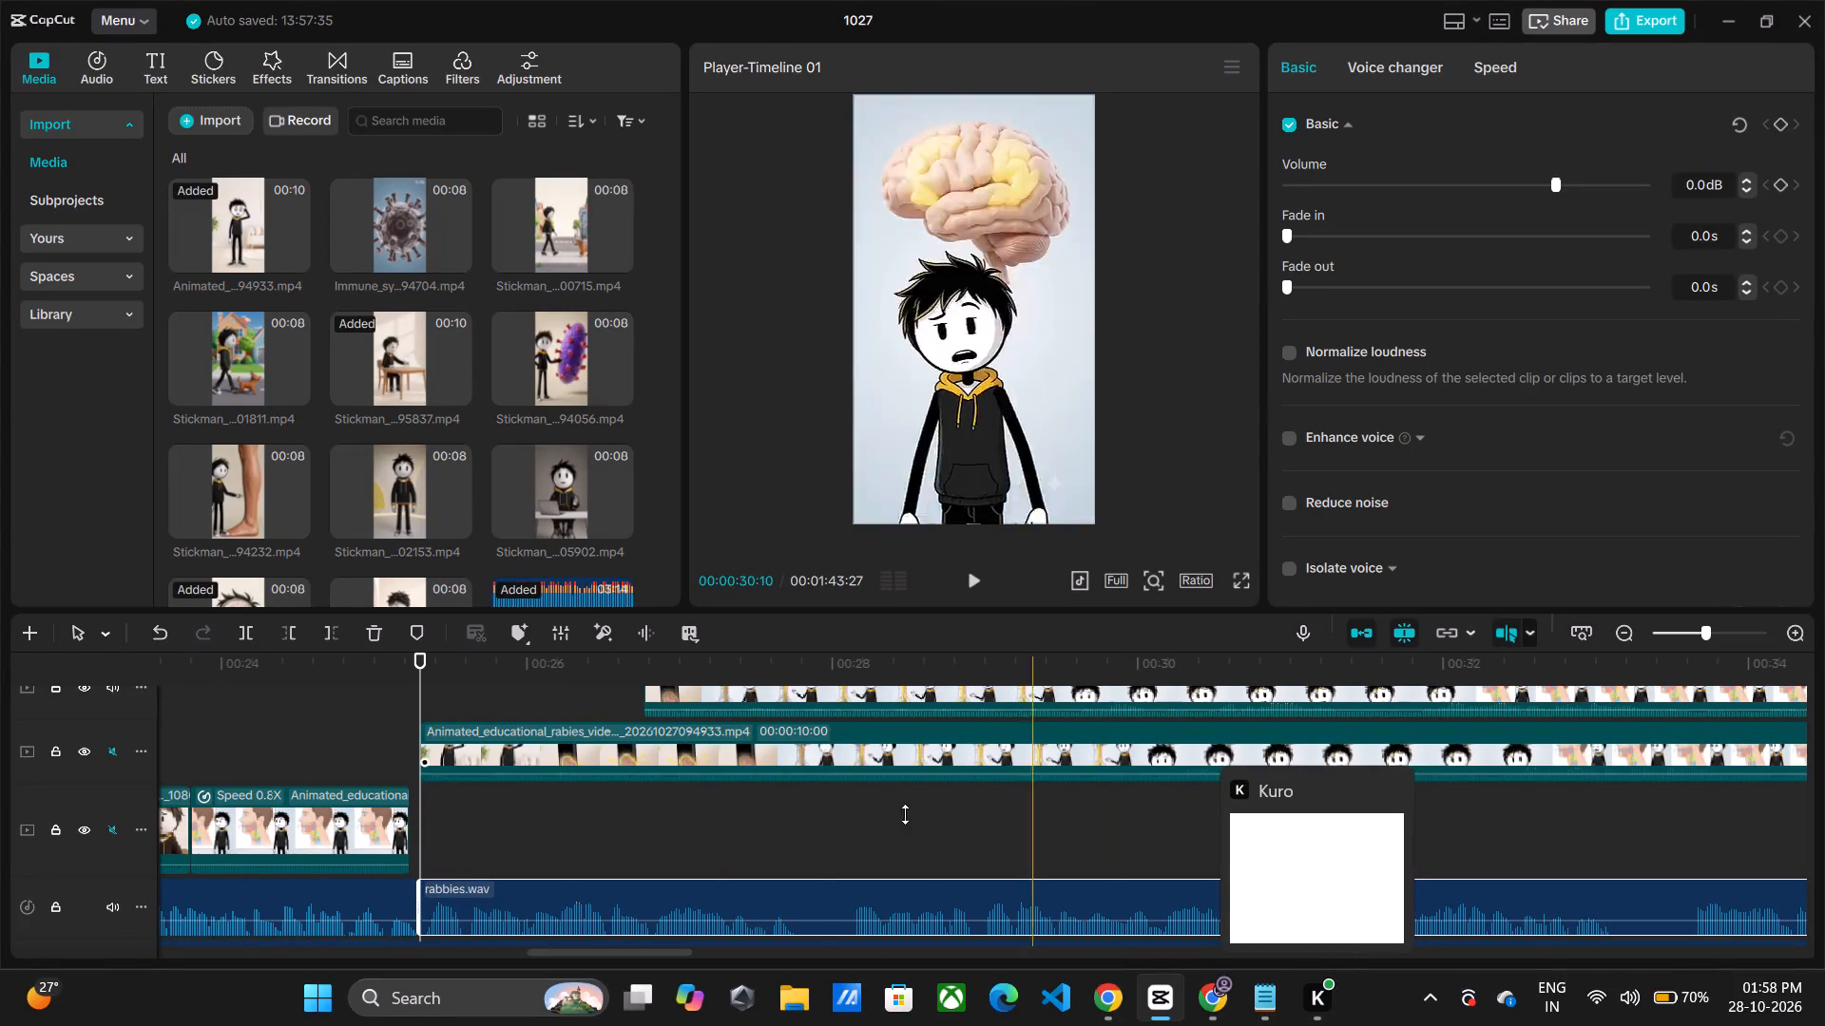
Review the narration from the cut at about 25.3 seconds, and from about 23.7 seconds into the throat diagram, against the visuals.
click(415, 670)
key(space)
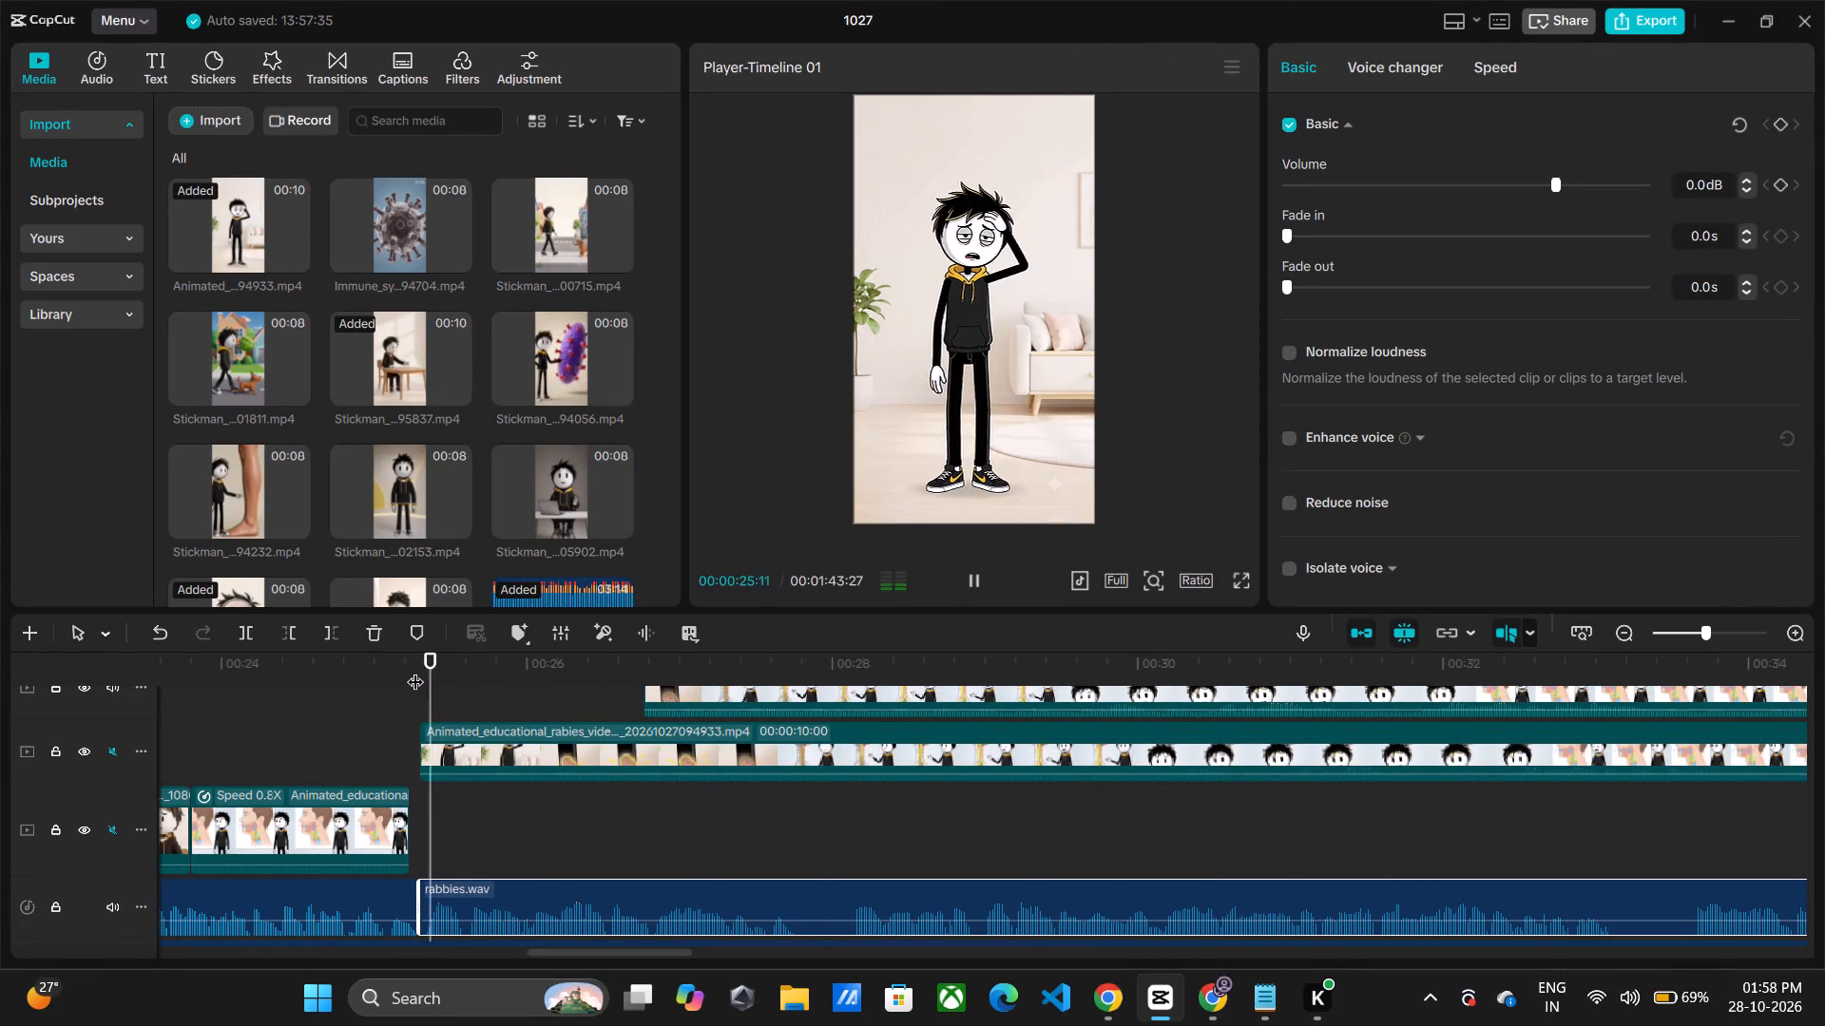
key(space)
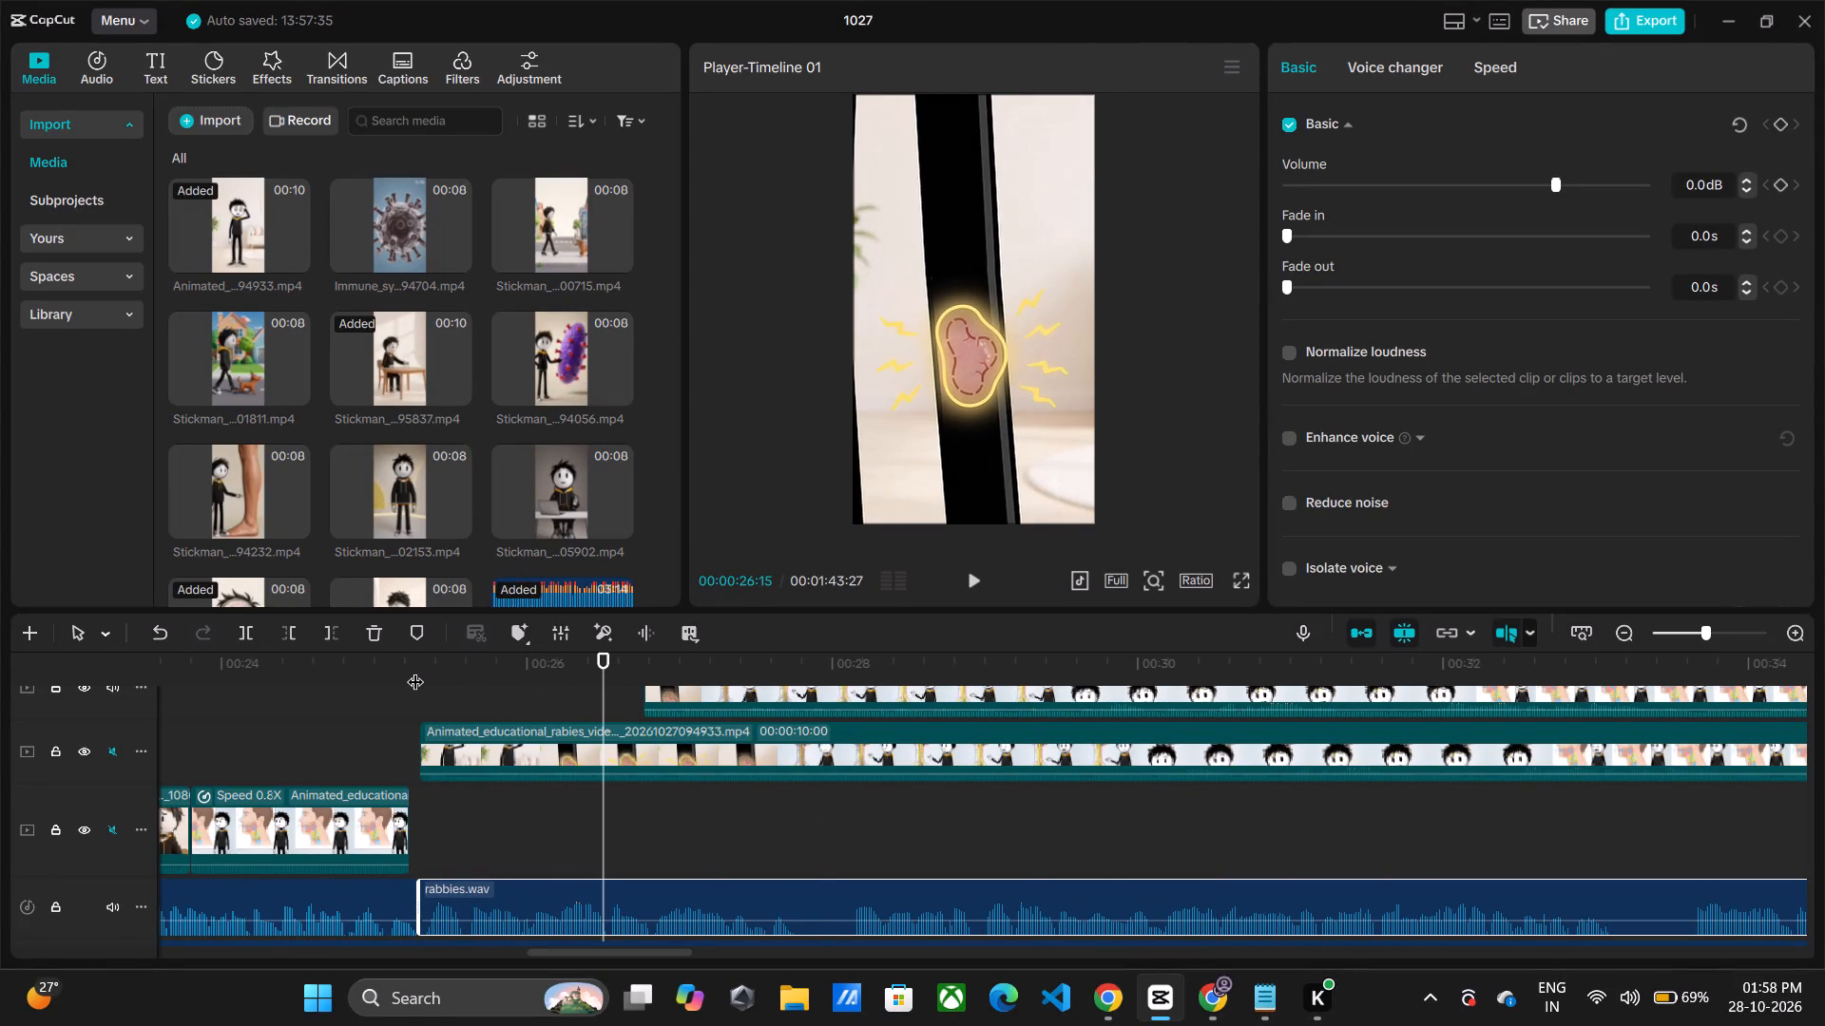
drag(438, 663, 417, 673)
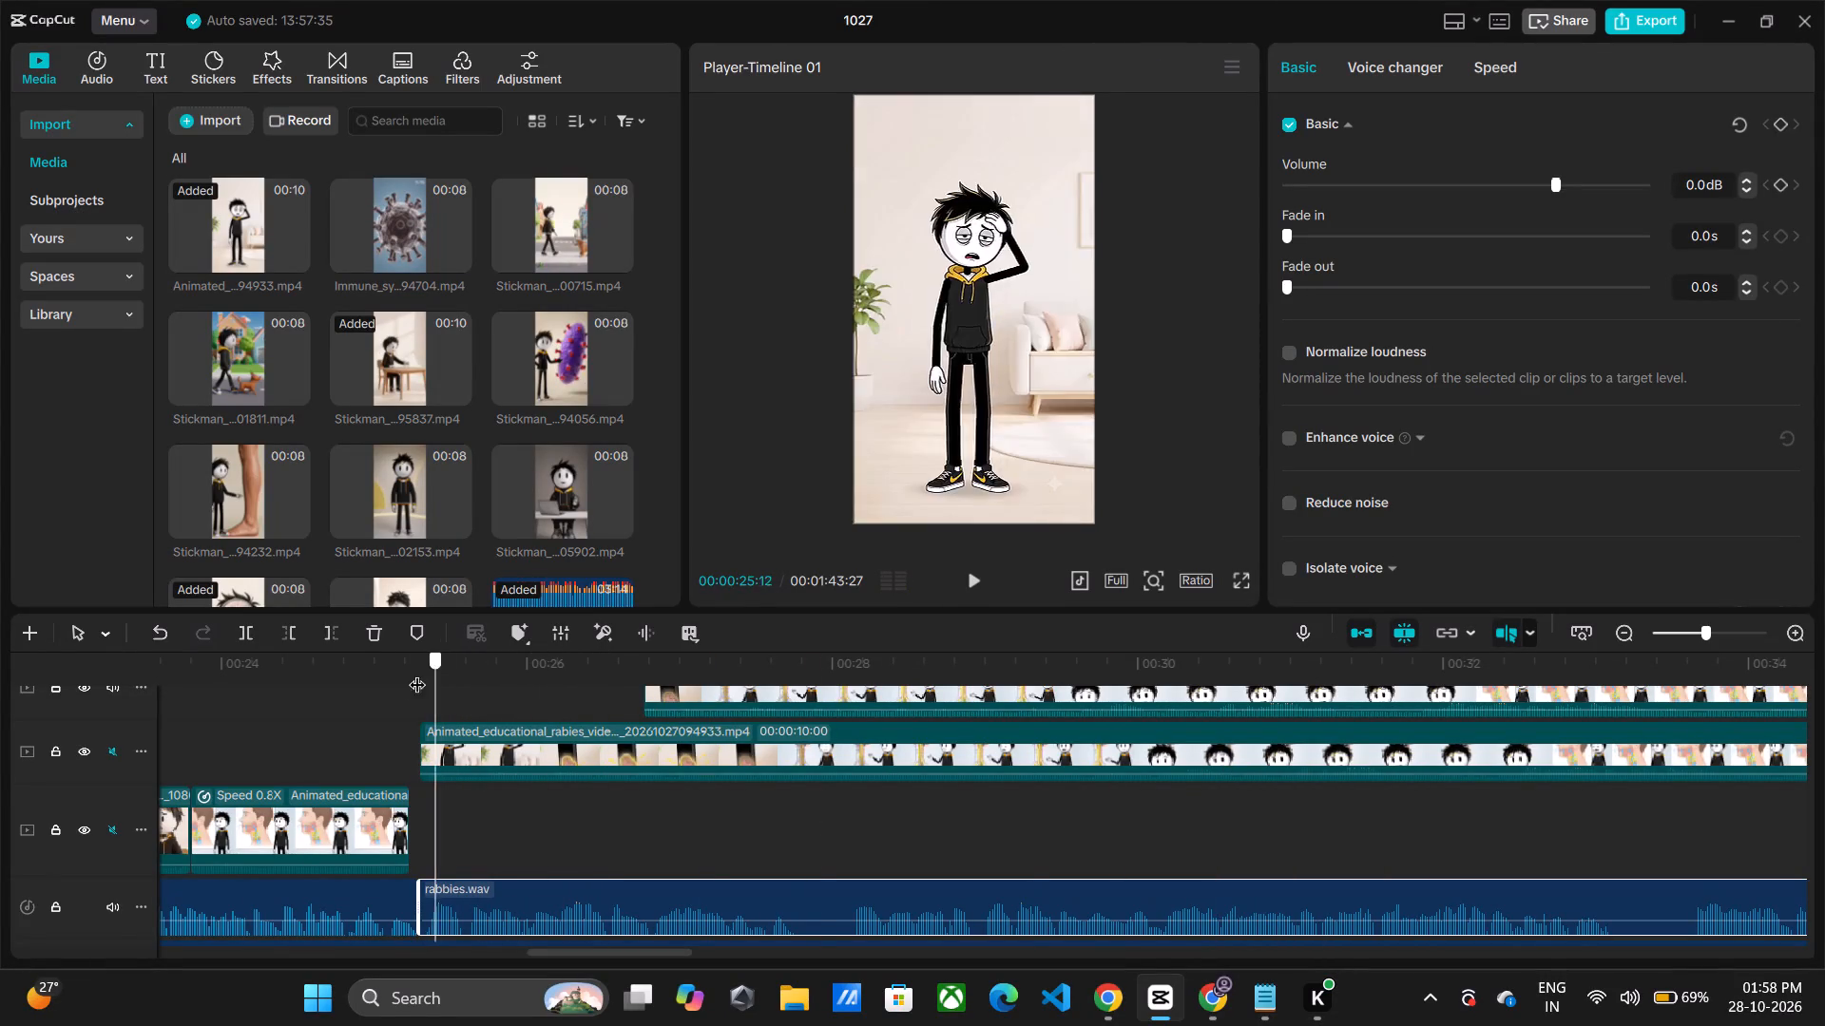
drag(417, 673, 1241, 772)
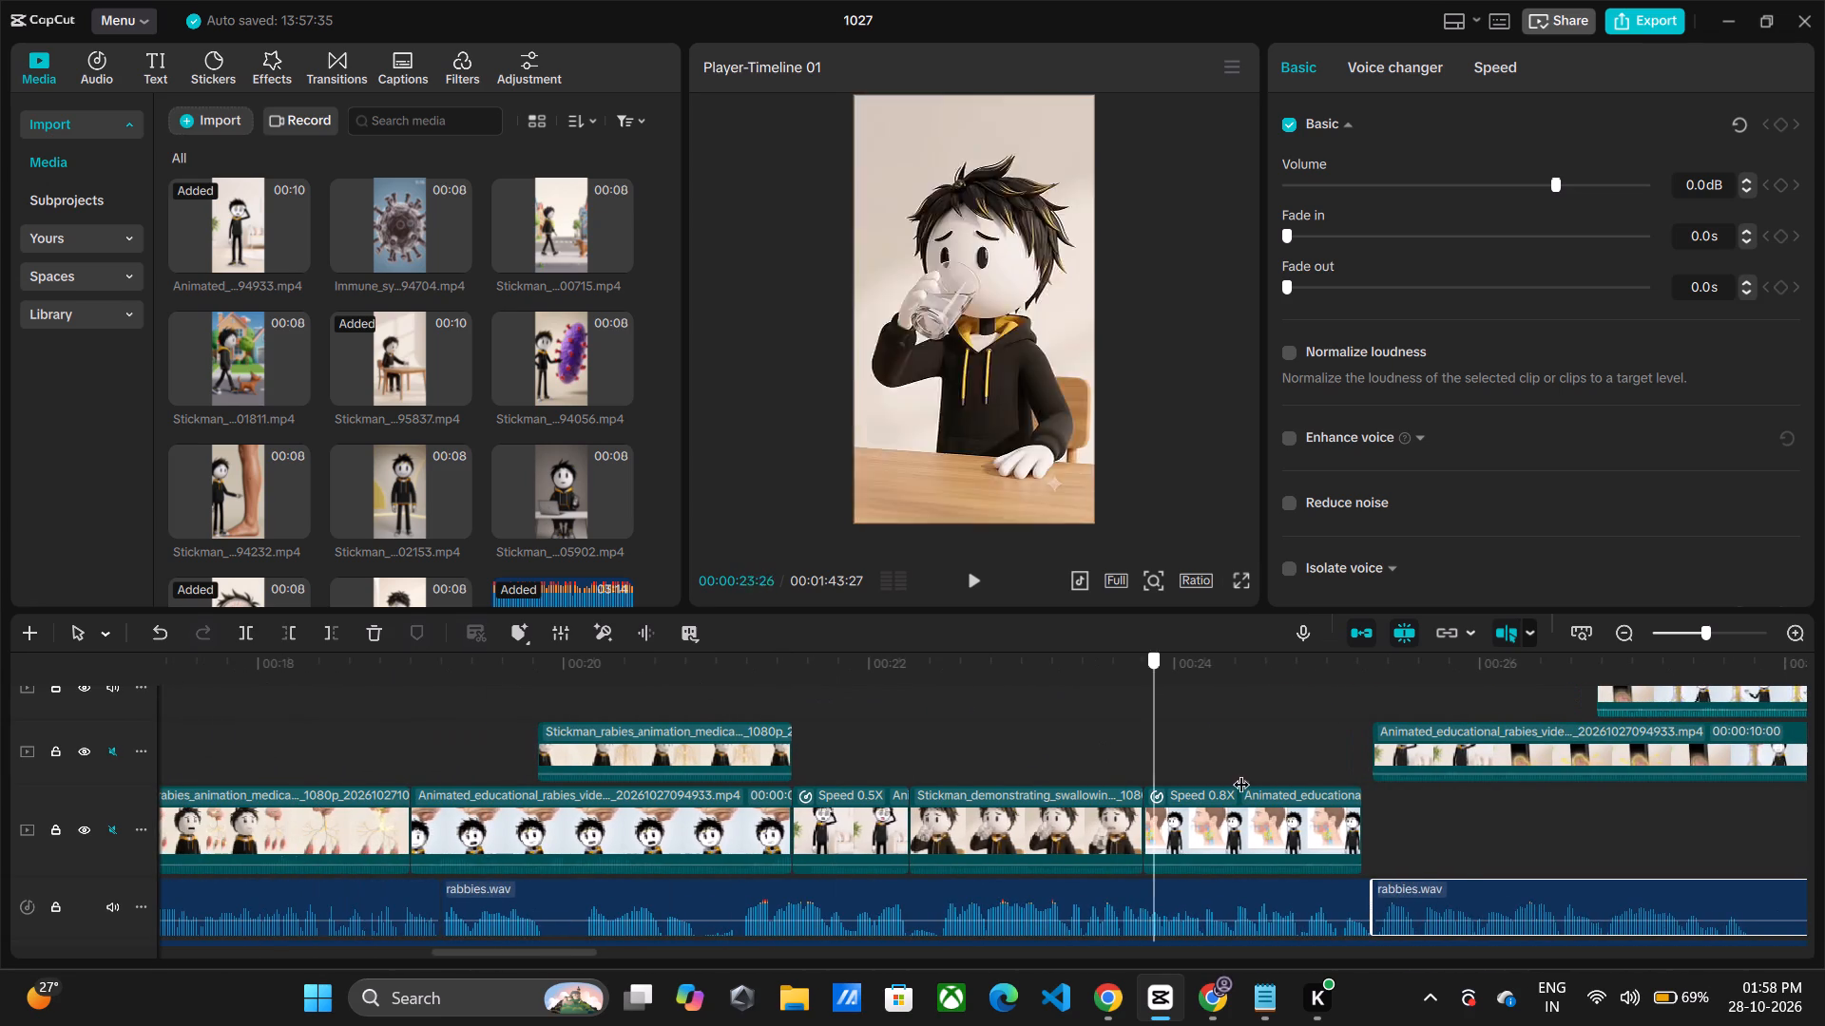
drag(1241, 772, 1134, 764)
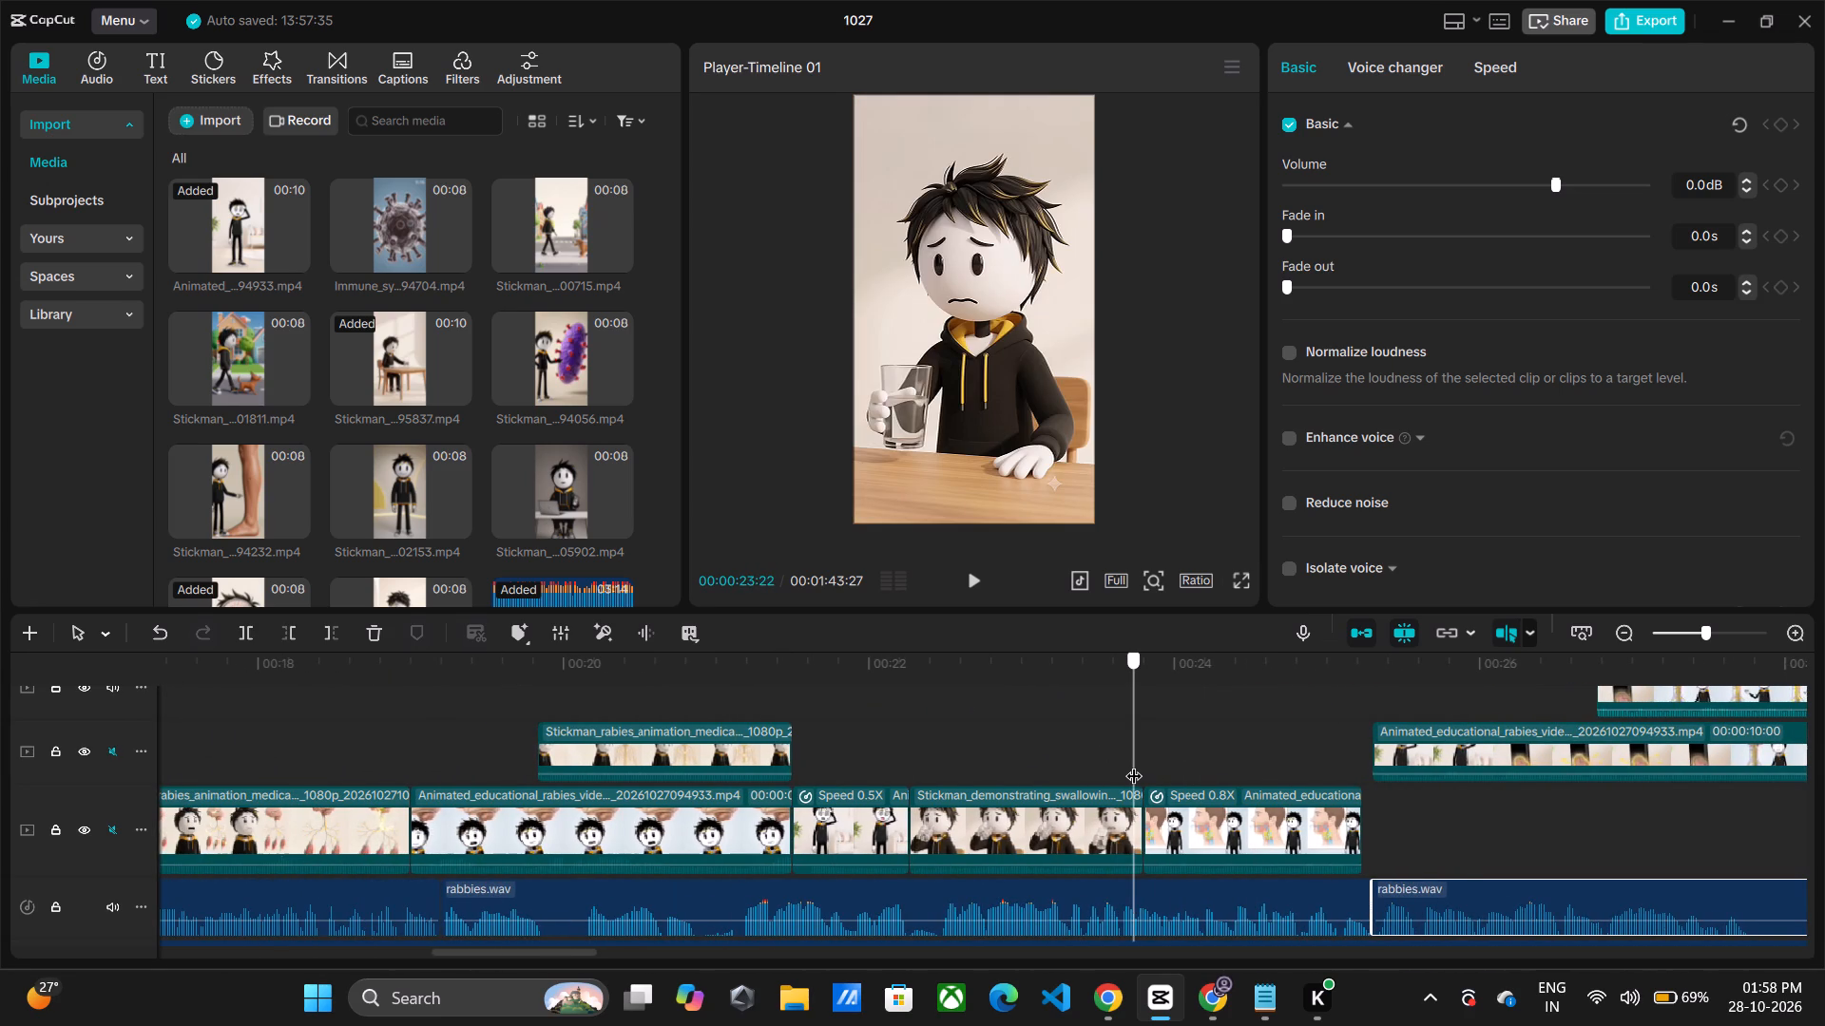
drag(1134, 764, 1136, 769)
key(space)
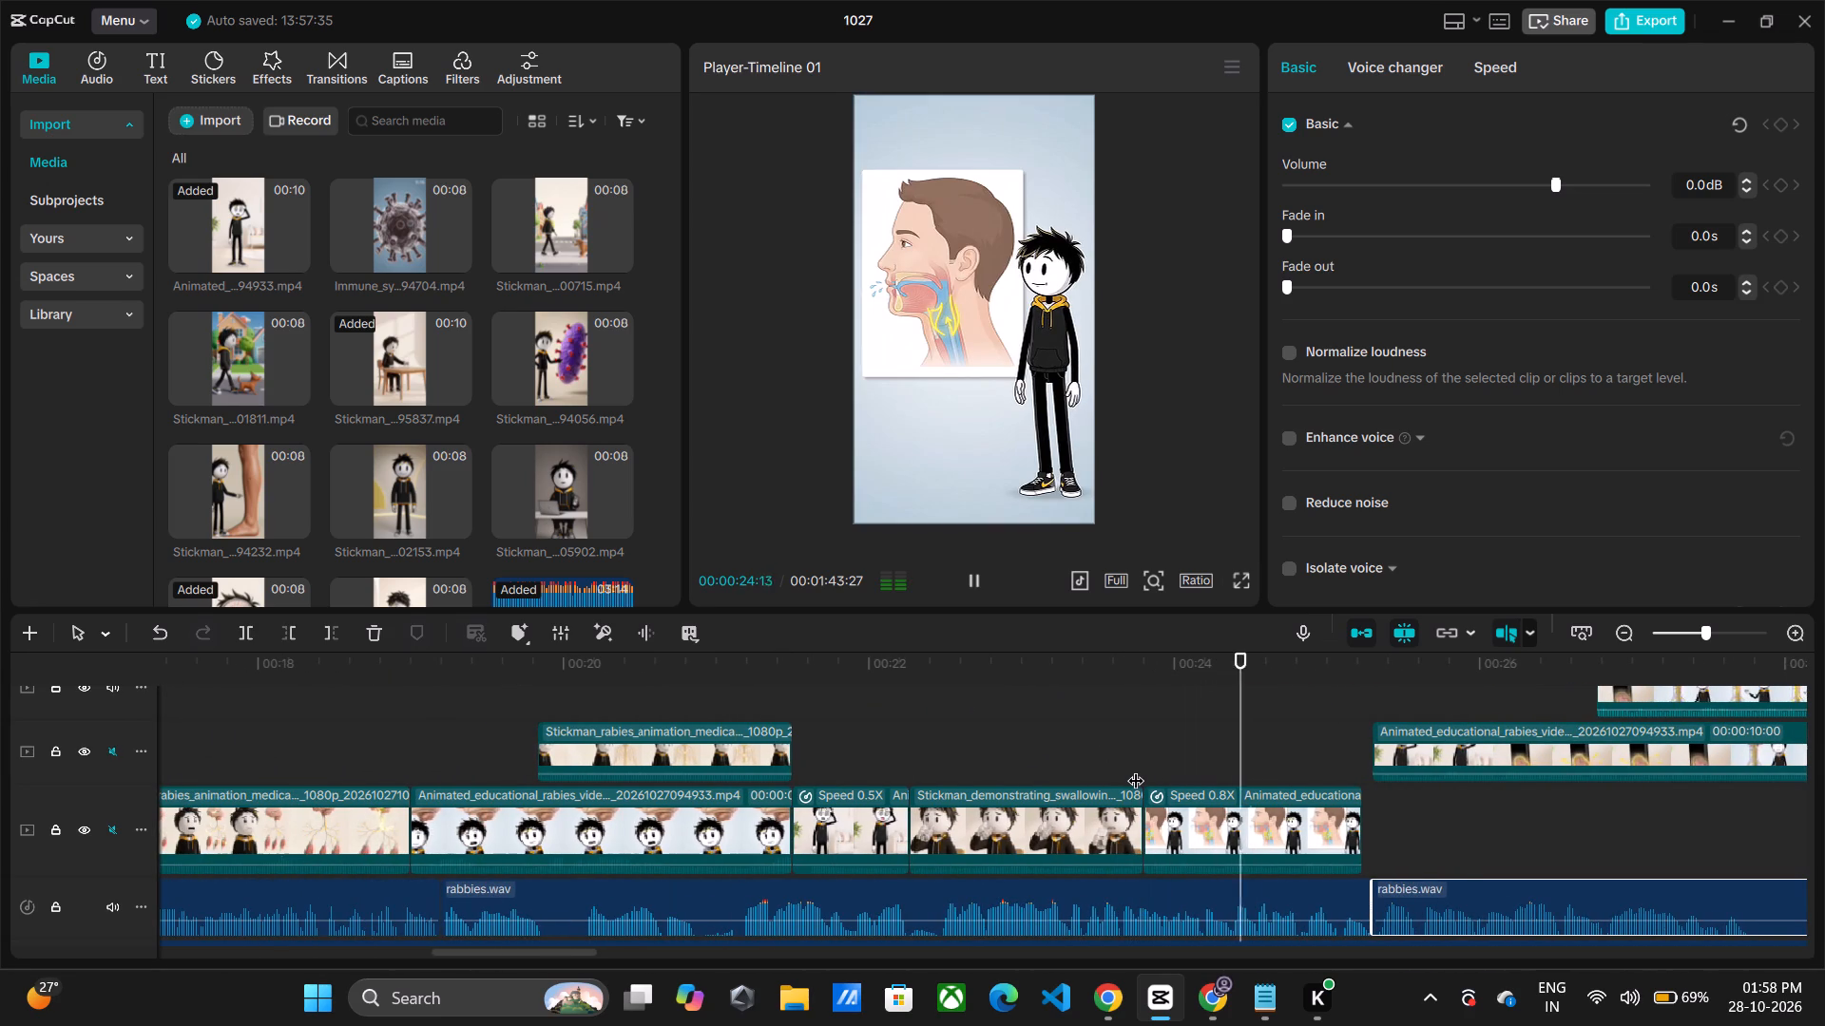
key(space)
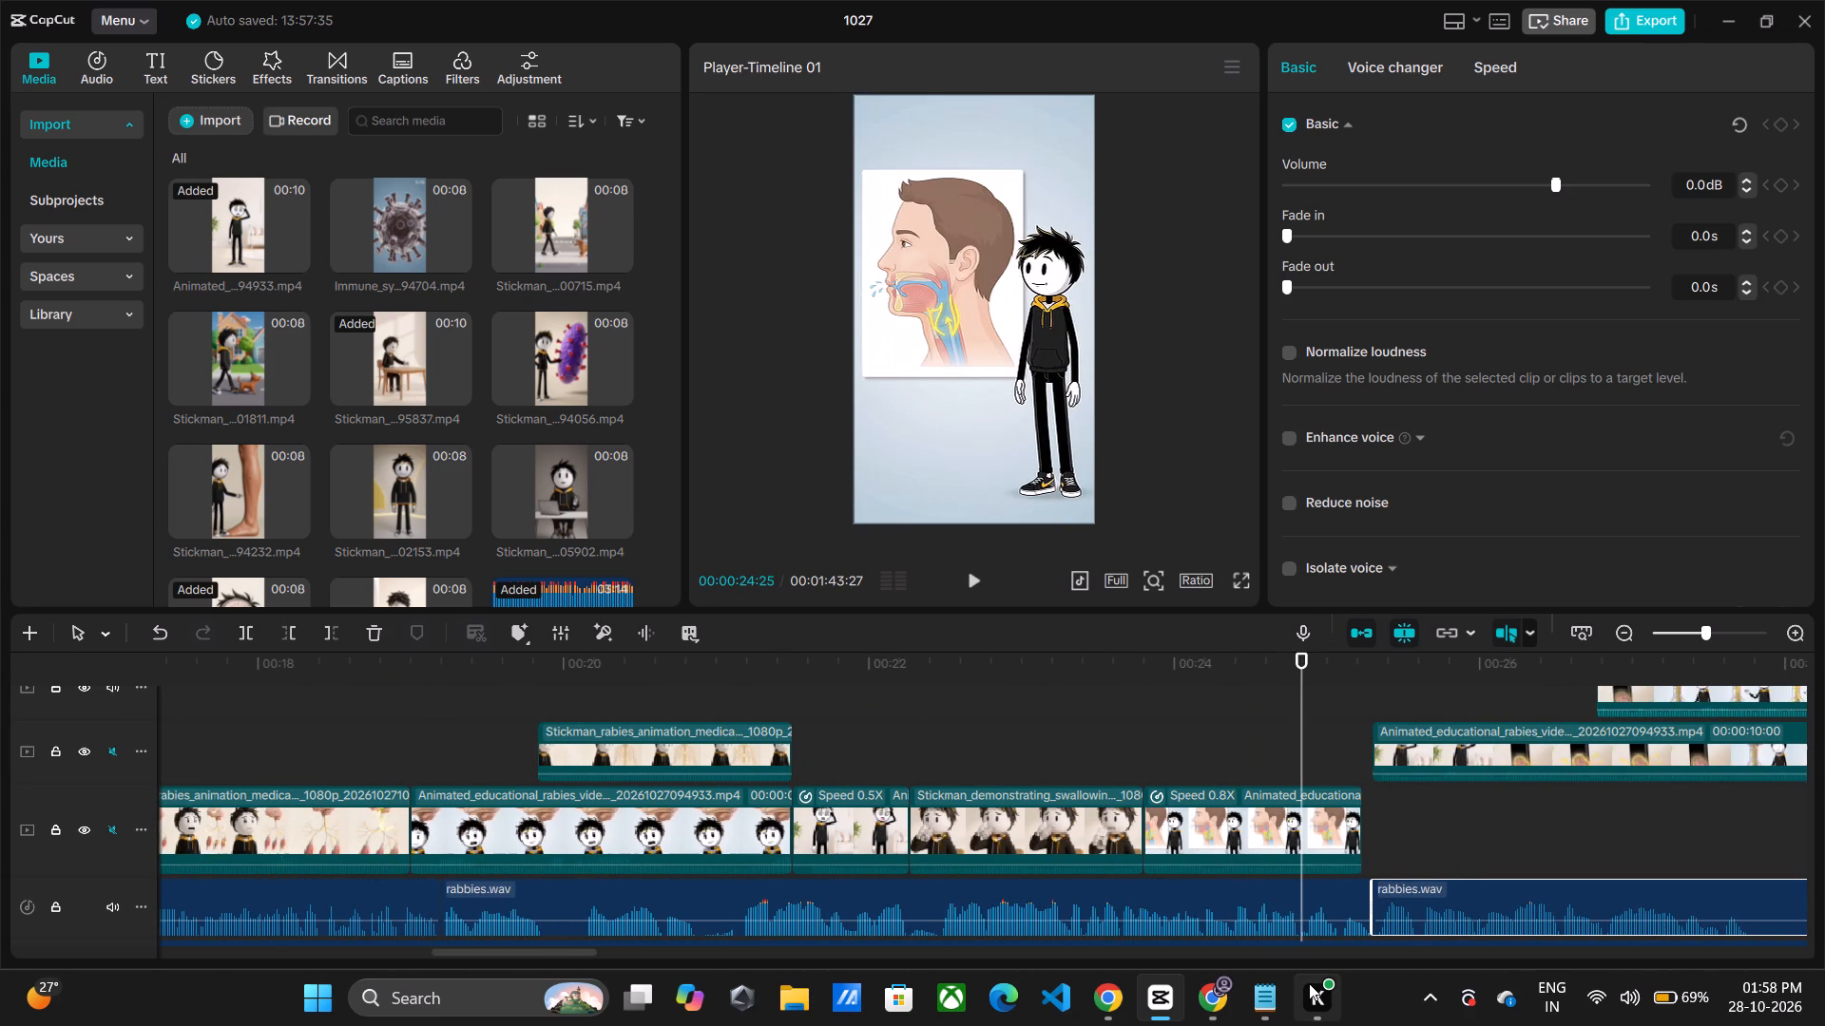